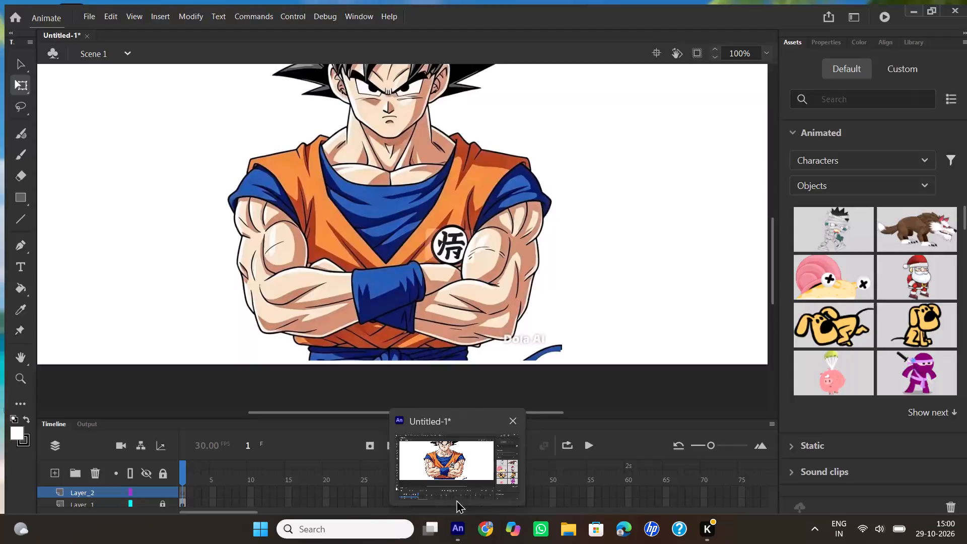
Switch to Adobe Animate with the open Untitled-1 document containing the character artwork.
{"action": "left_click", "coordinate": [458, 529]}
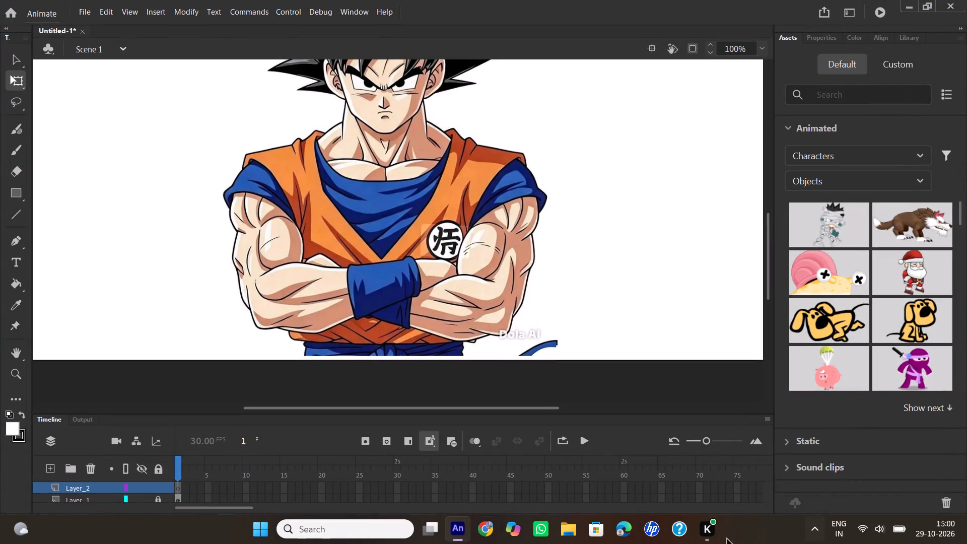
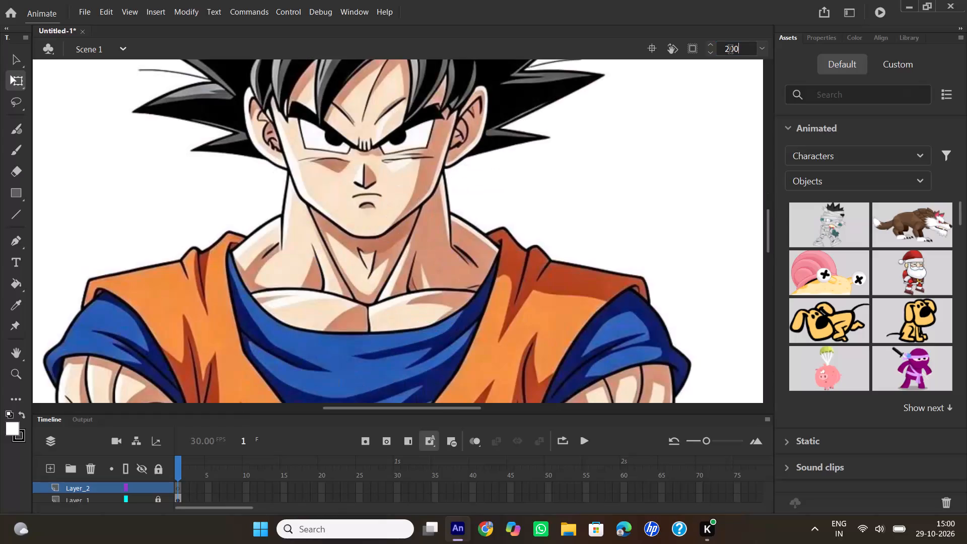
With the Pen tool on Layer_2, start the hair outline by tracing the lowest small spike beside the ear on the artwork's right side.
{"action": "scroll", "coordinate": [451, 186], "scroll_direction": "up", "scroll_amount": 1}
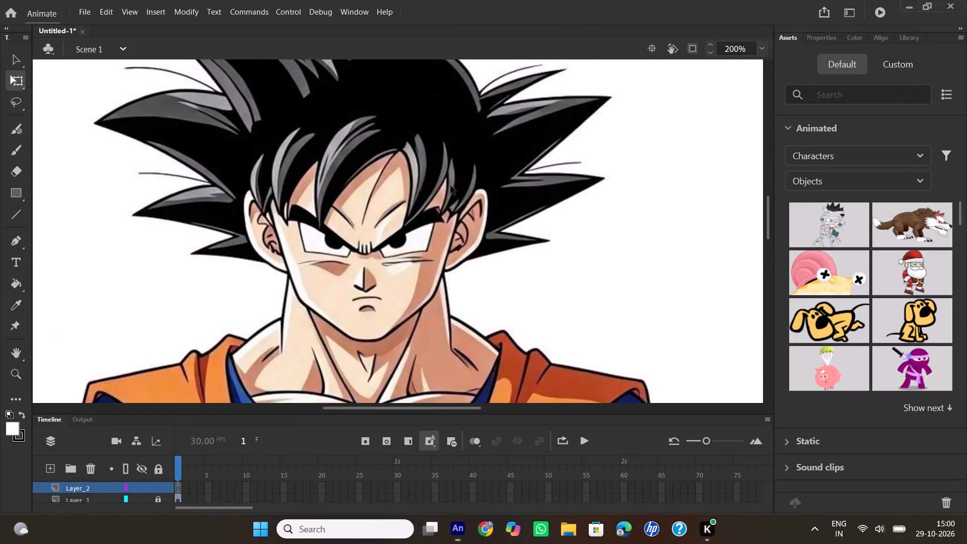
{"action": "left_click", "coordinate": [175, 132]}
{"action": "left_click_drag", "start_coordinate": [359, 412], "coordinate": [353, 412]}
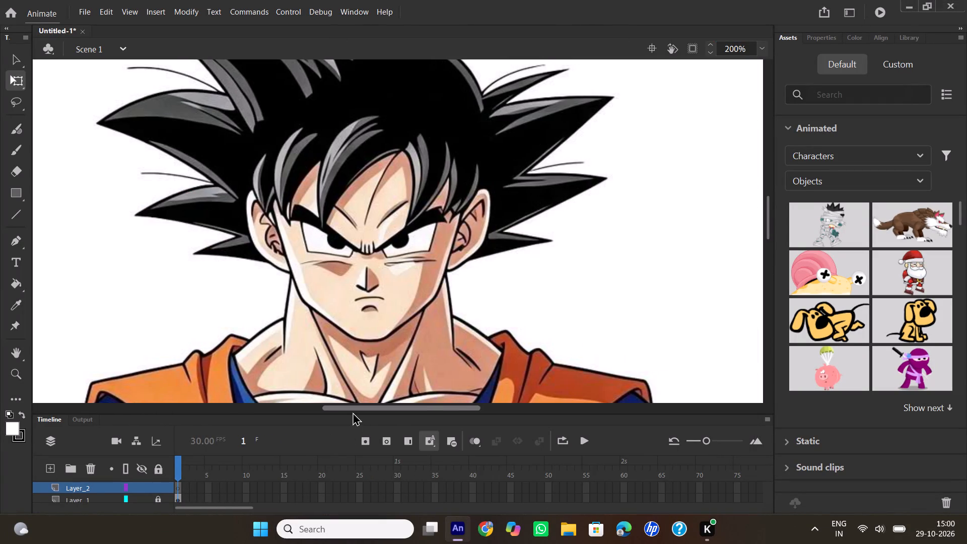
{"action": "left_click_drag", "start_coordinate": [353, 412], "coordinate": [350, 412]}
{"action": "left_click_drag", "start_coordinate": [771, 229], "coordinate": [771, 228]}
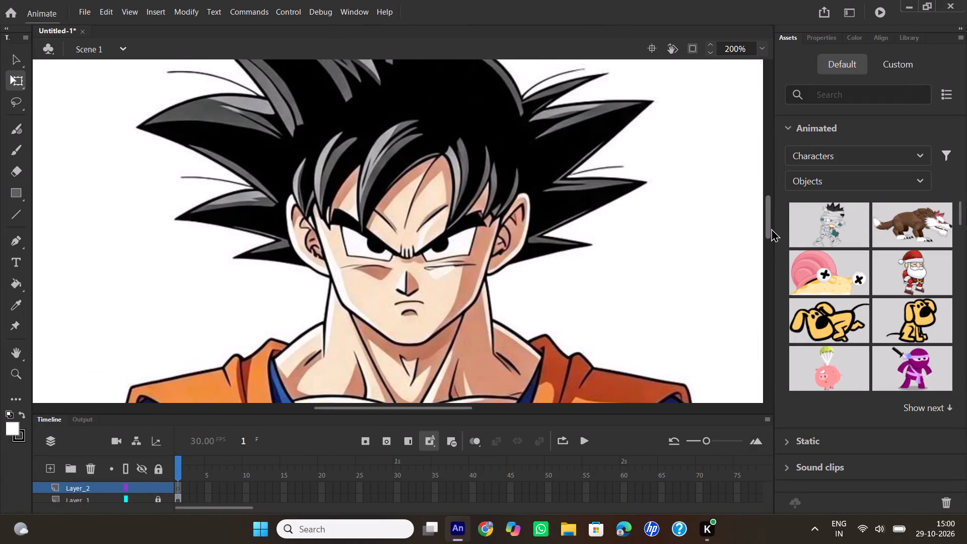
{"action": "left_click_drag", "start_coordinate": [771, 228], "coordinate": [775, 214]}
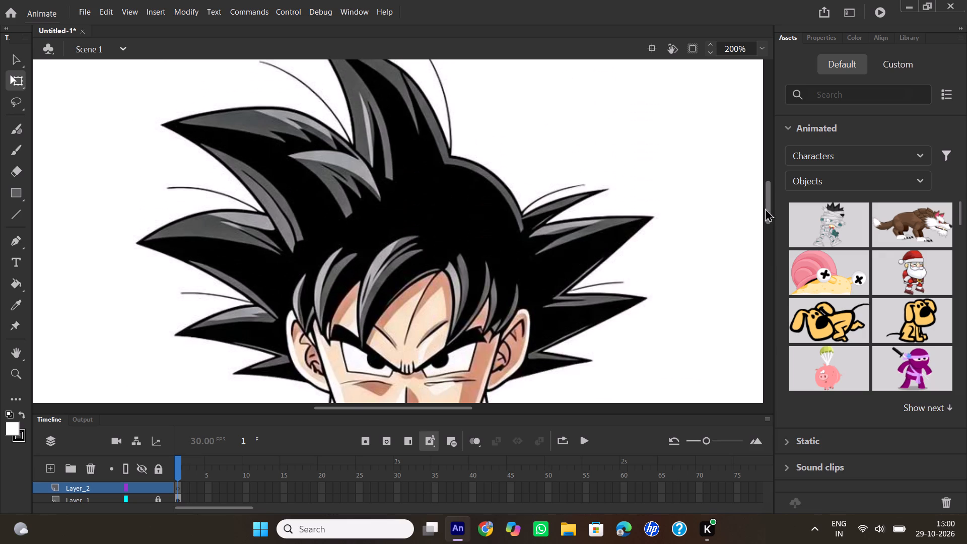
{"action": "left_click", "coordinate": [16, 246]}
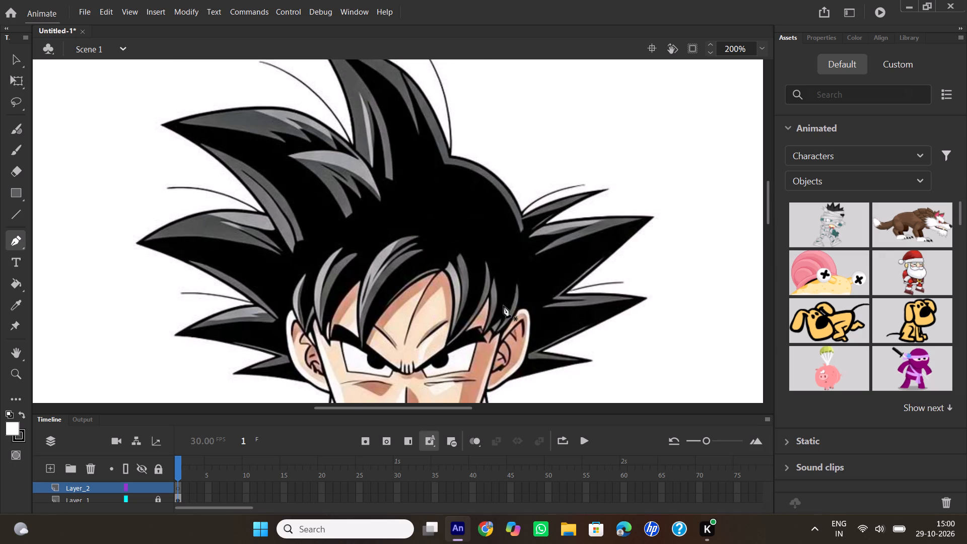
{"action": "scroll", "coordinate": [504, 325], "scroll_direction": "down", "scroll_amount": 1}
{"action": "scroll", "coordinate": [507, 281], "scroll_direction": "up", "scroll_amount": 1}
{"action": "left_click", "coordinate": [508, 379]}
{"action": "left_click_drag", "start_coordinate": [590, 360], "coordinate": [596, 359]}
{"action": "left_click_drag", "start_coordinate": [596, 359], "coordinate": [599, 358]}
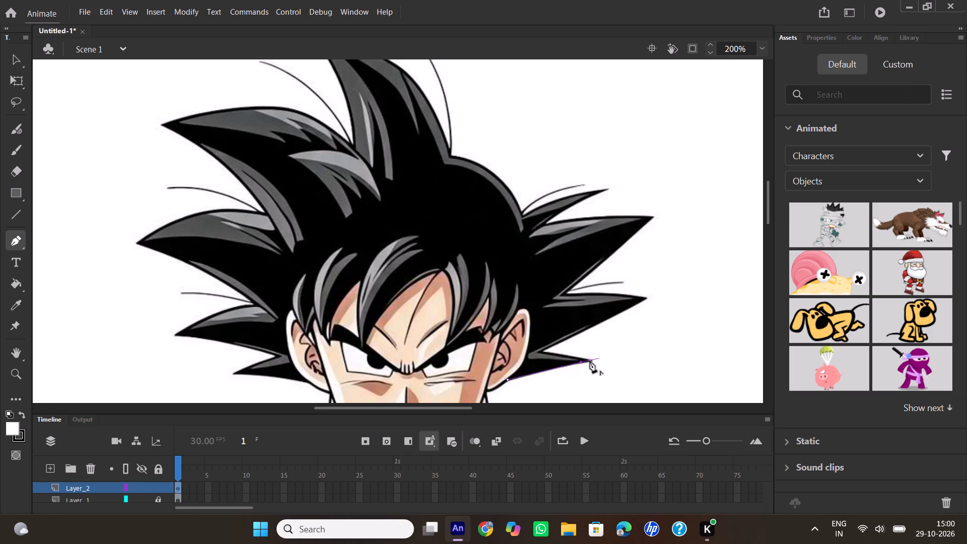
{"action": "left_click", "coordinate": [590, 361]}
{"action": "left_click_drag", "start_coordinate": [540, 352], "coordinate": [537, 352]}
{"action": "left_click_drag", "start_coordinate": [537, 352], "coordinate": [526, 353]}
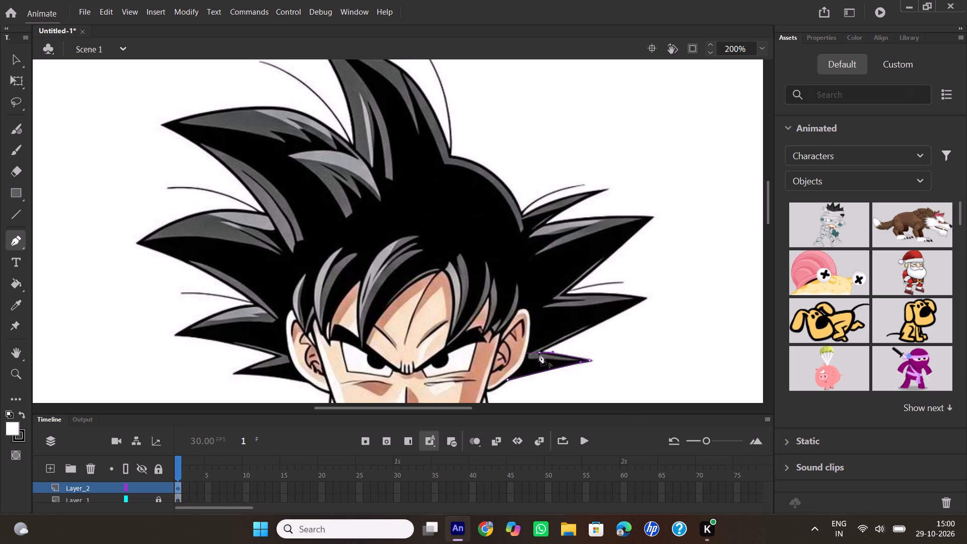
{"action": "left_click", "coordinate": [539, 353]}
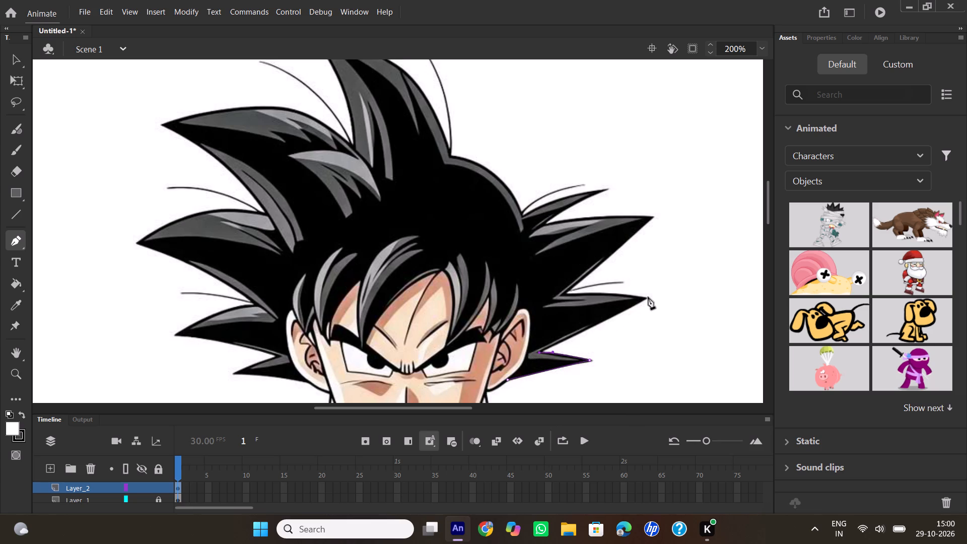
Continue the pen path around the second hair spike from the bottom, out to its tip and back to the notch above.
{"action": "left_click_drag", "start_coordinate": [645, 301], "coordinate": [652, 298]}
{"action": "left_click", "coordinate": [645, 302]}
{"action": "left_click_drag", "start_coordinate": [564, 296], "coordinate": [530, 298]}
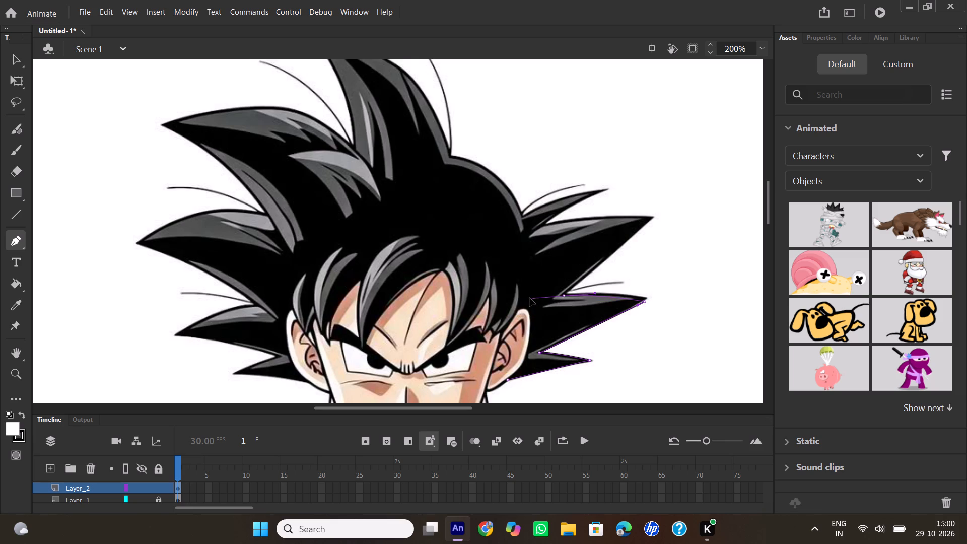
{"action": "left_click_drag", "start_coordinate": [530, 298], "coordinate": [527, 299]}
{"action": "left_click", "coordinate": [563, 297]}
Extend the pen path around the large third hair spike on the artwork's right side, ending with a corner at its upper notch.
{"action": "left_click_drag", "start_coordinate": [652, 216], "coordinate": [660, 205]}
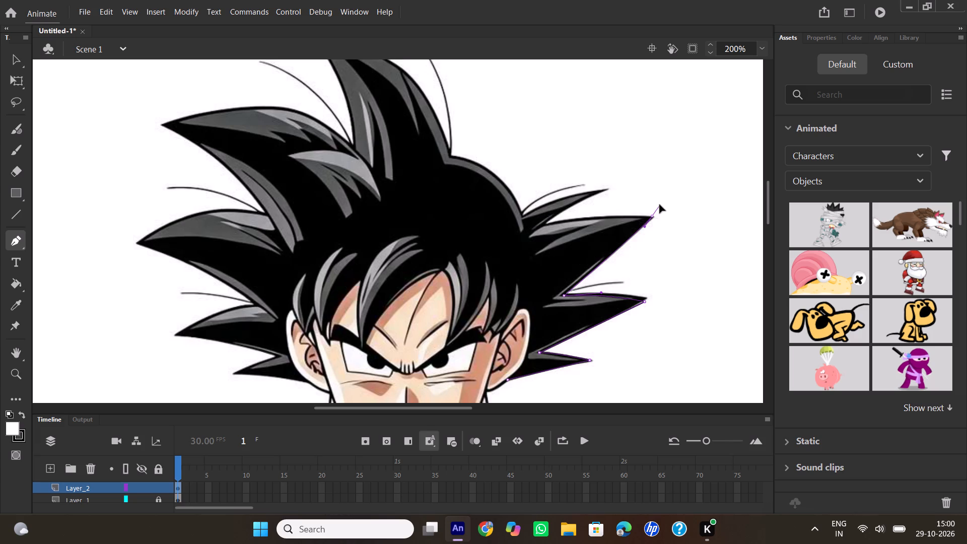
{"action": "left_click_drag", "start_coordinate": [660, 205], "coordinate": [660, 205]}
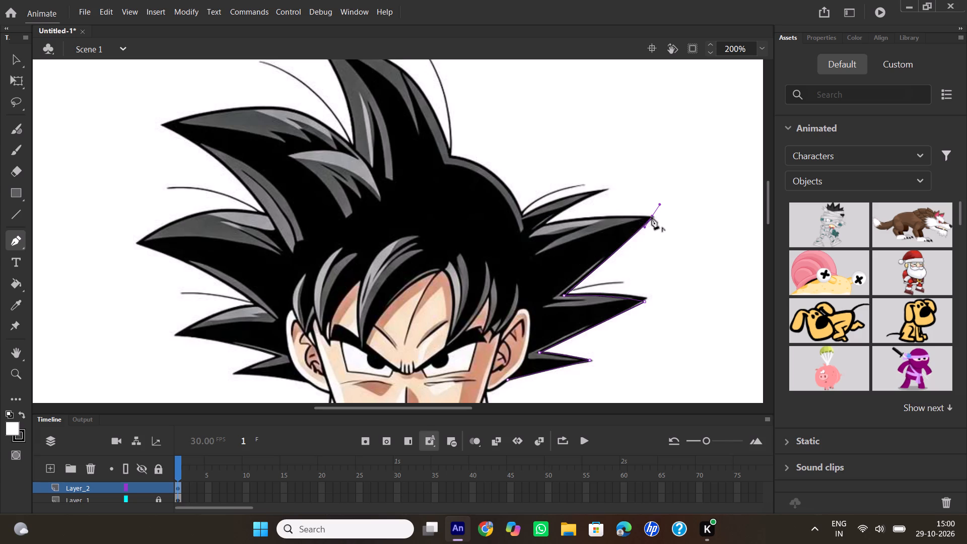
{"action": "left_click", "coordinate": [652, 217]}
{"action": "left_click_drag", "start_coordinate": [546, 224], "coordinate": [539, 226]}
{"action": "left_click_drag", "start_coordinate": [539, 226], "coordinate": [522, 230]}
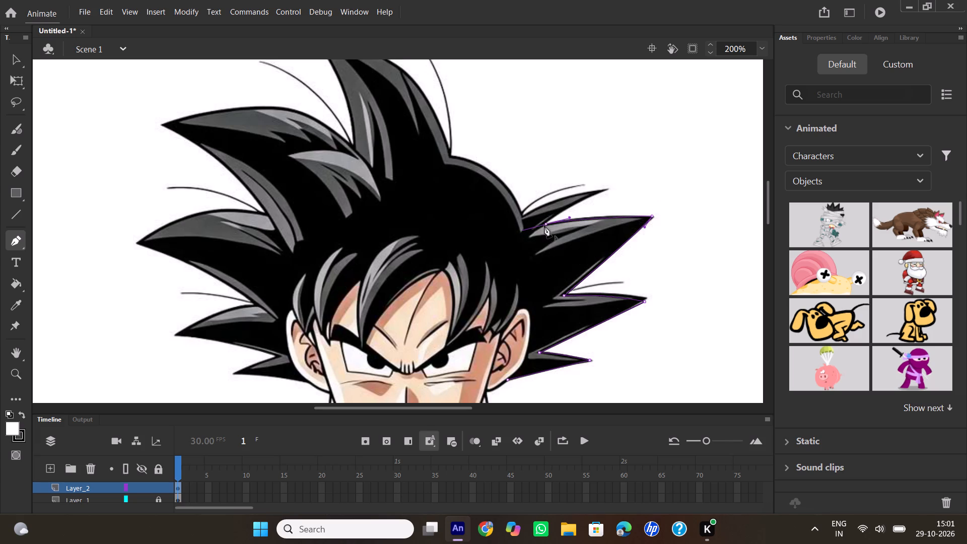
{"action": "left_click", "coordinate": [543, 224]}
{"action": "left_click", "coordinate": [546, 223]}
Trace the narrow hair spike above the large one, curving the path back to its base near the crown.
{"action": "left_click_drag", "start_coordinate": [607, 190], "coordinate": [620, 187]}
{"action": "left_click_drag", "start_coordinate": [620, 187], "coordinate": [626, 187]}
{"action": "left_click", "coordinate": [607, 192]}
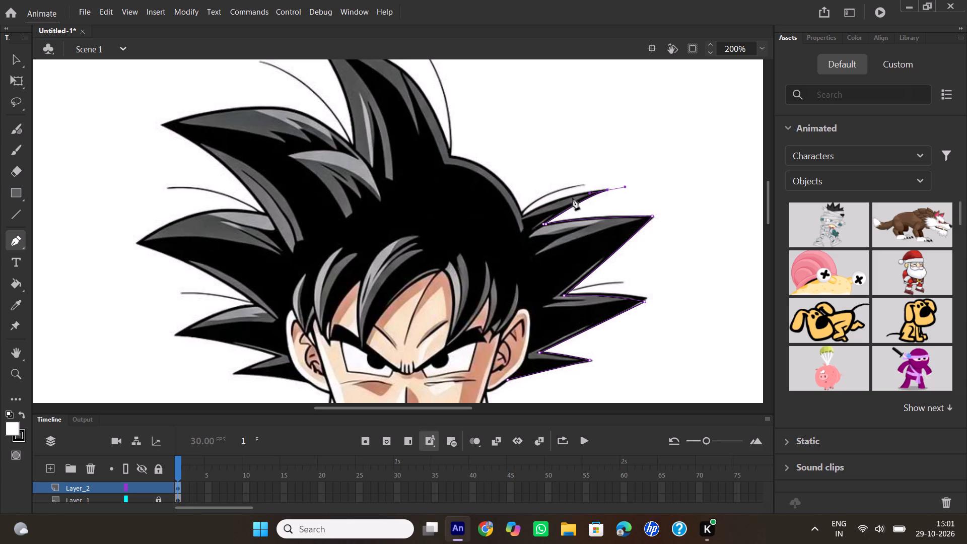
{"action": "left_click_drag", "start_coordinate": [526, 214], "coordinate": [510, 225]}
{"action": "left_click_drag", "start_coordinate": [510, 225], "coordinate": [495, 234]}
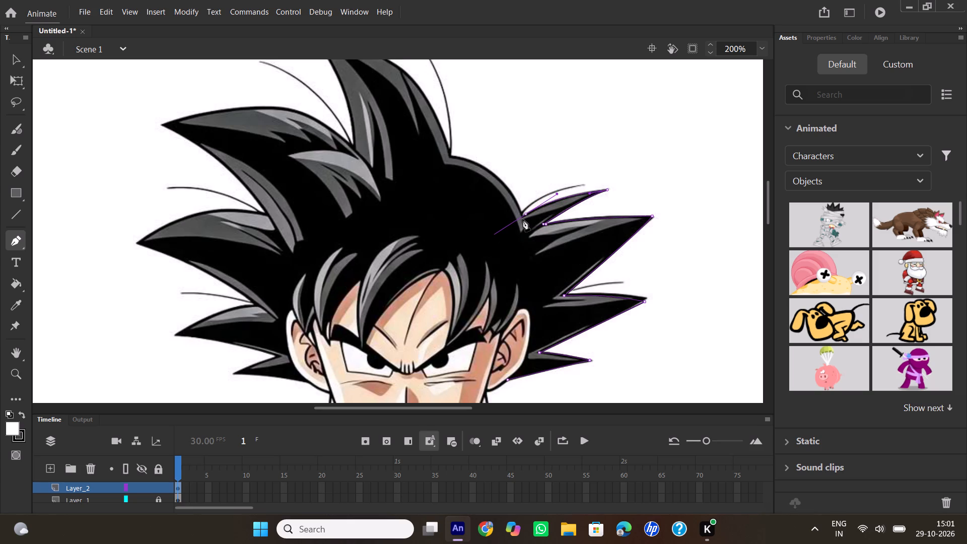
{"action": "left_click", "coordinate": [526, 215]}
Trace the thin stray hair strand above the narrow spike, out to its tip and back to the edge of the crown.
{"action": "left_click_drag", "start_coordinate": [585, 183], "coordinate": [632, 173]}
{"action": "left_click_drag", "start_coordinate": [632, 173], "coordinate": [634, 173]}
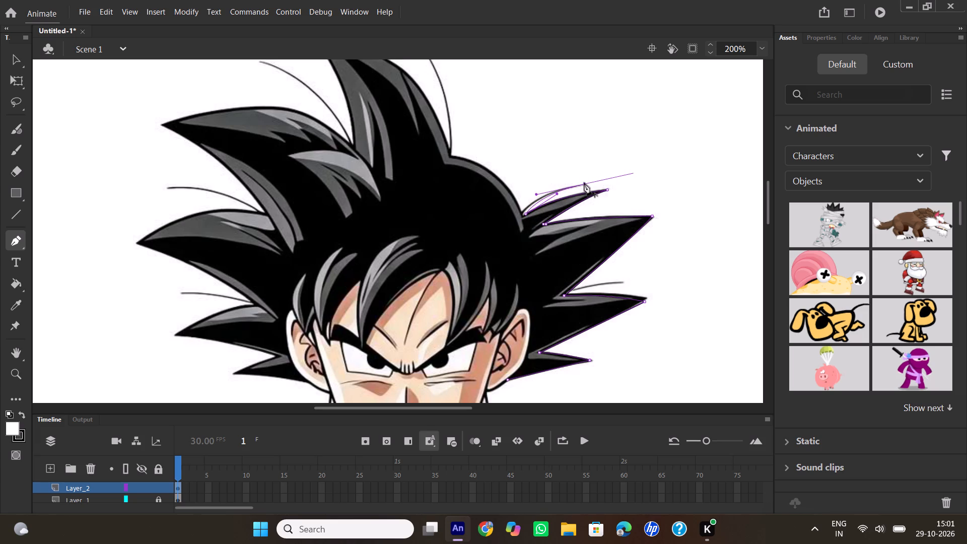
{"action": "left_click", "coordinate": [584, 183]}
{"action": "left_click_drag", "start_coordinate": [519, 209], "coordinate": [519, 211]}
{"action": "left_click_drag", "start_coordinate": [519, 211], "coordinate": [501, 225]}
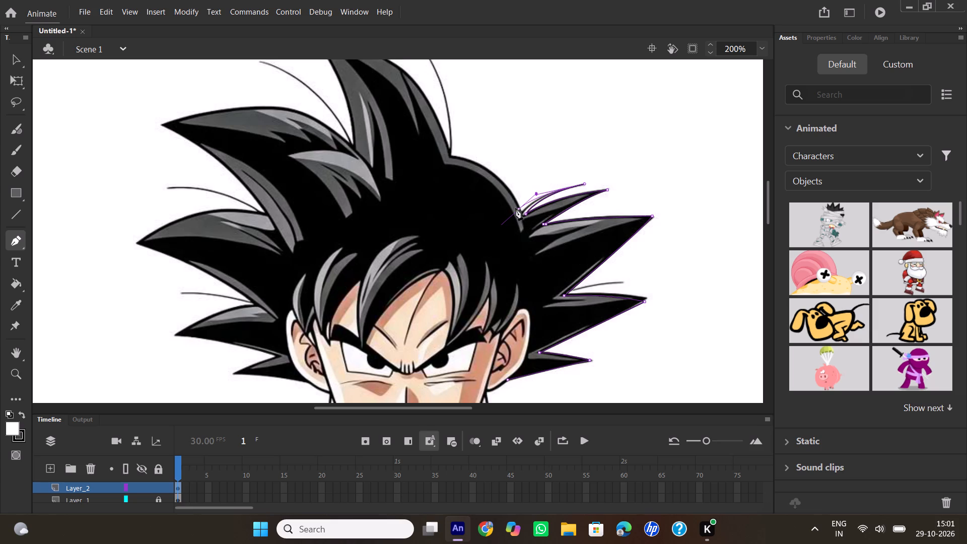
{"action": "left_click", "coordinate": [518, 208]}
Curve the pen path over the rounded crown to the base of the tall top hair spike, ending with a corner point.
{"action": "left_click_drag", "start_coordinate": [451, 157], "coordinate": [410, 154]}
{"action": "left_click_drag", "start_coordinate": [410, 154], "coordinate": [397, 151]}
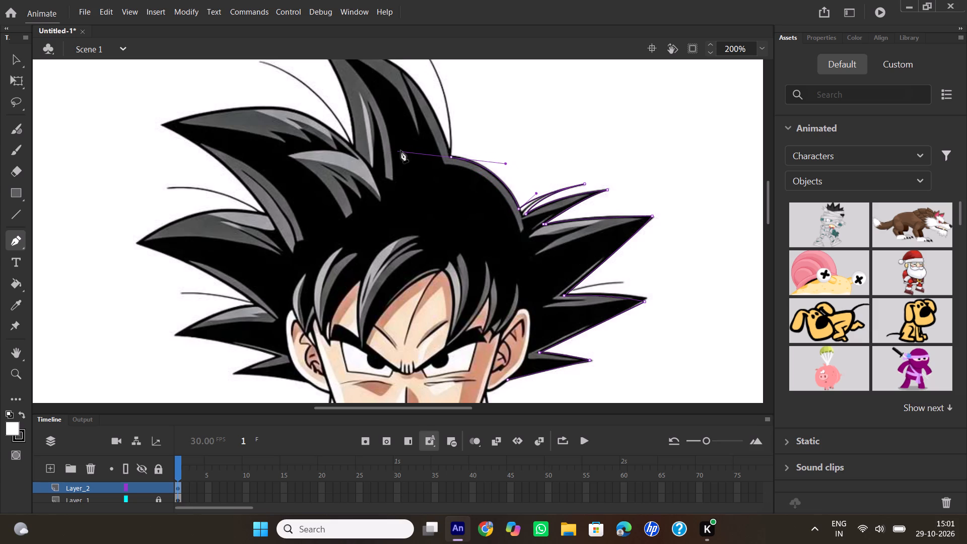
{"action": "left_click", "coordinate": [451, 156]}
{"action": "scroll", "coordinate": [460, 141], "scroll_direction": "up", "scroll_amount": 1}
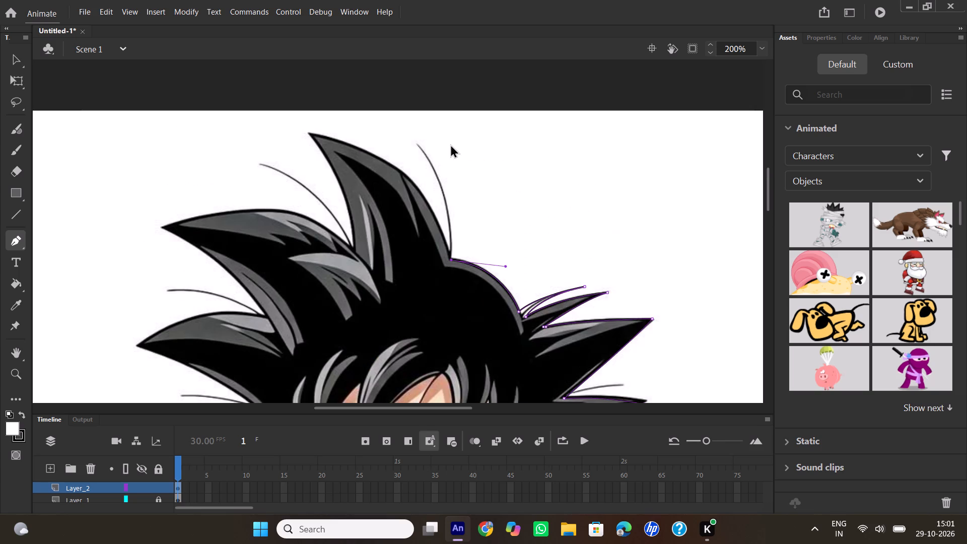
Trace the thin stray hair strand to the right of the tall top spike, out to its tip and back to a corner at the spike's base.
{"action": "left_click_drag", "start_coordinate": [417, 146], "coordinate": [378, 113]}
{"action": "left_click_drag", "start_coordinate": [378, 113], "coordinate": [370, 107]}
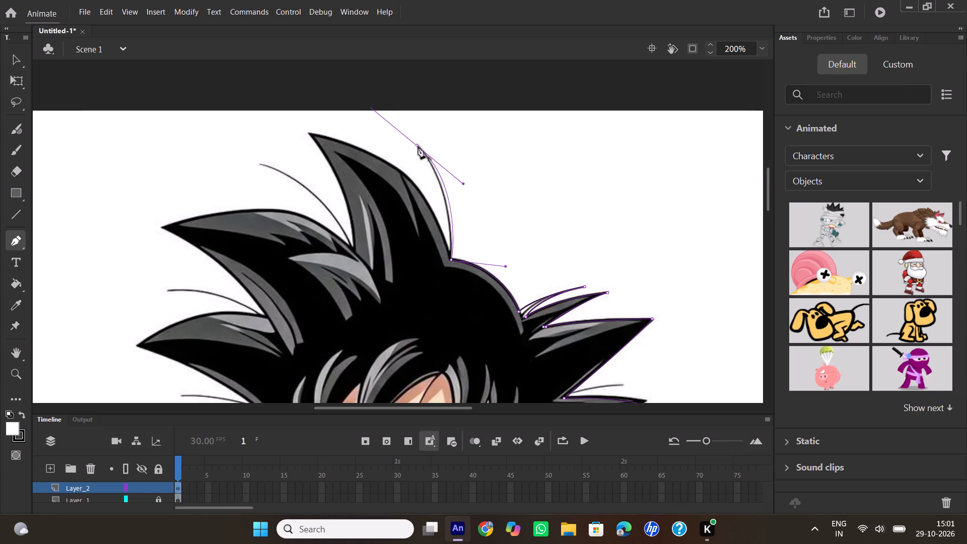
{"action": "left_click", "coordinate": [416, 147]}
{"action": "left_click_drag", "start_coordinate": [449, 252], "coordinate": [441, 258]}
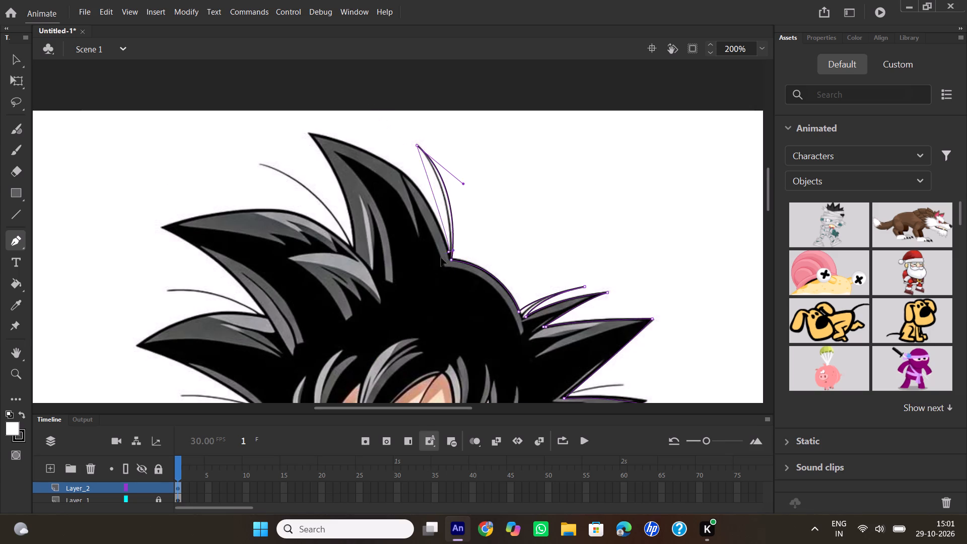
{"action": "left_click_drag", "start_coordinate": [441, 258], "coordinate": [446, 324]}
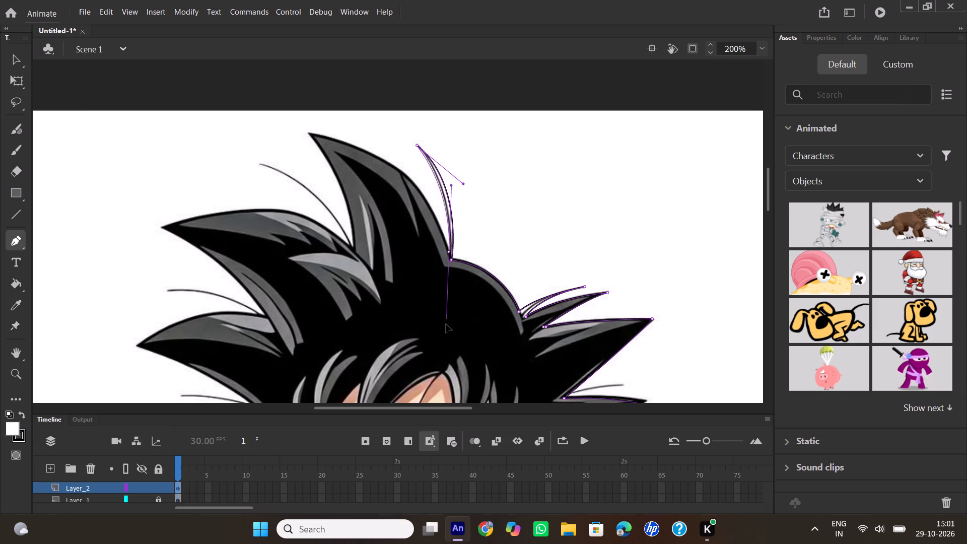
{"action": "left_click_drag", "start_coordinate": [446, 324], "coordinate": [446, 326]}
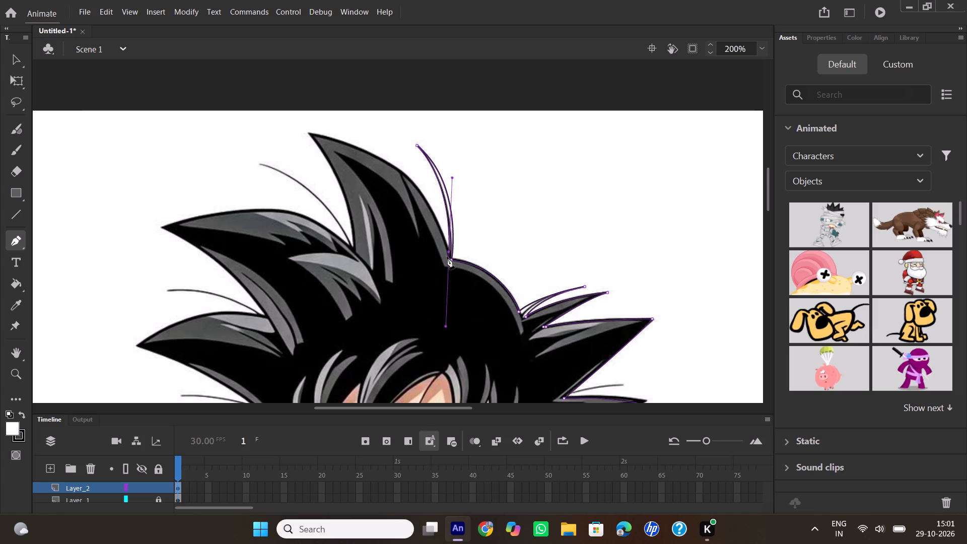
{"action": "left_click", "coordinate": [447, 252]}
Curve the pen path around the tall top hair spike, with corners at its tip and at the base of its left edge.
{"action": "left_click_drag", "start_coordinate": [309, 133], "coordinate": [186, 119]}
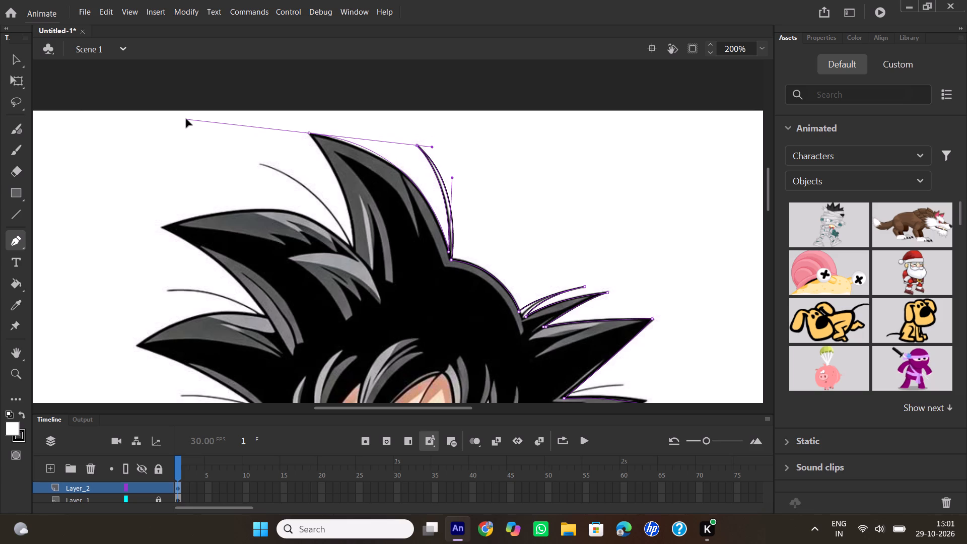
{"action": "left_click_drag", "start_coordinate": [186, 119], "coordinate": [186, 117]}
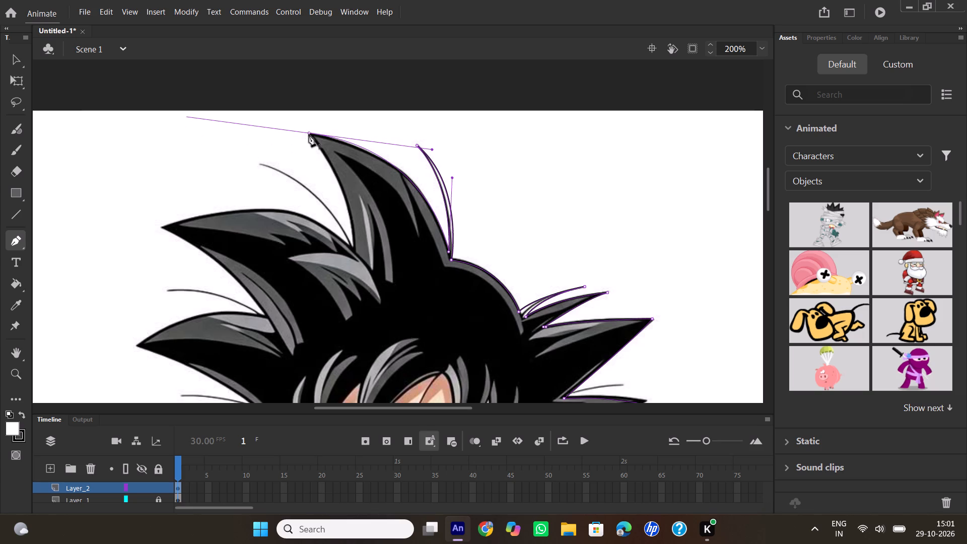
{"action": "left_click", "coordinate": [309, 134]}
{"action": "left_click_drag", "start_coordinate": [354, 243], "coordinate": [353, 245]}
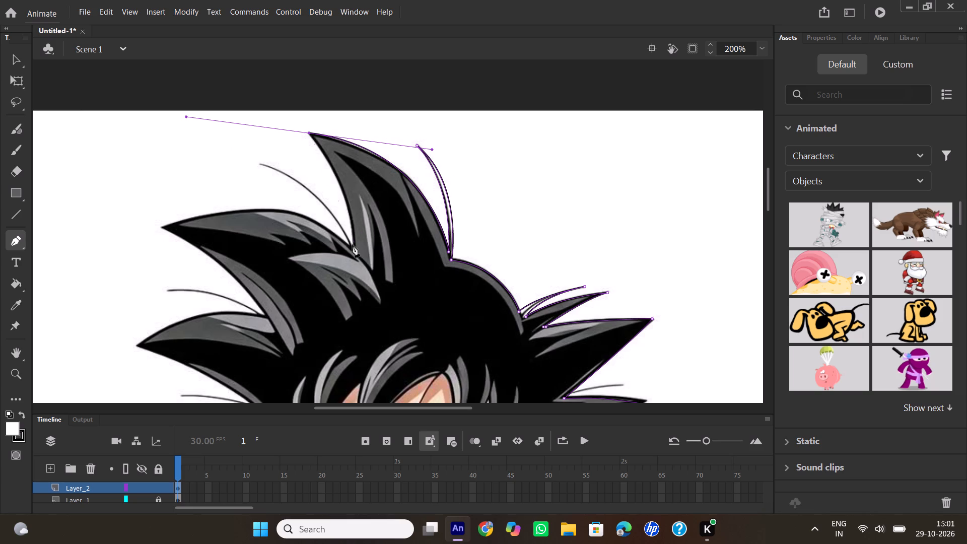
{"action": "left_click_drag", "start_coordinate": [353, 245], "coordinate": [341, 266]}
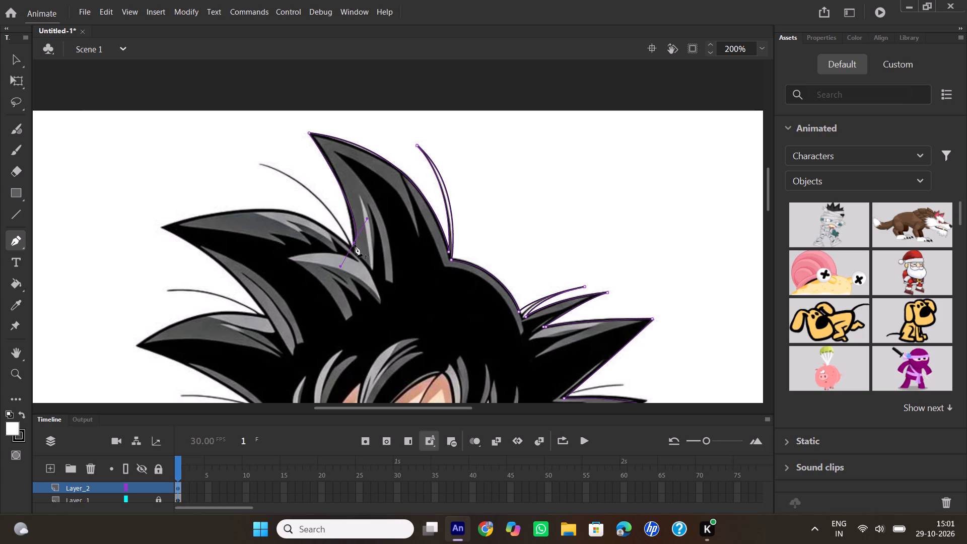
{"action": "left_click", "coordinate": [354, 245]}
Trace the thin stray strand to the left of the tall top spike, out to its tip and back to a corner at its base.
{"action": "left_click_drag", "start_coordinate": [259, 165], "coordinate": [201, 157]}
{"action": "left_click_drag", "start_coordinate": [201, 157], "coordinate": [193, 156]}
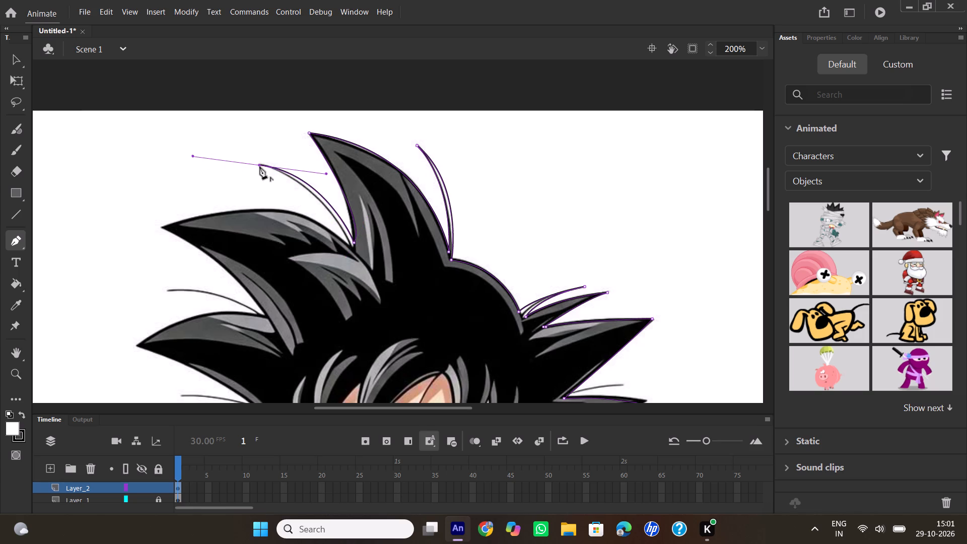
{"action": "left_click", "coordinate": [259, 166]}
{"action": "left_click_drag", "start_coordinate": [350, 244], "coordinate": [348, 284]}
{"action": "left_click_drag", "start_coordinate": [348, 284], "coordinate": [376, 306]}
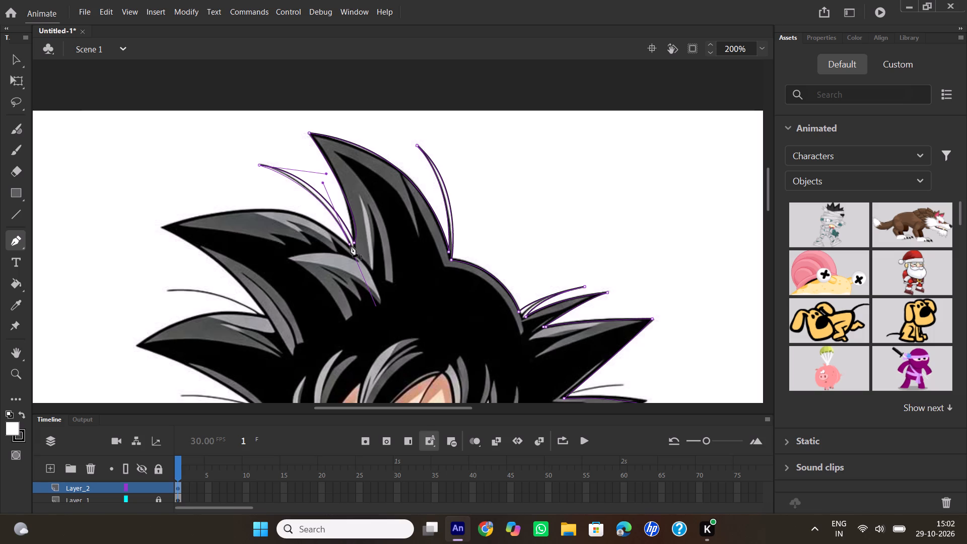
{"action": "left_click", "coordinate": [350, 242]}
Extend the pen path around the large upper hair spike on the artwork's left side, with corners at its tip and lower notch.
{"action": "left_click_drag", "start_coordinate": [162, 230], "coordinate": [75, 269]}
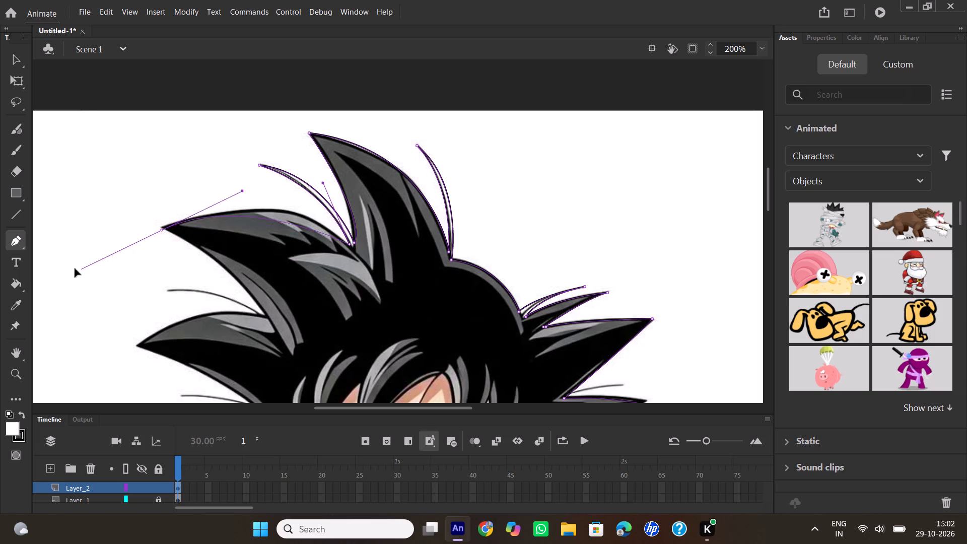
{"action": "left_click_drag", "start_coordinate": [75, 269], "coordinate": [33, 283]}
{"action": "left_click", "coordinate": [163, 231]}
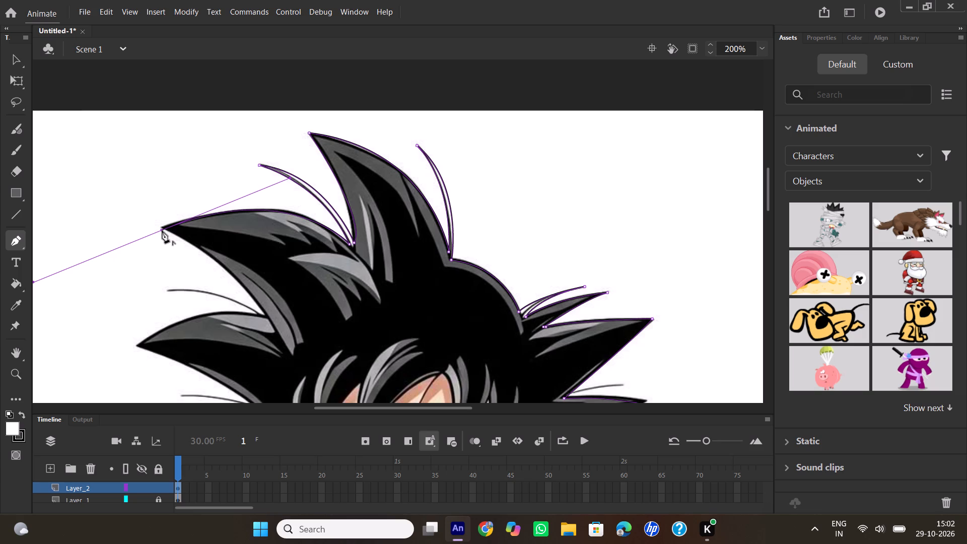
{"action": "scroll", "coordinate": [207, 210], "scroll_direction": "down", "scroll_amount": 1}
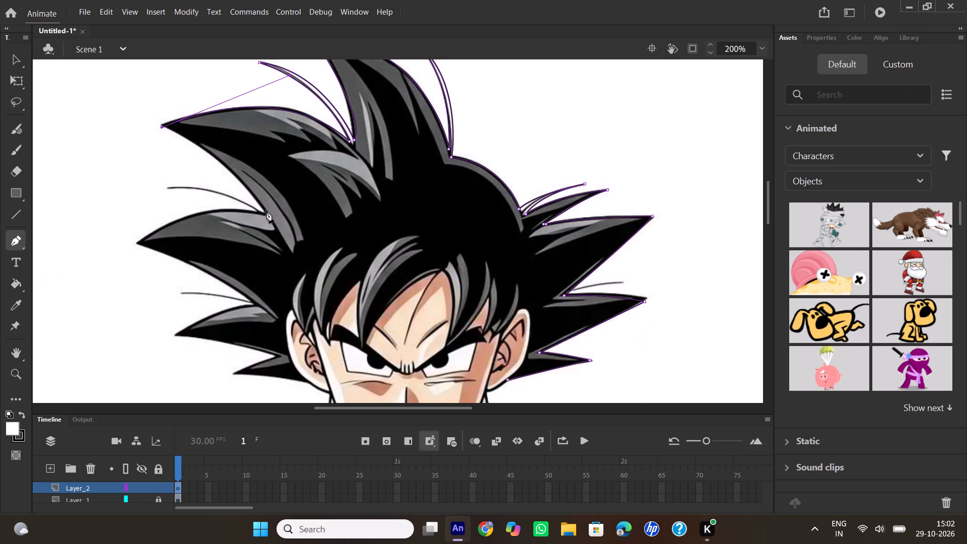
{"action": "left_click_drag", "start_coordinate": [265, 211], "coordinate": [290, 263]}
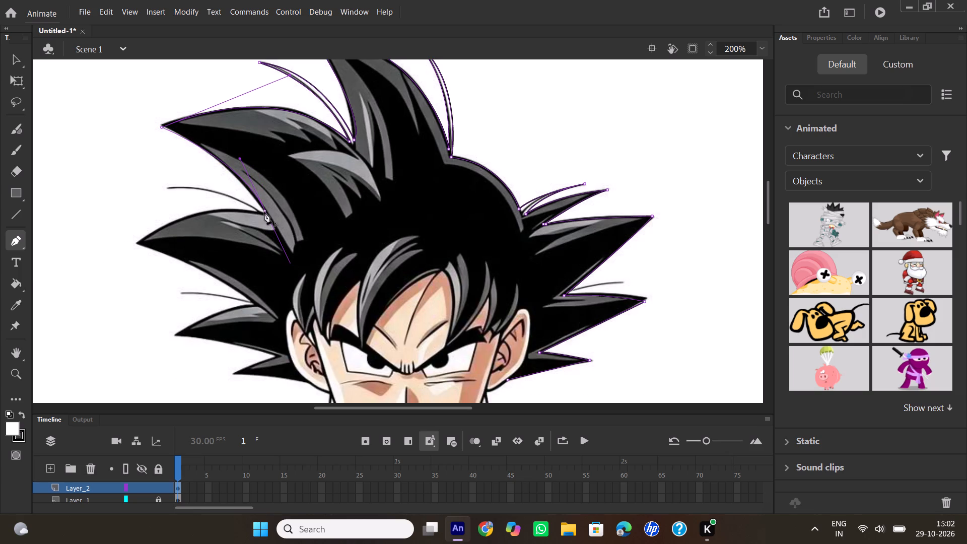
{"action": "left_click", "coordinate": [263, 212]}
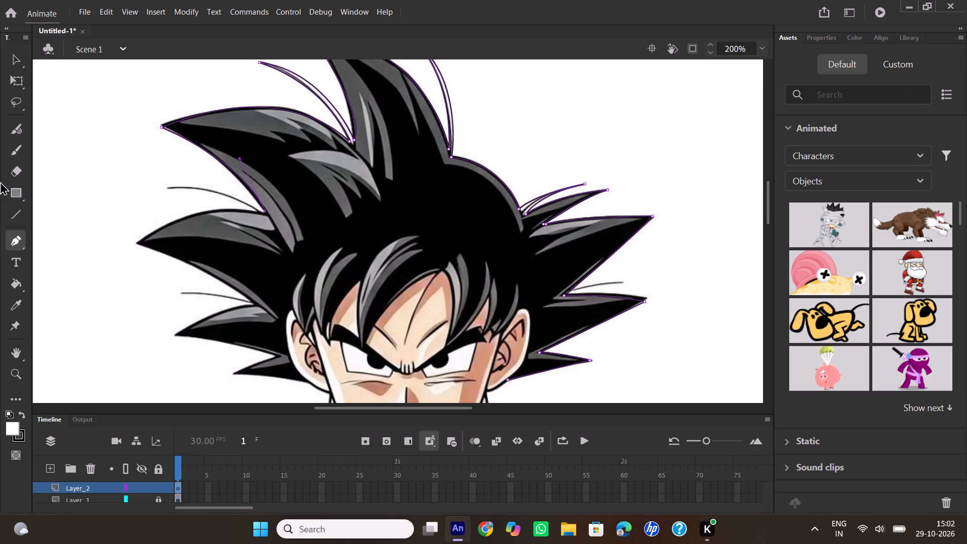
Trace the thin stray strand below the large upper-left spike, out to its tip and back to a corner at its base.
{"action": "left_click_drag", "start_coordinate": [169, 189], "coordinate": [130, 206]}
{"action": "left_click", "coordinate": [169, 188]}
{"action": "left_click_drag", "start_coordinate": [255, 210], "coordinate": [256, 211]}
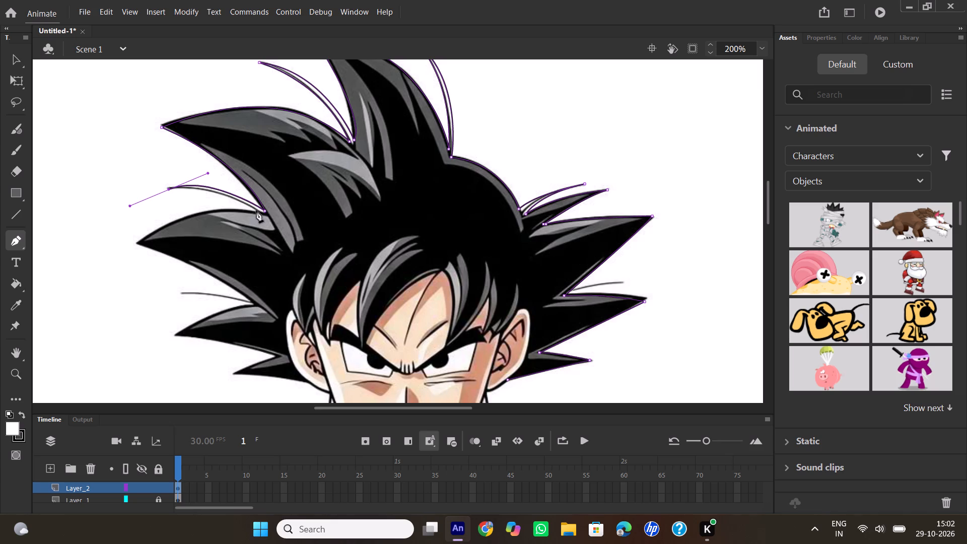
{"action": "left_click_drag", "start_coordinate": [256, 211], "coordinate": [299, 237]}
{"action": "left_click", "coordinate": [255, 211]}
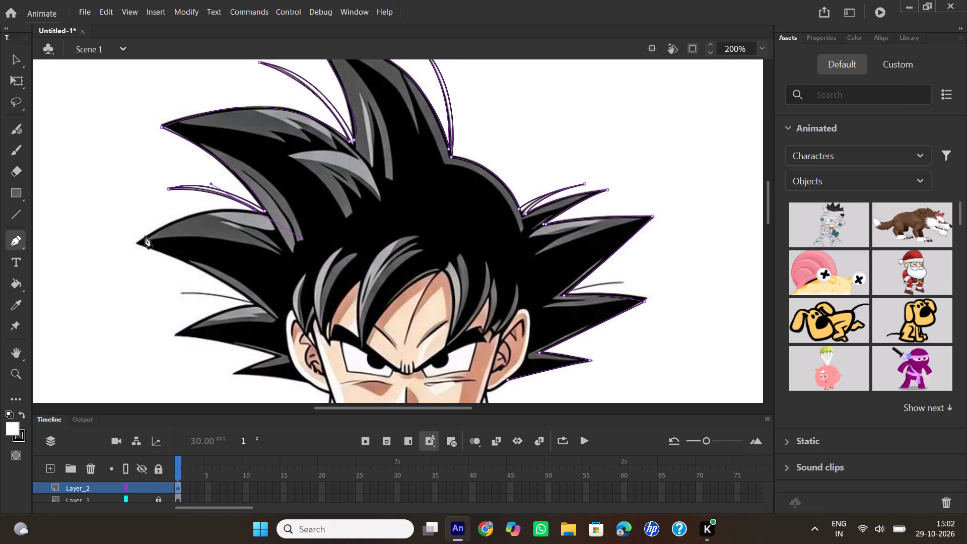
Curve the pen path around the second large hair spike on the artwork's left side, with corners at its tip and lower notch.
{"action": "left_click_drag", "start_coordinate": [137, 243], "coordinate": [99, 281]}
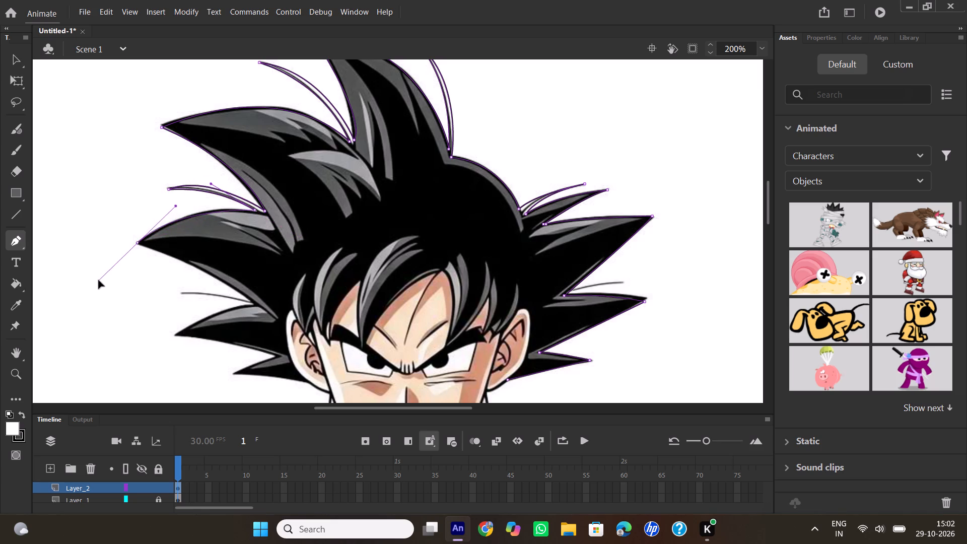
{"action": "left_click_drag", "start_coordinate": [99, 281], "coordinate": [99, 284]}
{"action": "left_click", "coordinate": [139, 244]}
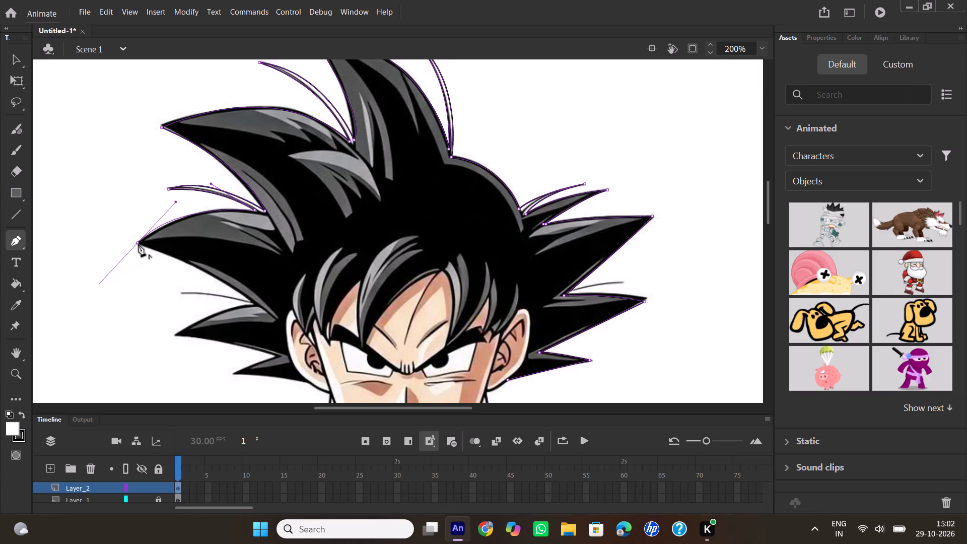
{"action": "left_click_drag", "start_coordinate": [247, 296], "coordinate": [255, 315]}
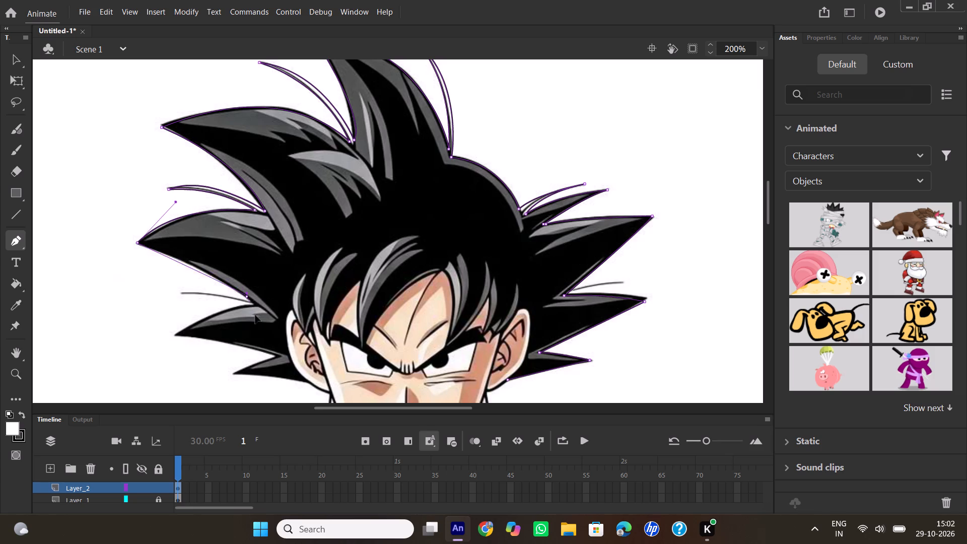
{"action": "left_click_drag", "start_coordinate": [255, 315], "coordinate": [282, 325]}
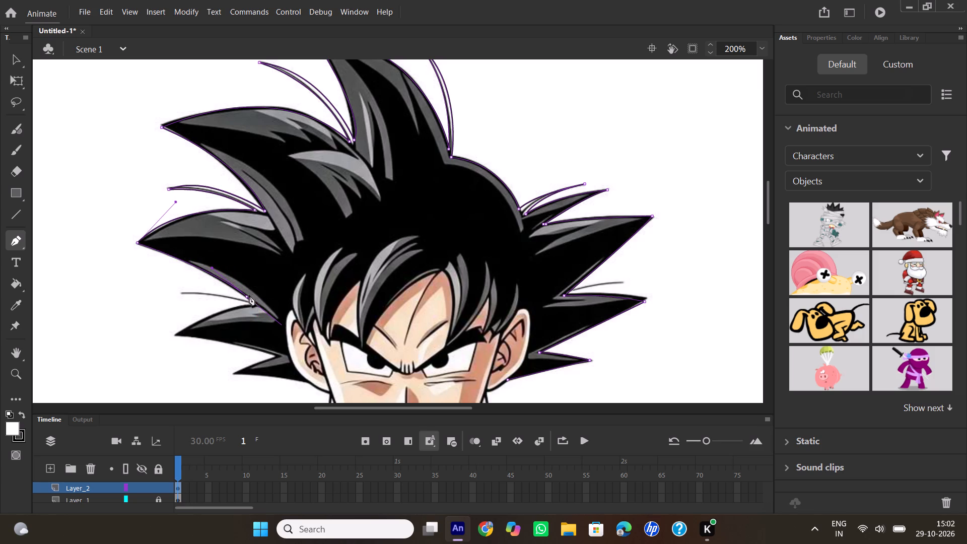
{"action": "left_click", "coordinate": [246, 296]}
Trace the short stray strand below the second left spike, out to its tip and back to a corner at its base.
{"action": "left_click_drag", "start_coordinate": [183, 295], "coordinate": [166, 299]}
{"action": "left_click_drag", "start_coordinate": [166, 299], "coordinate": [145, 302]}
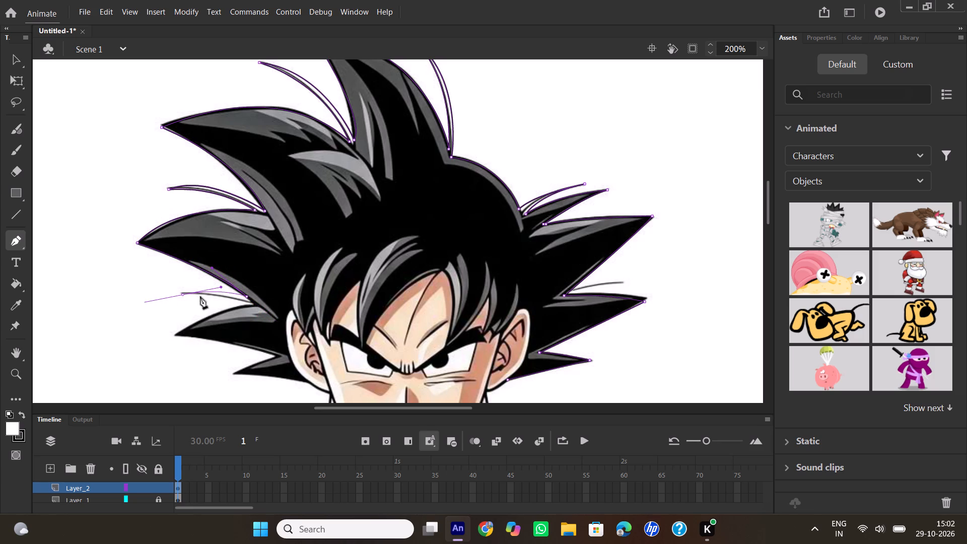
{"action": "left_click", "coordinate": [183, 295]}
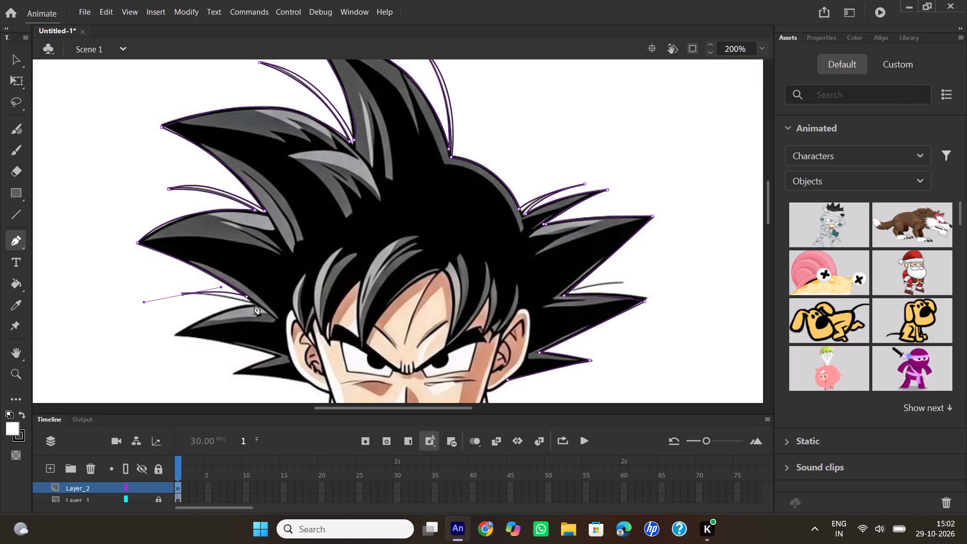
{"action": "left_click_drag", "start_coordinate": [253, 303], "coordinate": [280, 317]}
{"action": "left_click", "coordinate": [253, 303]}
Curve the pen path around the third large hair spike on the artwork's left side, with corners at its tip and lower notch.
{"action": "left_click_drag", "start_coordinate": [176, 334], "coordinate": [153, 348]}
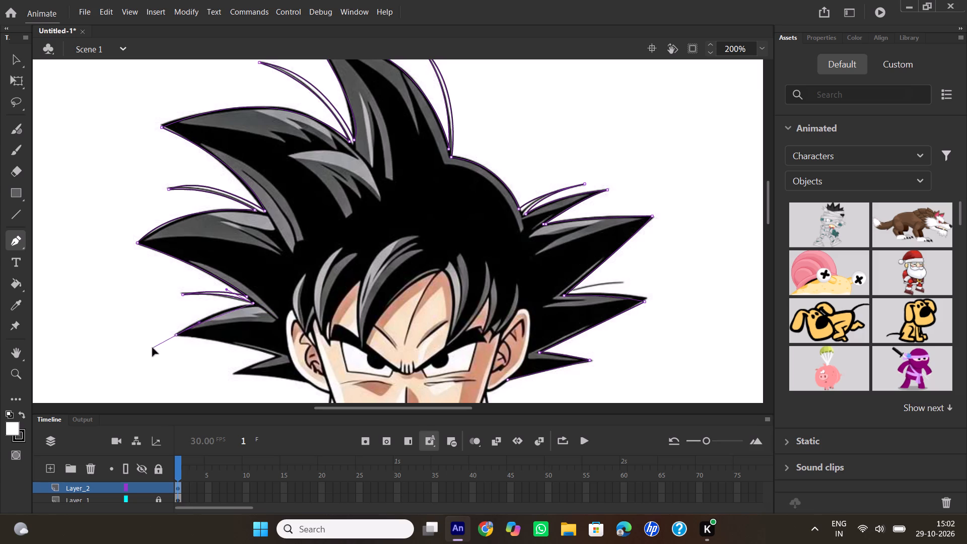
{"action": "left_click_drag", "start_coordinate": [153, 348], "coordinate": [156, 354]}
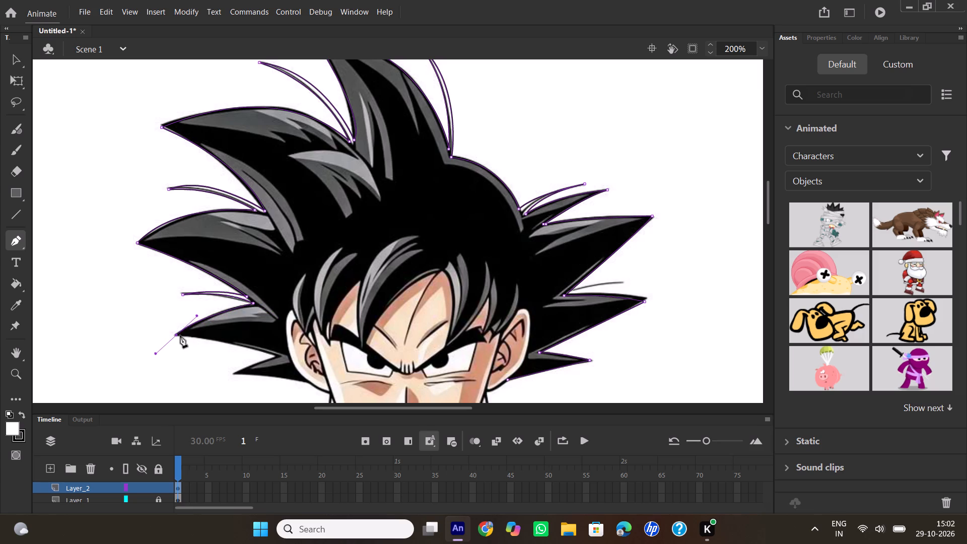
{"action": "left_click", "coordinate": [175, 335]}
{"action": "scroll", "coordinate": [209, 342], "scroll_direction": "down", "scroll_amount": 1}
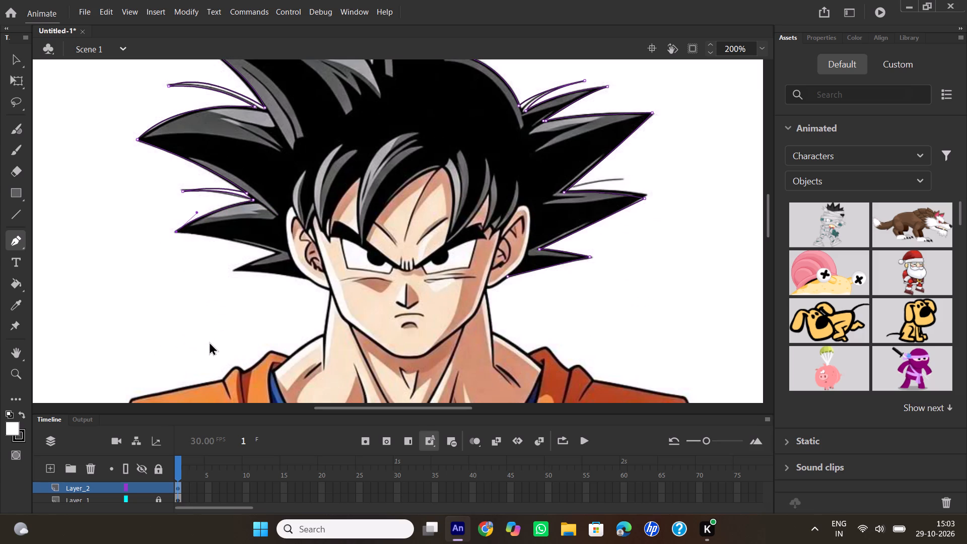
{"action": "left_click_drag", "start_coordinate": [279, 251], "coordinate": [285, 260]}
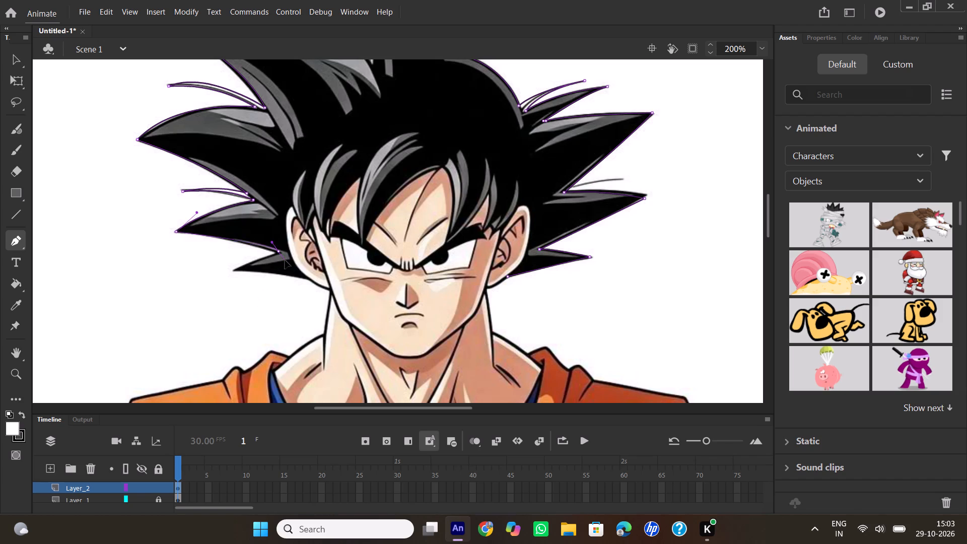
{"action": "left_click_drag", "start_coordinate": [285, 260], "coordinate": [301, 266]}
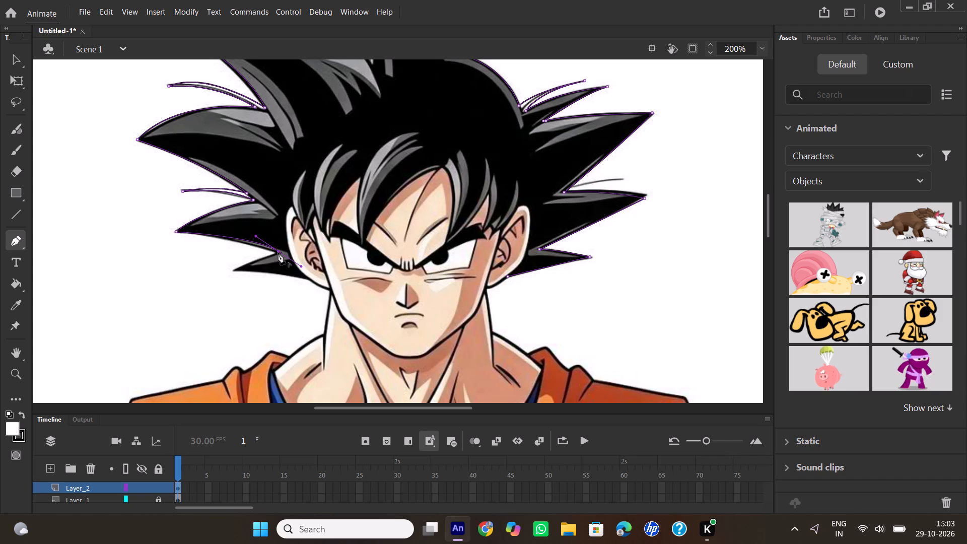
{"action": "left_click", "coordinate": [279, 251]}
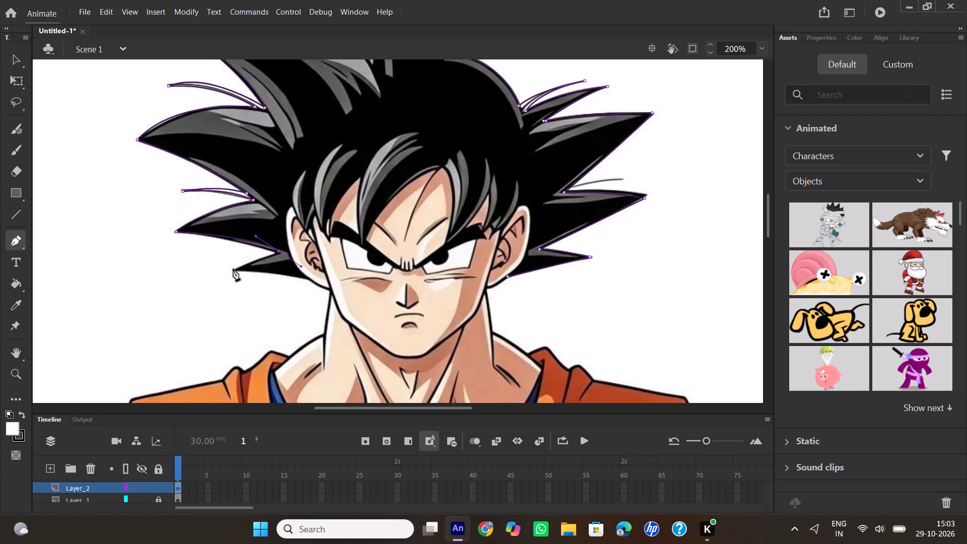
Trace the lowest small hair spike on the artwork's left side, out to its tip and back to a corner beside the earlobe.
{"action": "left_click", "coordinate": [233, 269]}
{"action": "left_click_drag", "start_coordinate": [310, 281], "coordinate": [334, 295]}
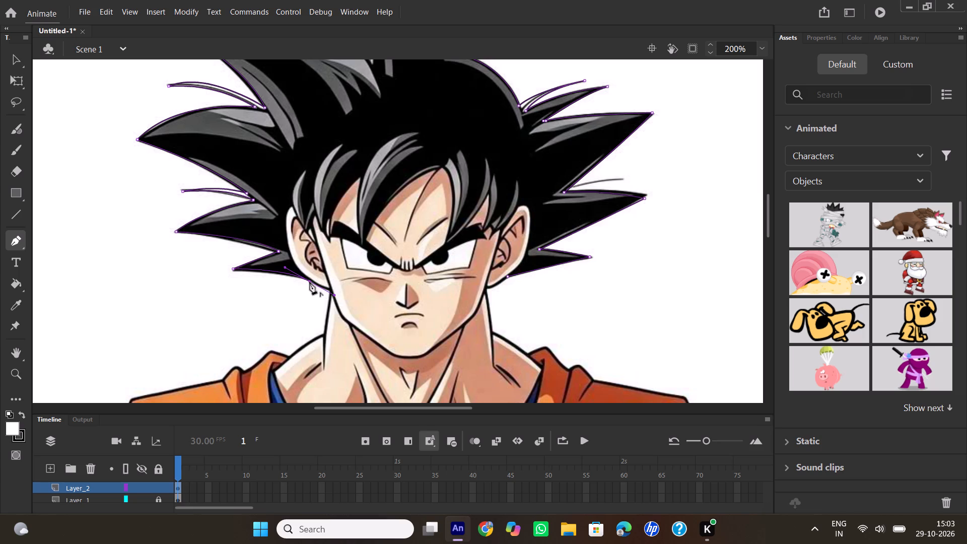
{"action": "left_click", "coordinate": [310, 282]}
Extend the pen path up the left ear's outer edge to a corner at its top and down to the sideburn lock's tip.
{"action": "left_click_drag", "start_coordinate": [291, 205], "coordinate": [307, 146]}
{"action": "left_click_drag", "start_coordinate": [307, 146], "coordinate": [307, 158]}
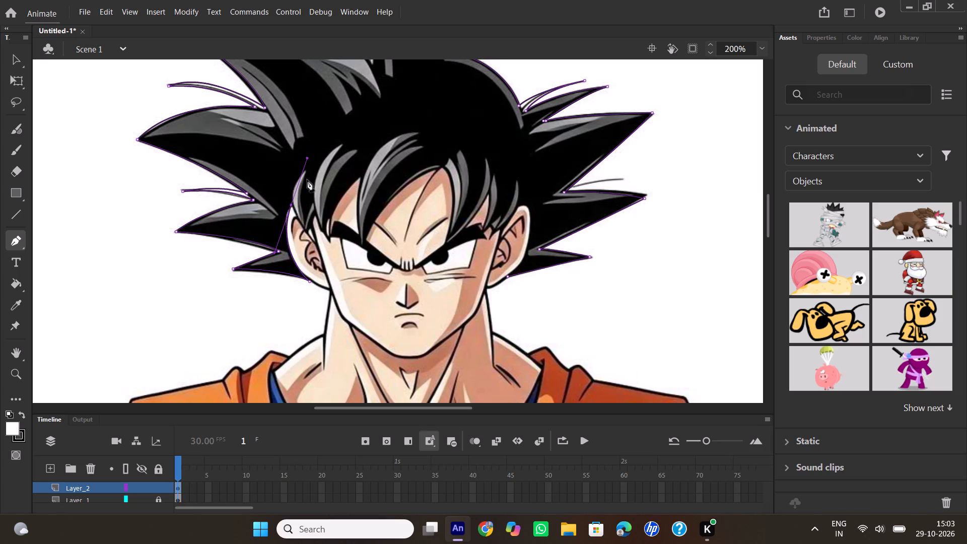
{"action": "left_click", "coordinate": [292, 206]}
{"action": "left_click_drag", "start_coordinate": [307, 231], "coordinate": [311, 240]}
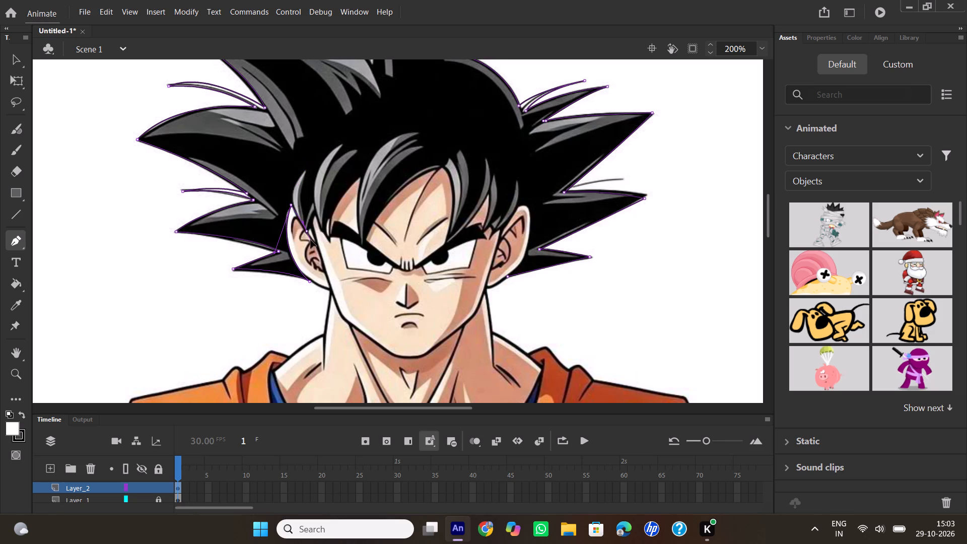
{"action": "left_click_drag", "start_coordinate": [311, 240], "coordinate": [314, 244]}
{"action": "left_click", "coordinate": [308, 232]}
Trace up to the notch beside the left sideburn lock and down to a corner at the tip of the adjacent bang.
{"action": "left_click_drag", "start_coordinate": [316, 214], "coordinate": [318, 211]}
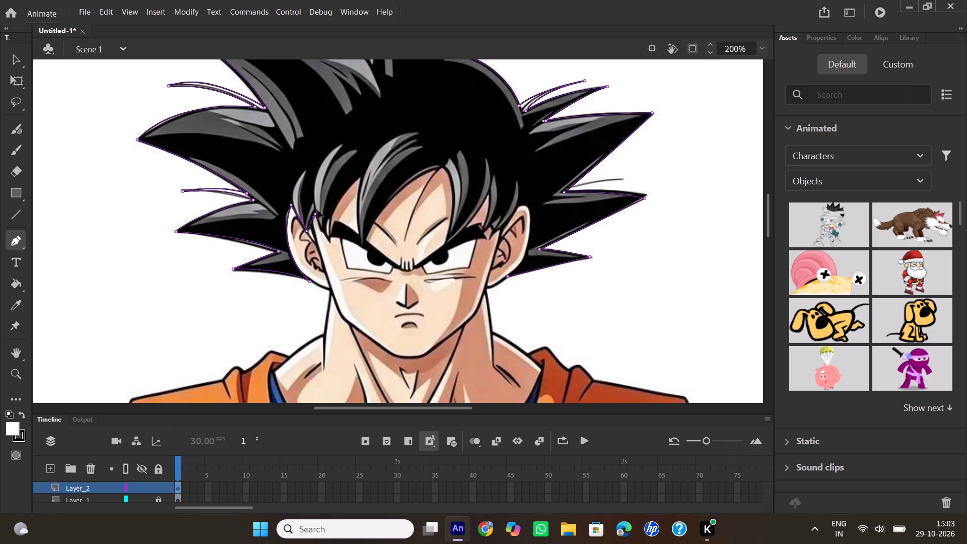
{"action": "left_click_drag", "start_coordinate": [318, 211], "coordinate": [319, 206]}
{"action": "left_click", "coordinate": [315, 213]}
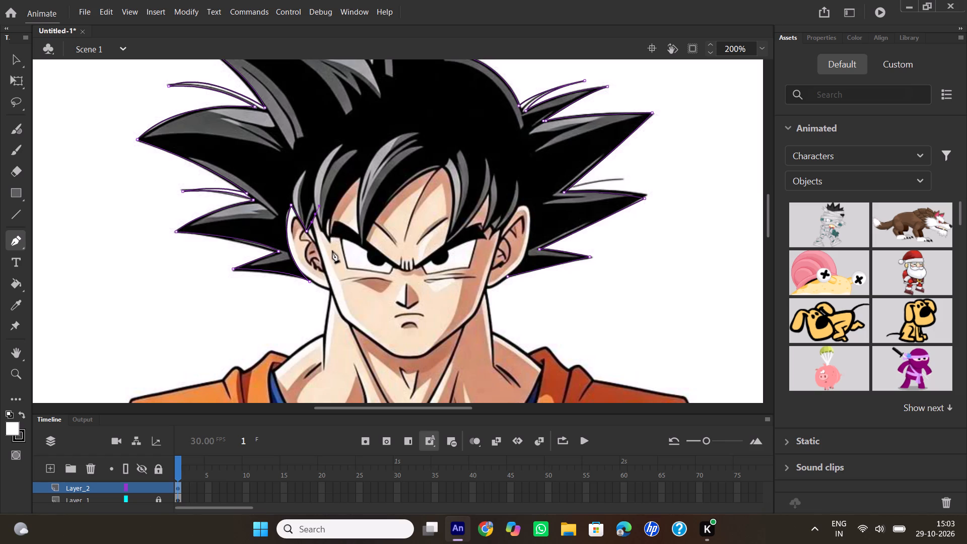
{"action": "left_click_drag", "start_coordinate": [329, 240], "coordinate": [337, 251]}
{"action": "left_click", "coordinate": [329, 240]}
Curve the path up to the left forehead notch and down to the tip of the large central bang, with corners at both.
{"action": "left_click_drag", "start_coordinate": [361, 177], "coordinate": [384, 160]}
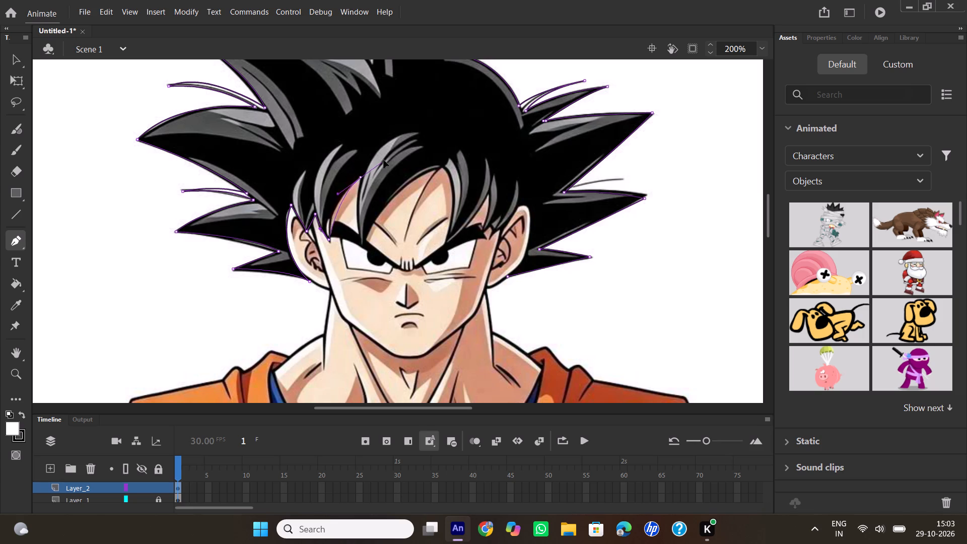
{"action": "left_click_drag", "start_coordinate": [384, 160], "coordinate": [391, 154]}
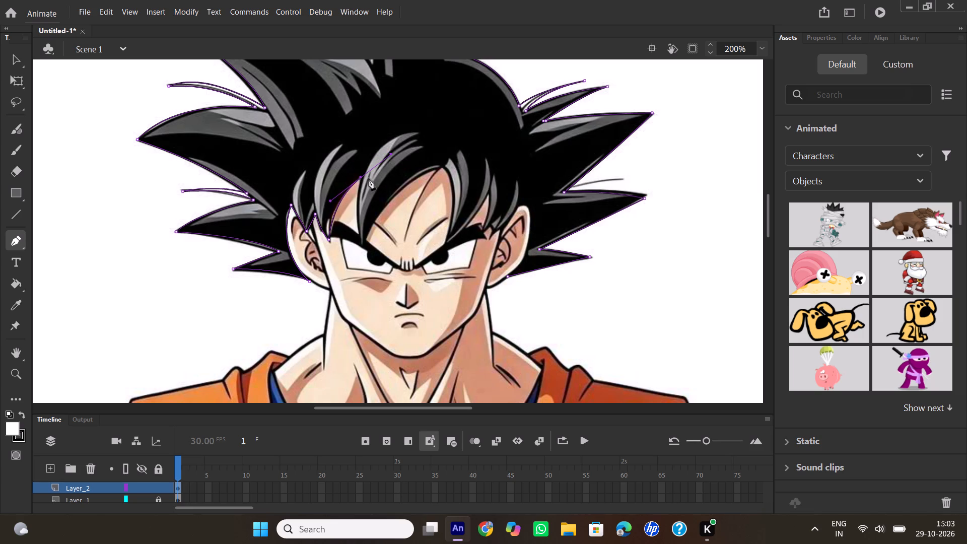
{"action": "left_click", "coordinate": [362, 177]}
{"action": "left_click_drag", "start_coordinate": [364, 245], "coordinate": [374, 275]}
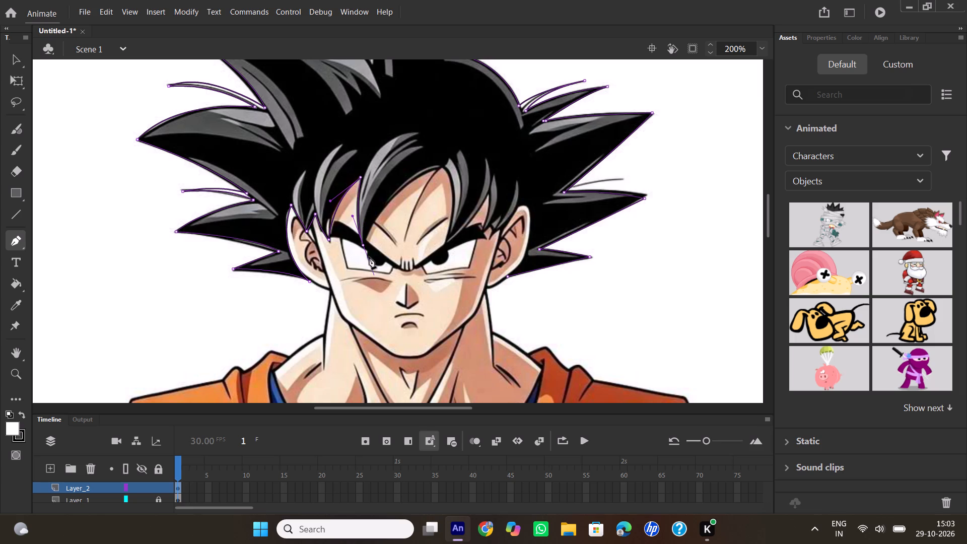
{"action": "left_click", "coordinate": [364, 247]}
Trace the large central bang's inner edge up to the forehead hairline and down the thin strand to a corner at its tip.
{"action": "left_click_drag", "start_coordinate": [434, 171], "coordinate": [469, 161]}
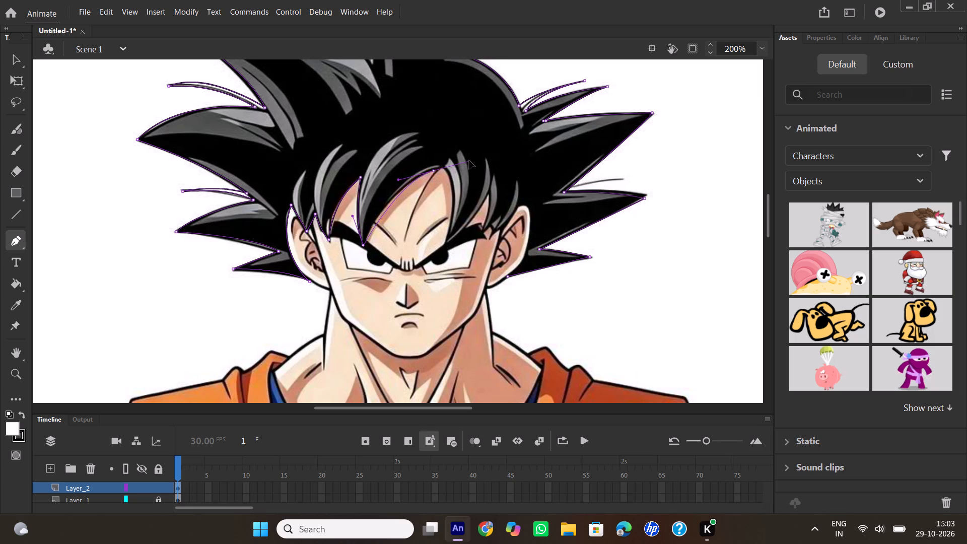
{"action": "left_click_drag", "start_coordinate": [469, 161], "coordinate": [472, 157]}
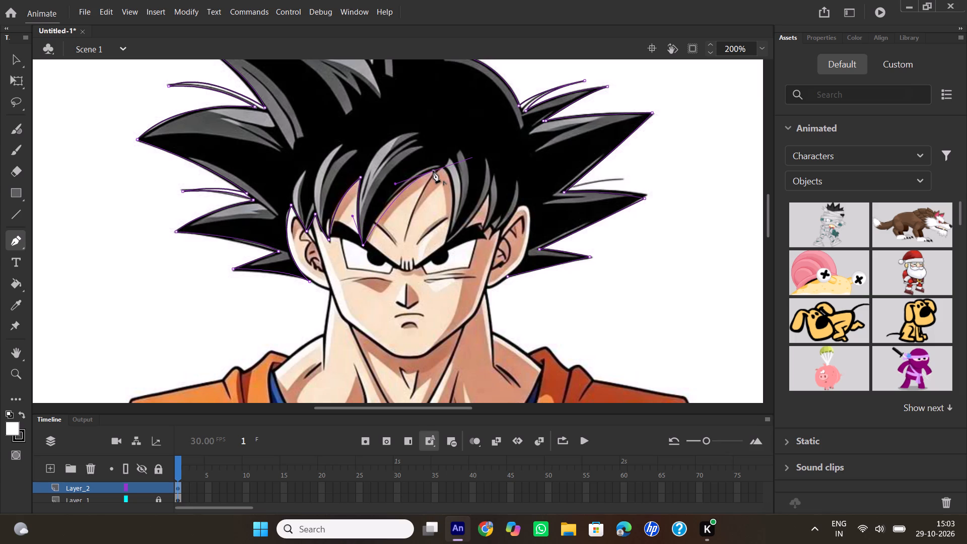
{"action": "left_click", "coordinate": [433, 171]}
{"action": "left_click_drag", "start_coordinate": [405, 236], "coordinate": [400, 261]}
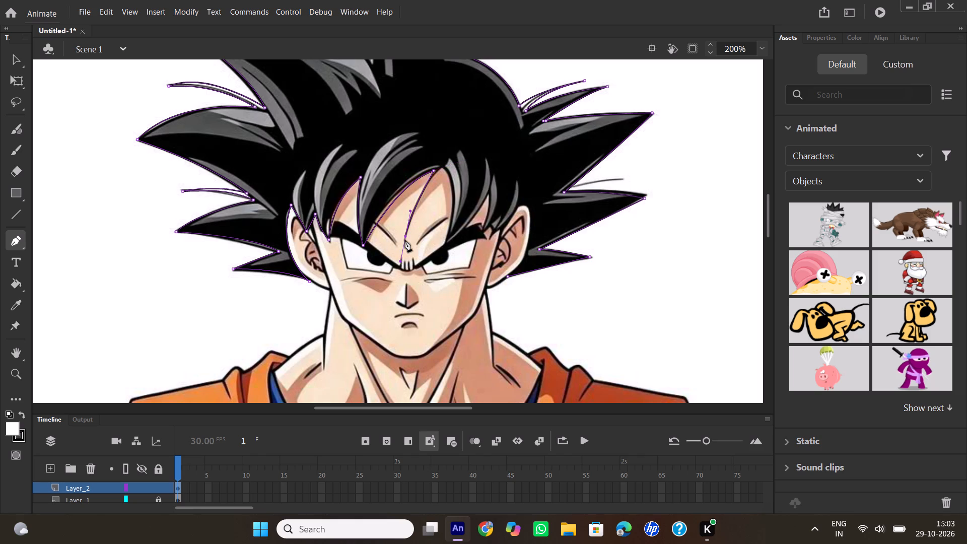
{"action": "left_click", "coordinate": [405, 237]}
Return the path along the thin strand to a hairline corner, and curve down to the tip of the bang above the right eye.
{"action": "left_click_drag", "start_coordinate": [444, 169], "coordinate": [463, 154]}
{"action": "left_click", "coordinate": [446, 169]}
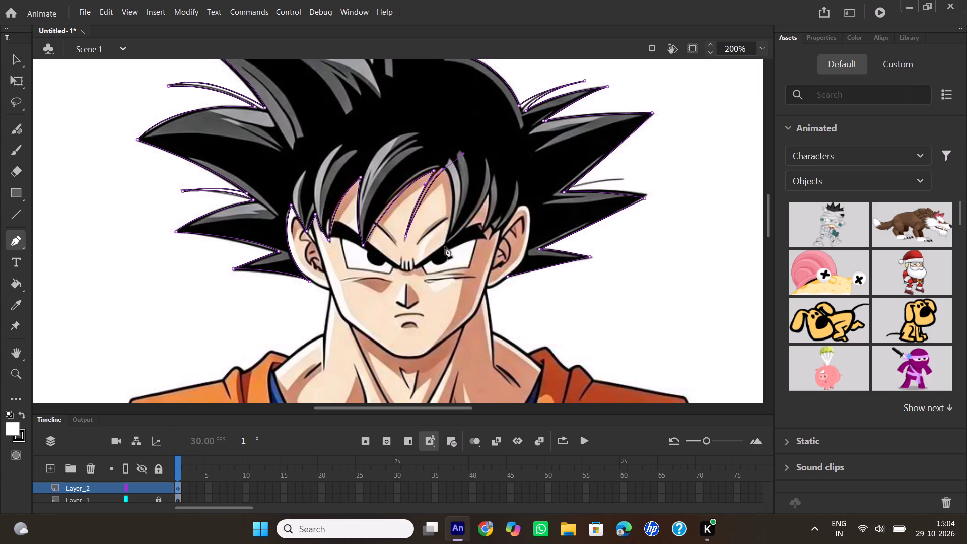
{"action": "left_click_drag", "start_coordinate": [445, 247], "coordinate": [431, 307]}
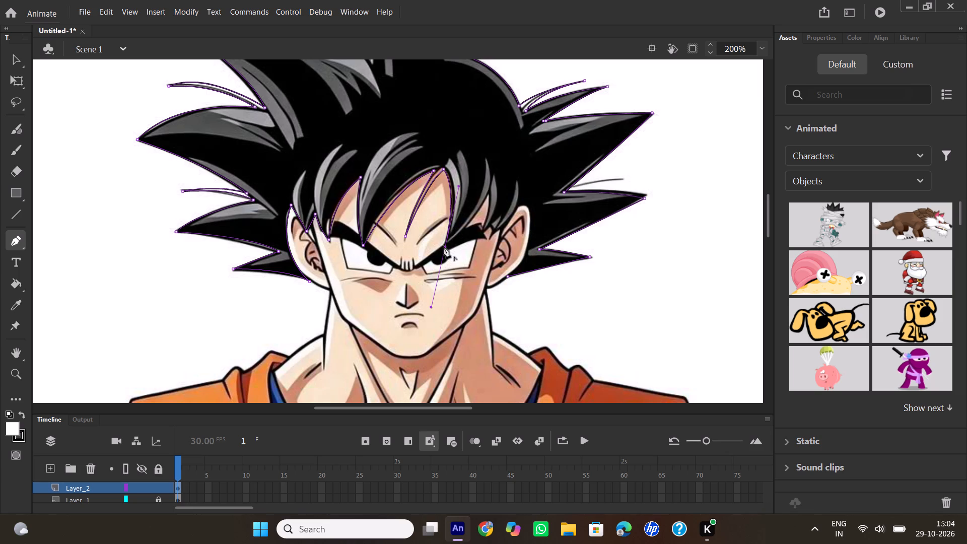
{"action": "left_click", "coordinate": [444, 246]}
Trace the two small bangs beside the right temple, placing corners at both upper notches and both lower tips.
{"action": "left_click_drag", "start_coordinate": [489, 189], "coordinate": [500, 158]}
{"action": "left_click", "coordinate": [490, 190]}
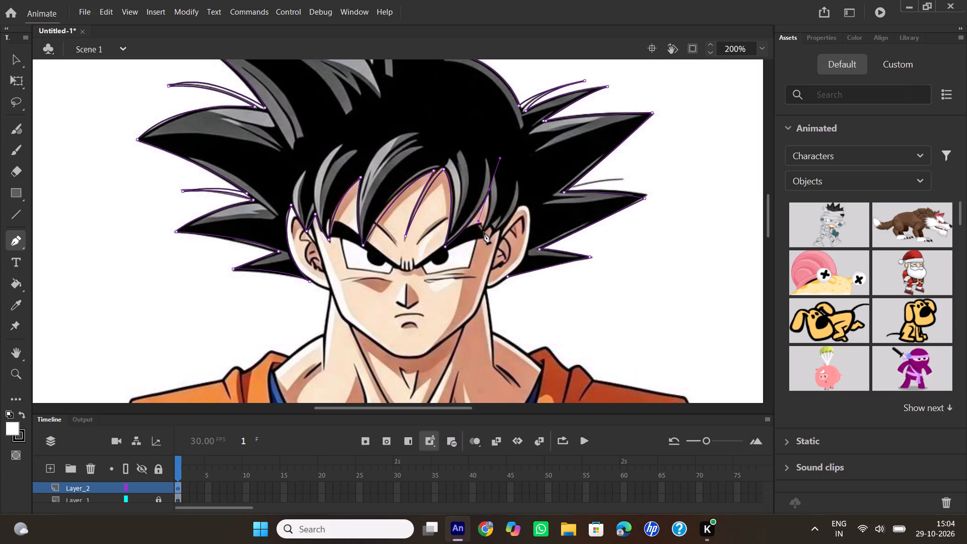
{"action": "left_click_drag", "start_coordinate": [480, 232], "coordinate": [471, 248]}
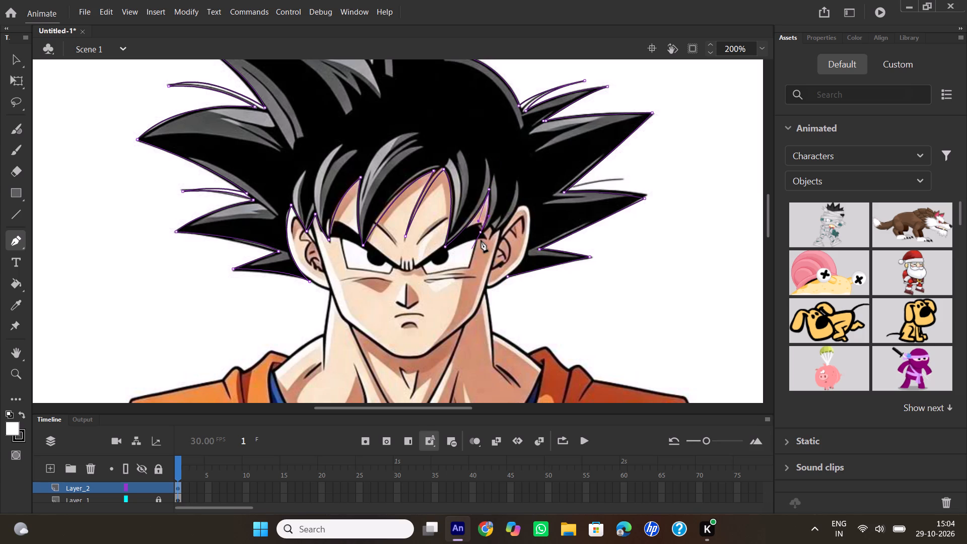
{"action": "left_click", "coordinate": [480, 233]}
{"action": "left_click_drag", "start_coordinate": [500, 217], "coordinate": [504, 208]}
{"action": "left_click_drag", "start_coordinate": [504, 208], "coordinate": [508, 201]}
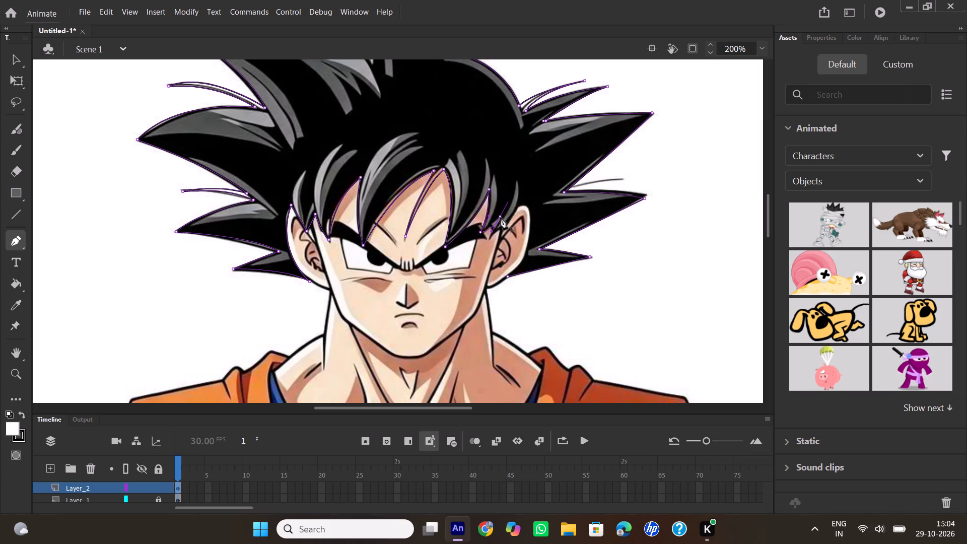
{"action": "left_click", "coordinate": [501, 218]}
{"action": "left_click_drag", "start_coordinate": [492, 239], "coordinate": [477, 251]}
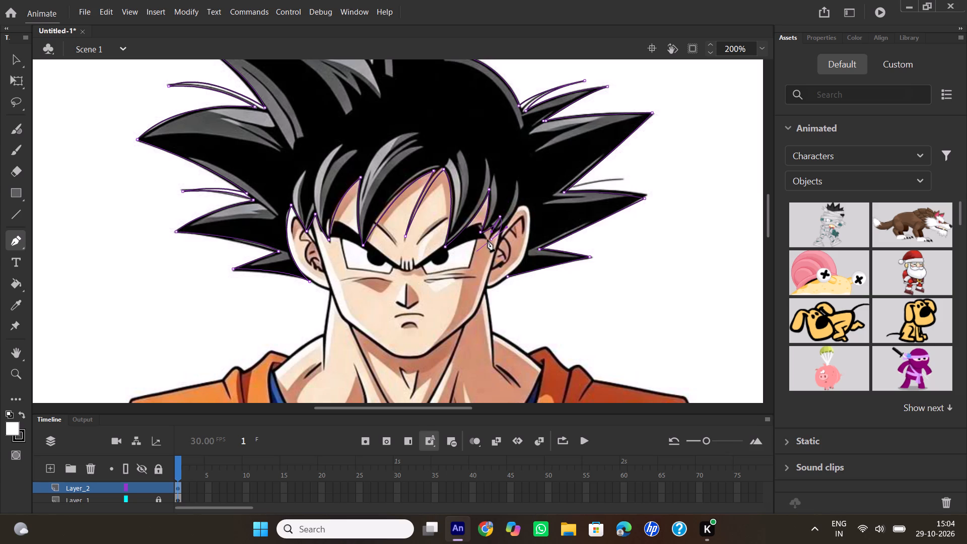
{"action": "left_click", "coordinate": [492, 239]}
Curve the path up to a corner above the right ear, and close the hair outline at its starting point below the ear.
{"action": "left_click_drag", "start_coordinate": [517, 208], "coordinate": [523, 194]}
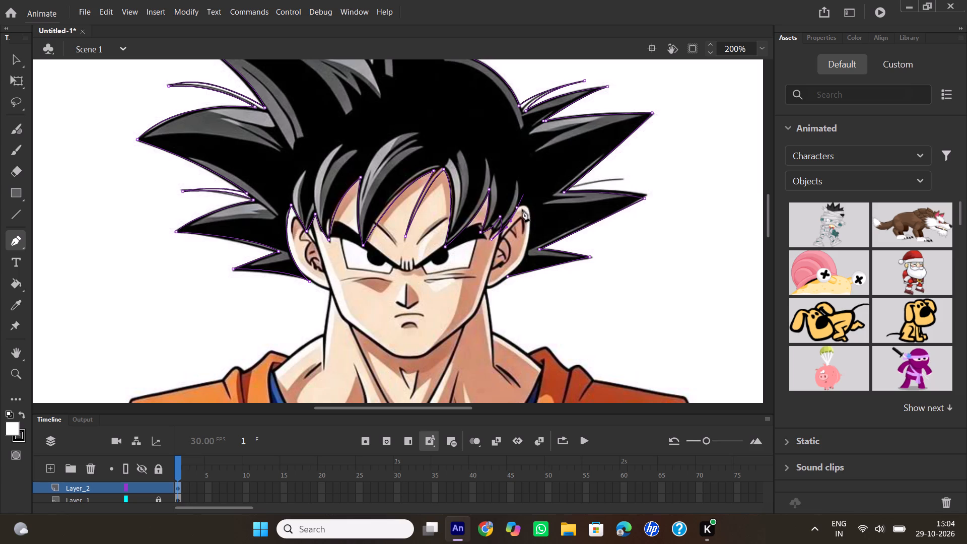
{"action": "left_click", "coordinate": [516, 209]}
{"action": "left_click_drag", "start_coordinate": [507, 277], "coordinate": [473, 332]}
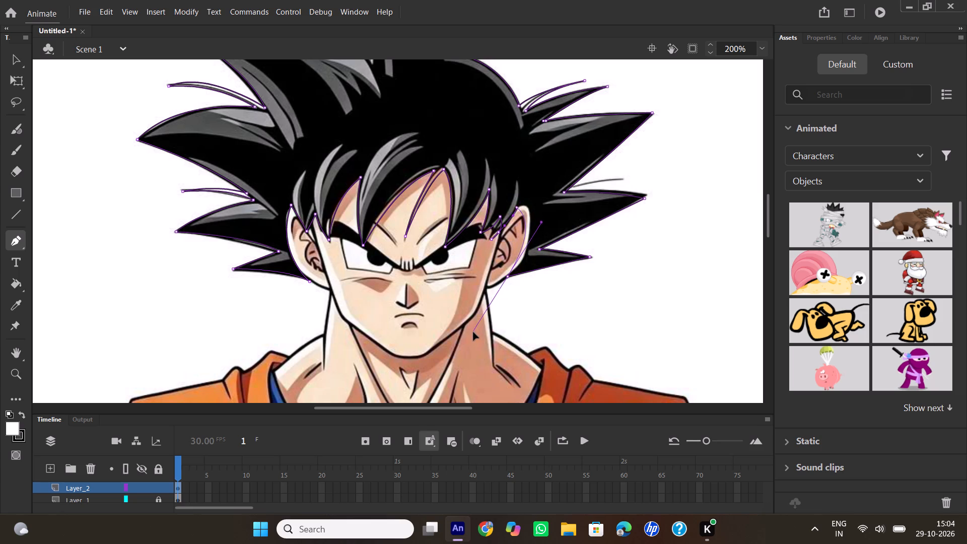
{"action": "left_click_drag", "start_coordinate": [473, 332], "coordinate": [461, 342]}
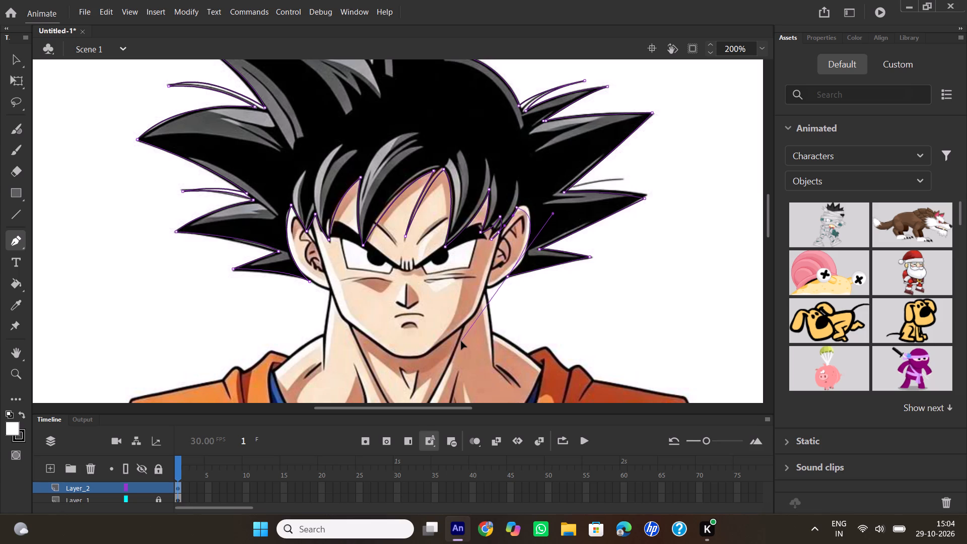
{"action": "left_click_drag", "start_coordinate": [461, 342], "coordinate": [456, 355]}
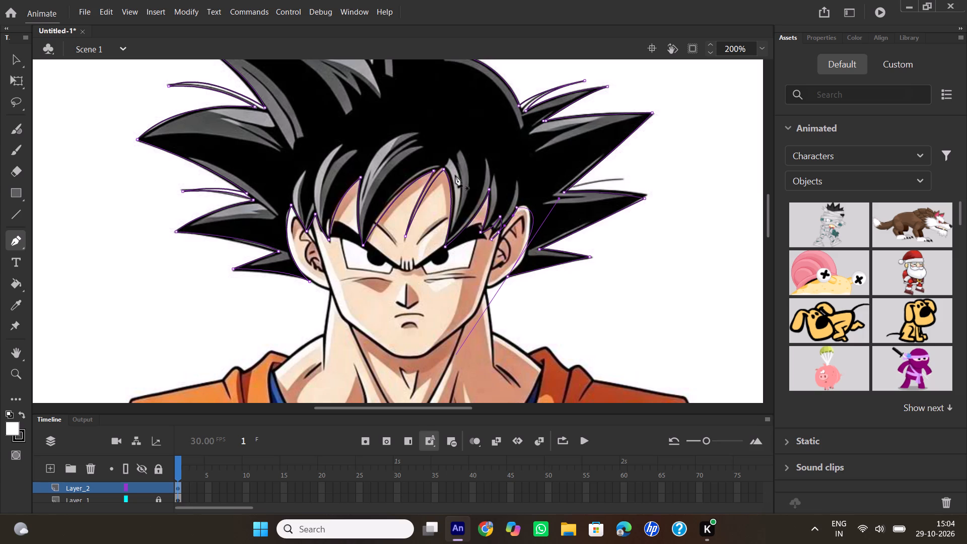
Hide Layer_1 to examine the traced hair outline on its own, and show the reference image again.
{"action": "scroll", "coordinate": [433, 170], "scroll_direction": "down", "scroll_amount": 1}
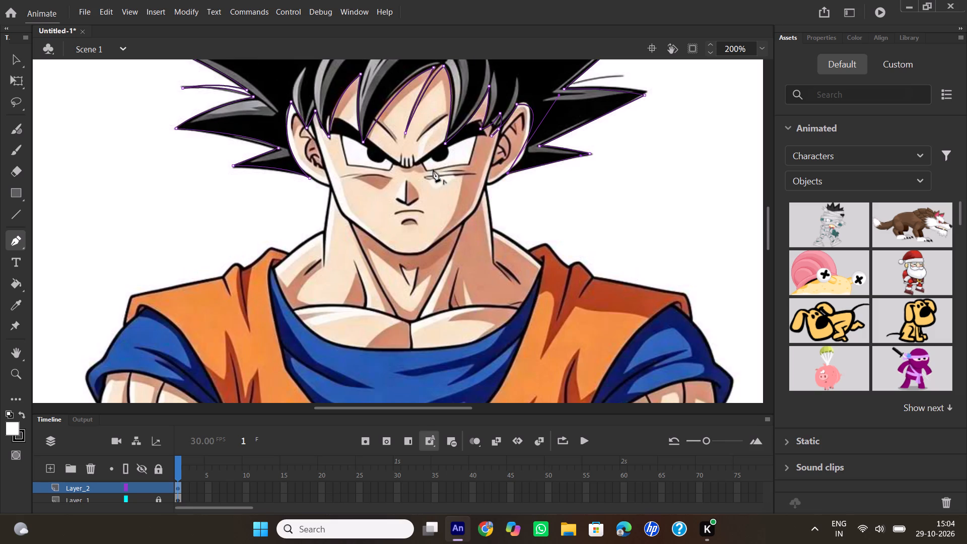
{"action": "scroll", "coordinate": [429, 172], "scroll_direction": "up", "scroll_amount": 1}
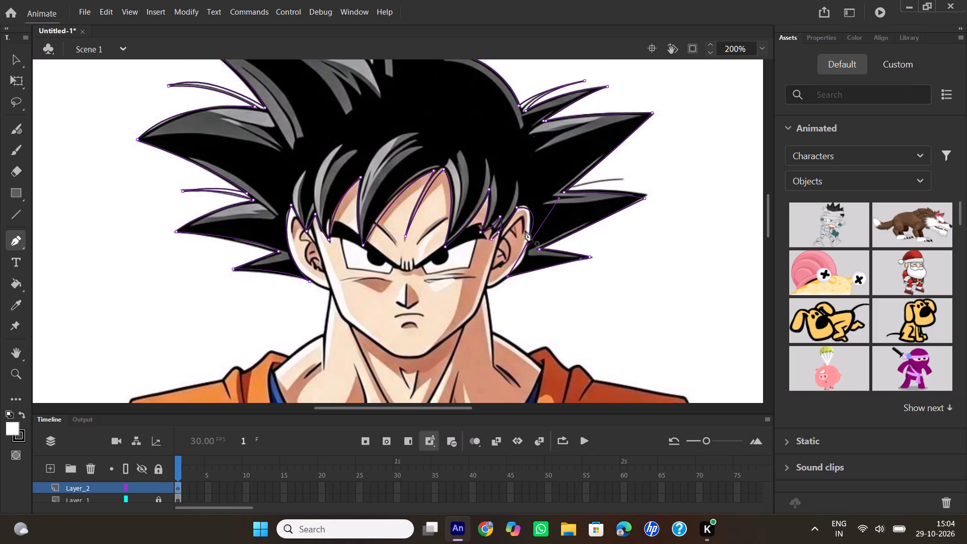
{"action": "left_click", "coordinate": [139, 499]}
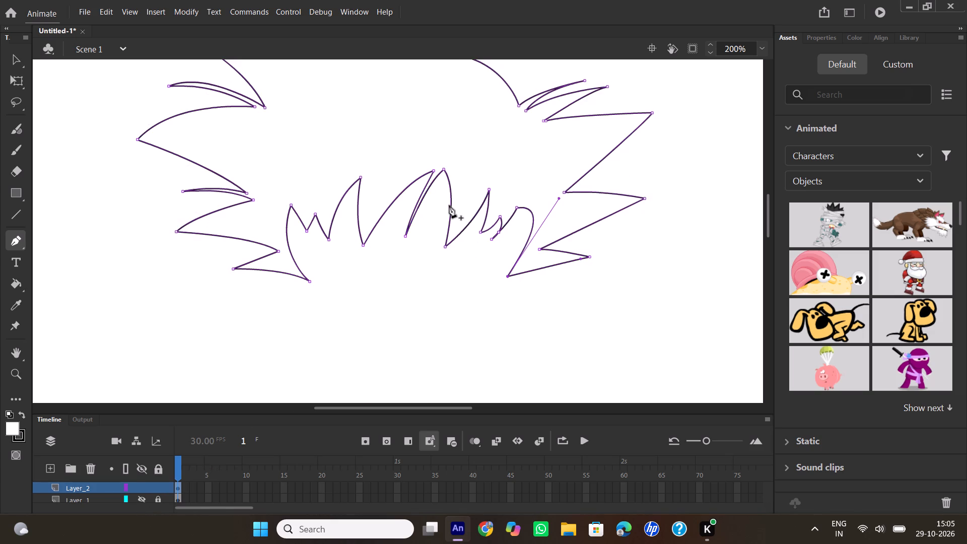
{"action": "scroll", "coordinate": [449, 206], "scroll_direction": "up", "scroll_amount": 1}
{"action": "scroll", "coordinate": [449, 206], "scroll_direction": "down", "scroll_amount": 1}
{"action": "left_click", "coordinate": [143, 501]}
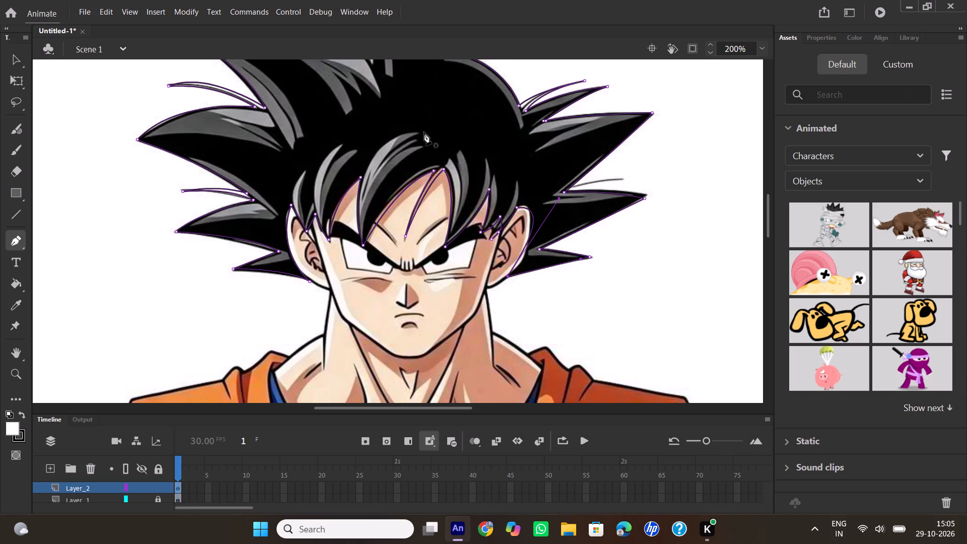
Deselect the outline and trace the grey highlight on the large upper-right hair spike as a closed Pen path with a notch at its base.
{"action": "left_click", "coordinate": [11, 58]}
{"action": "left_click_drag", "start_coordinate": [598, 114], "coordinate": [603, 111]}
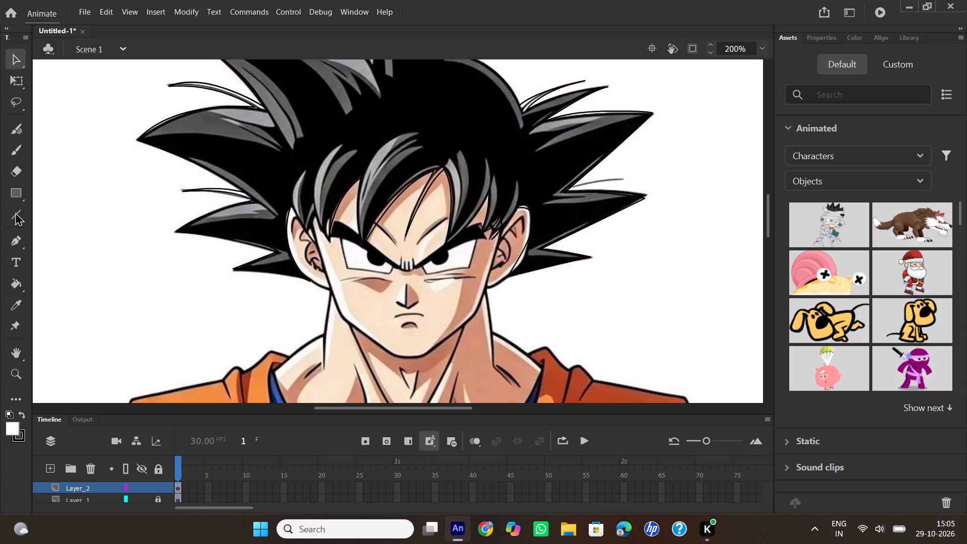
{"action": "left_click", "coordinate": [16, 237]}
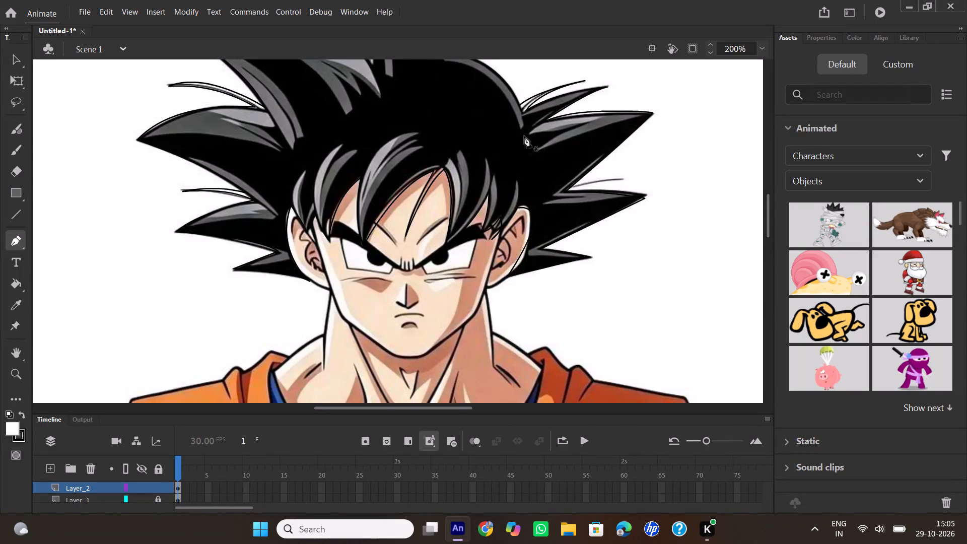
{"action": "left_click", "coordinate": [531, 135]}
{"action": "left_click_drag", "start_coordinate": [558, 133], "coordinate": [569, 134]}
{"action": "left_click_drag", "start_coordinate": [569, 134], "coordinate": [566, 135]}
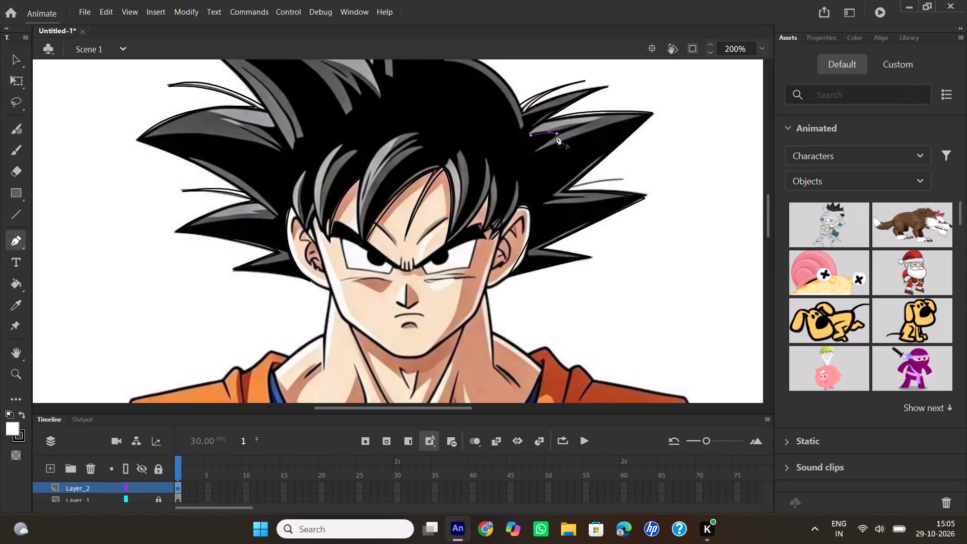
{"action": "left_click", "coordinate": [556, 134]}
{"action": "left_click_drag", "start_coordinate": [535, 152], "coordinate": [533, 153]}
{"action": "left_click_drag", "start_coordinate": [533, 153], "coordinate": [529, 158]}
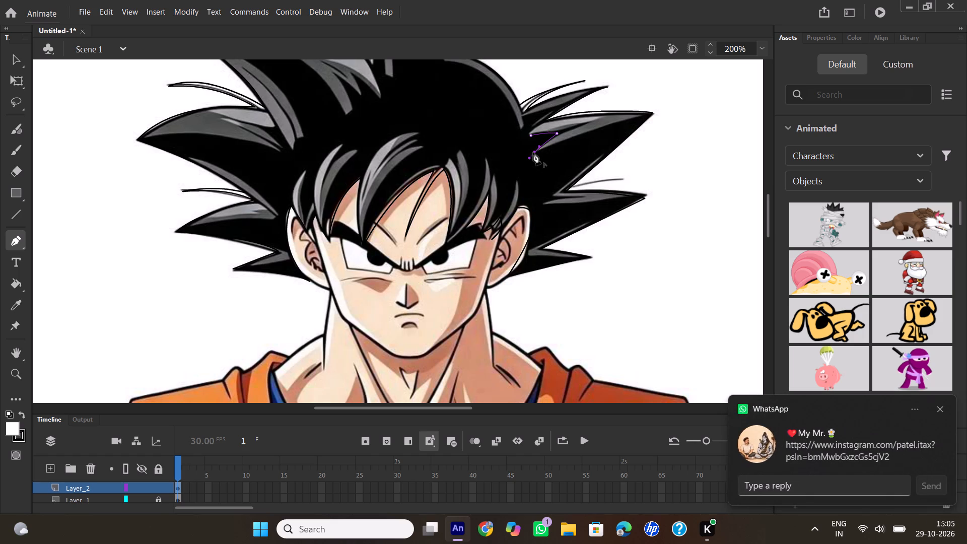
{"action": "left_click", "coordinate": [533, 153]}
{"action": "left_click_drag", "start_coordinate": [640, 118], "coordinate": [655, 117]}
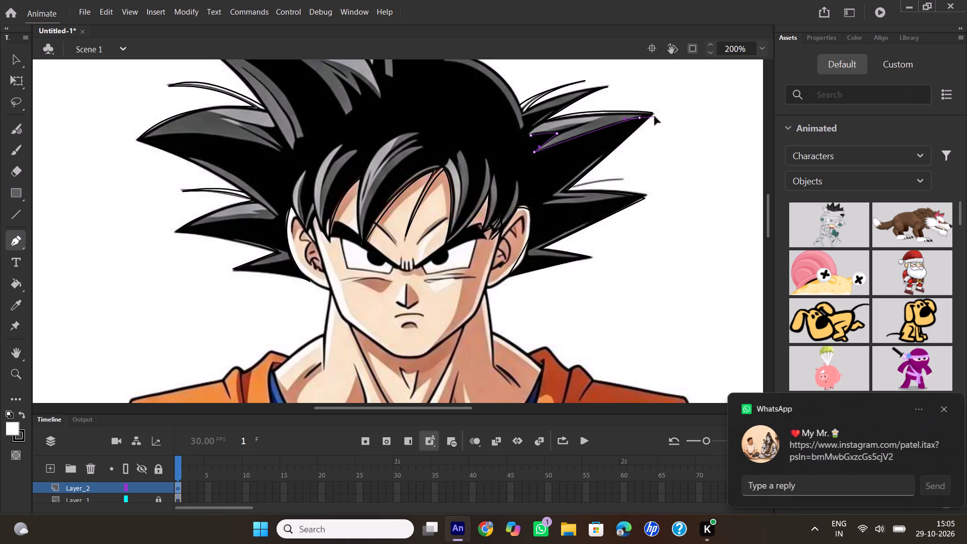
{"action": "left_click_drag", "start_coordinate": [655, 117], "coordinate": [657, 121]}
{"action": "left_click", "coordinate": [641, 119]}
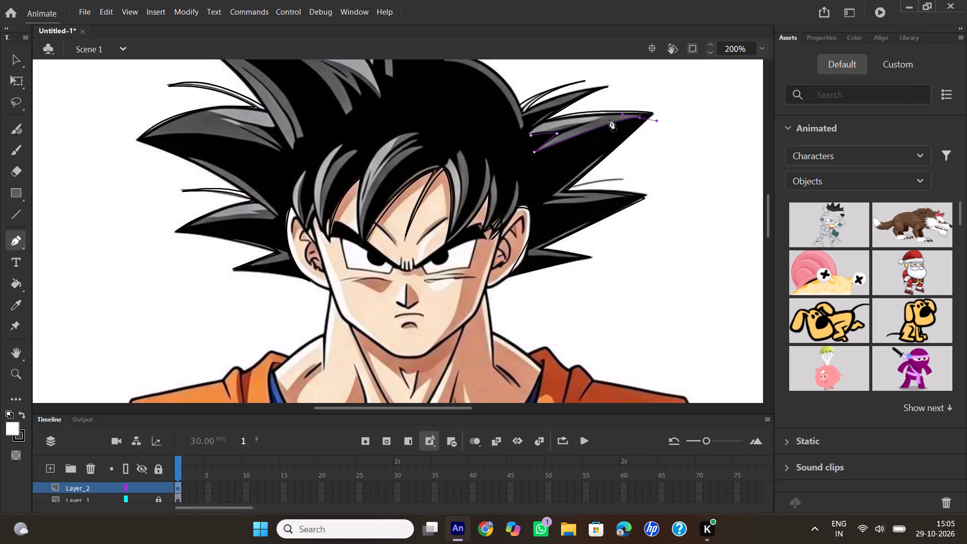
{"action": "left_click_drag", "start_coordinate": [530, 135], "coordinate": [513, 149]}
{"action": "left_click_drag", "start_coordinate": [513, 149], "coordinate": [508, 156]}
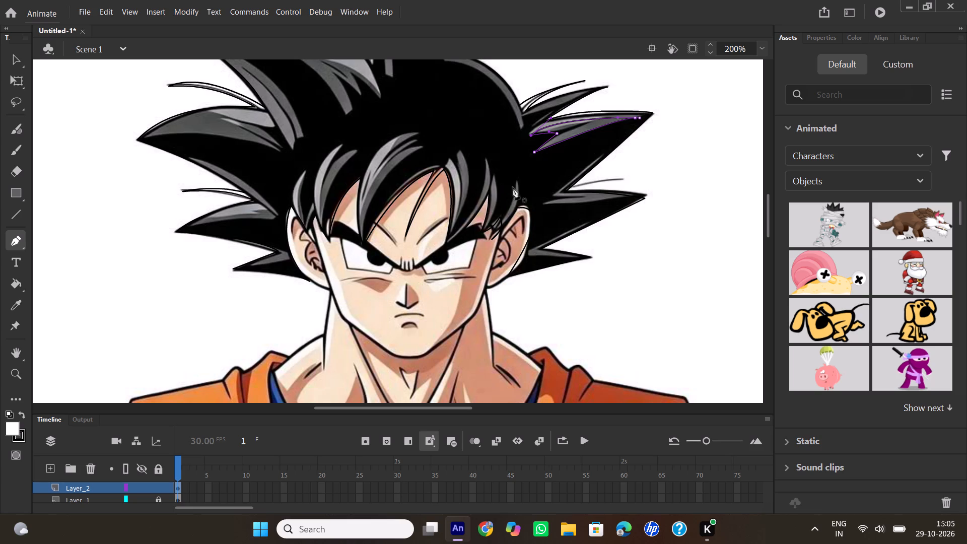
Trace the grey highlight on the middle-right hair spike as a closed Pen path, including the strip along the large upper-right spike's lower edge.
{"action": "left_click", "coordinate": [543, 201]}
{"action": "left_click_drag", "start_coordinate": [624, 198], "coordinate": [641, 187]}
{"action": "left_click_drag", "start_coordinate": [641, 187], "coordinate": [677, 188]}
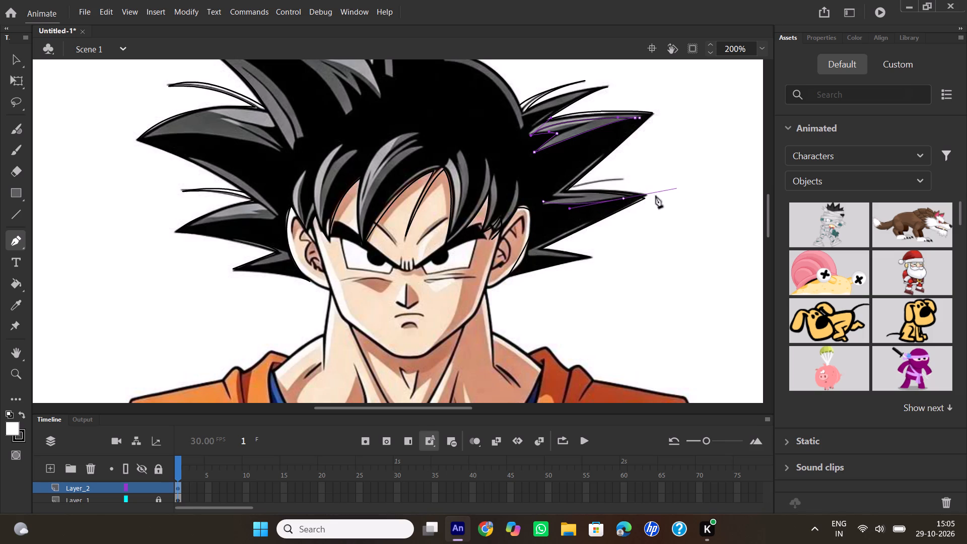
{"action": "left_click", "coordinate": [623, 200]}
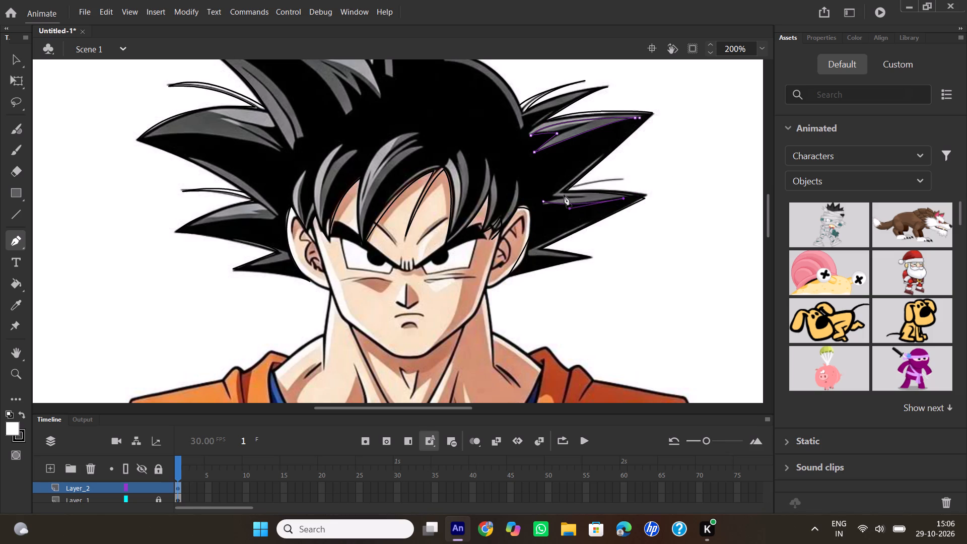
{"action": "left_click_drag", "start_coordinate": [561, 194], "coordinate": [544, 196]}
{"action": "left_click", "coordinate": [561, 194]}
{"action": "left_click_drag", "start_coordinate": [594, 159], "coordinate": [596, 158]}
{"action": "left_click_drag", "start_coordinate": [596, 158], "coordinate": [606, 151]}
{"action": "left_click_drag", "start_coordinate": [606, 151], "coordinate": [607, 150]}
{"action": "left_click", "coordinate": [595, 159]}
{"action": "left_click_drag", "start_coordinate": [543, 201], "coordinate": [536, 213]}
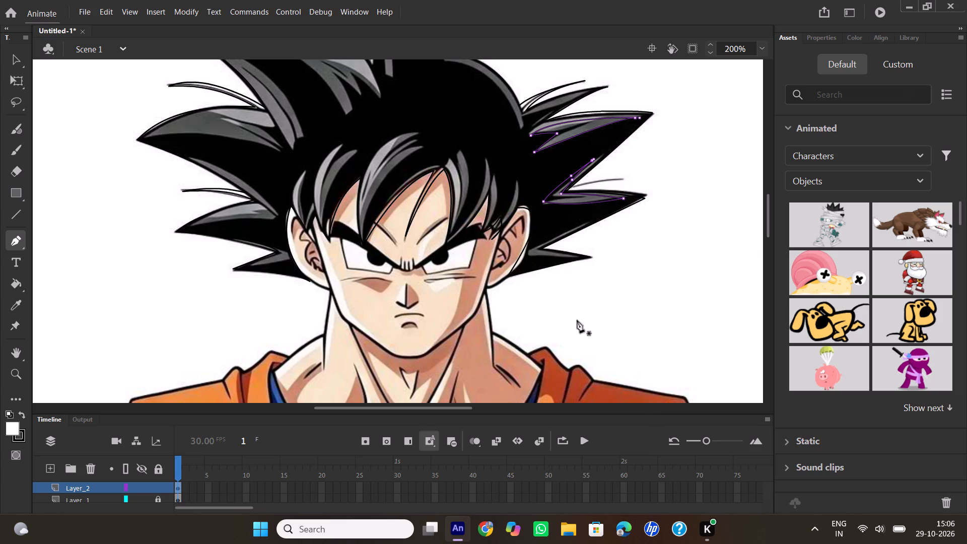
Trace the highlight from the middle-right spike's lower edge to the notch by the ear and along the lowest right spike, closing the path.
{"action": "left_click", "coordinate": [585, 223]}
{"action": "left_click_drag", "start_coordinate": [528, 252], "coordinate": [521, 258]}
{"action": "left_click_drag", "start_coordinate": [521, 258], "coordinate": [520, 260]}
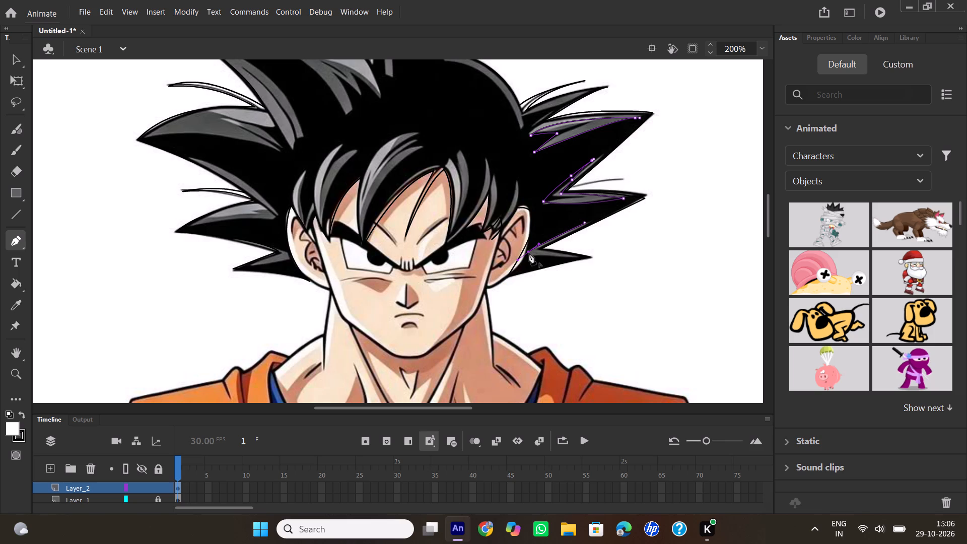
{"action": "left_click", "coordinate": [529, 253]}
{"action": "left_click", "coordinate": [529, 256]}
{"action": "left_click_drag", "start_coordinate": [572, 258], "coordinate": [576, 261]}
{"action": "left_click", "coordinate": [572, 261]}
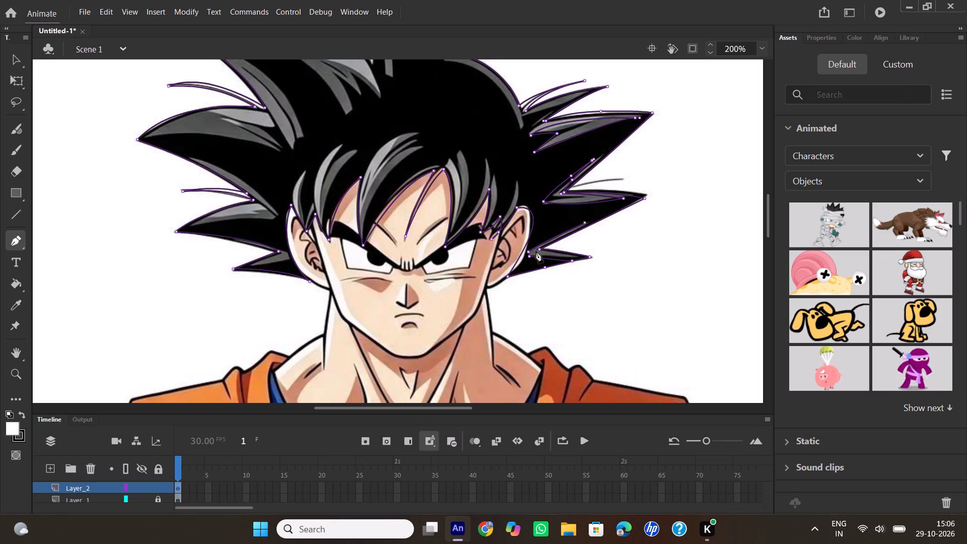
{"action": "left_click", "coordinate": [536, 251]}
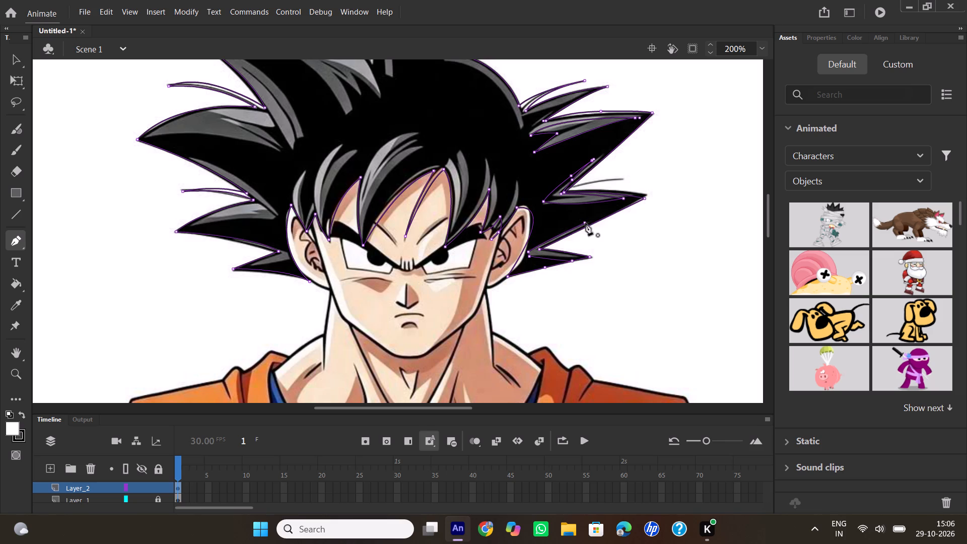
{"action": "left_click", "coordinate": [586, 223]}
Start the central bang's highlight at its upper tip, curving down to the bang's lower point and back up to a corner at the second upper tip.
{"action": "scroll", "coordinate": [425, 146], "scroll_direction": "up", "scroll_amount": 1}
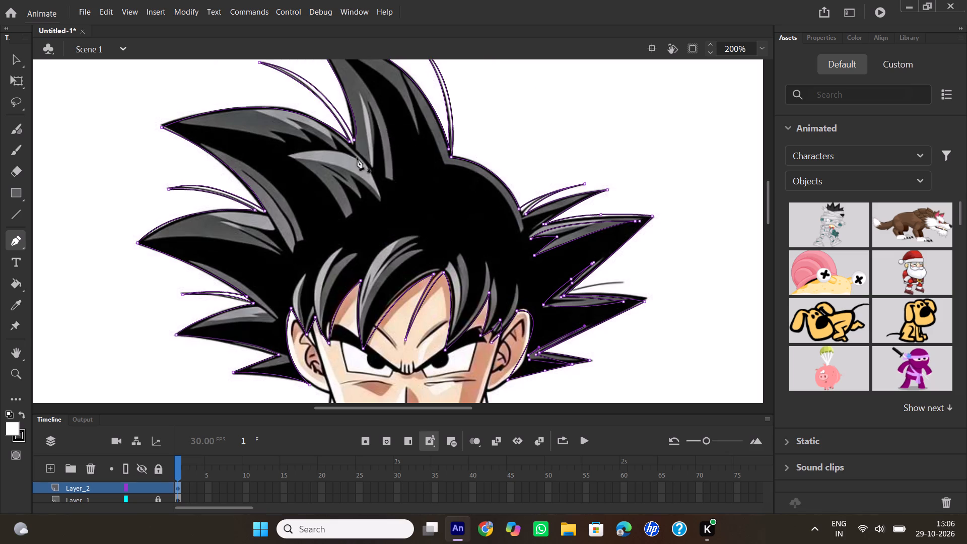
{"action": "scroll", "coordinate": [355, 250], "scroll_direction": "down", "scroll_amount": 1}
{"action": "left_click", "coordinate": [419, 132]}
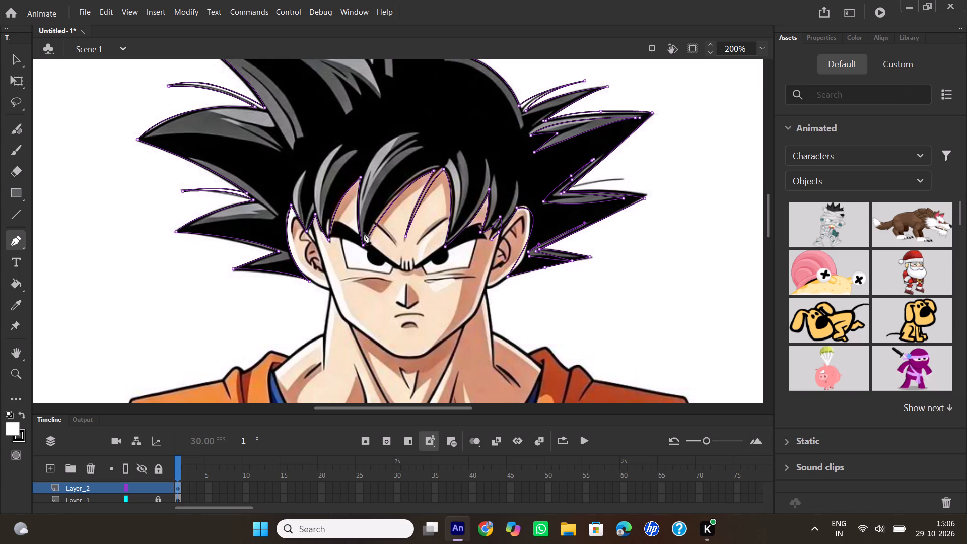
{"action": "left_click_drag", "start_coordinate": [364, 233], "coordinate": [369, 338]}
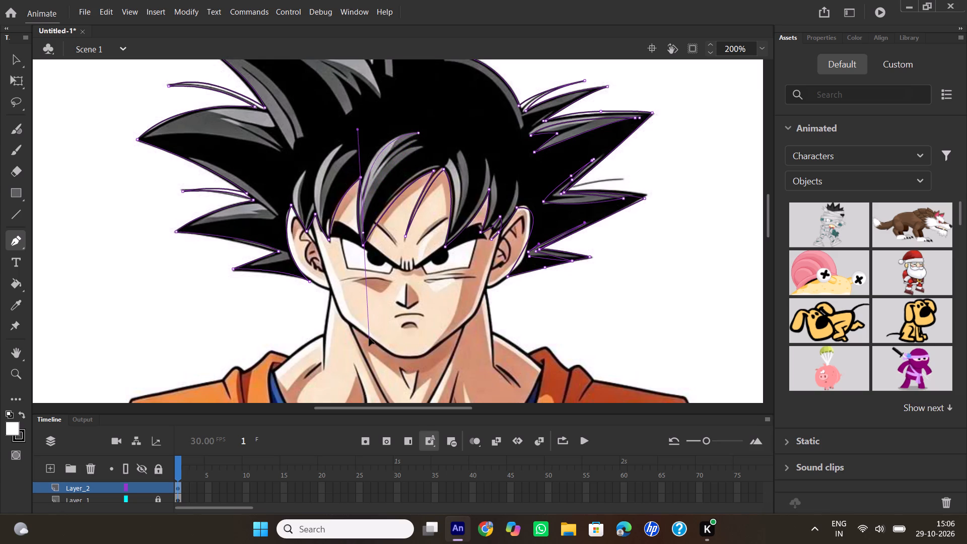
{"action": "left_click_drag", "start_coordinate": [369, 338], "coordinate": [374, 341]}
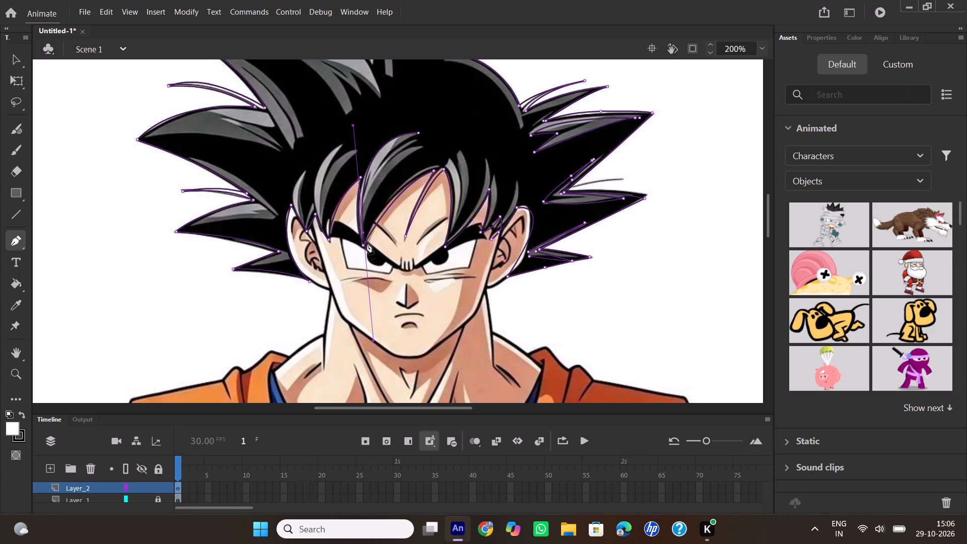
{"action": "left_click", "coordinate": [364, 232]}
{"action": "left_click_drag", "start_coordinate": [424, 150], "coordinate": [475, 126]}
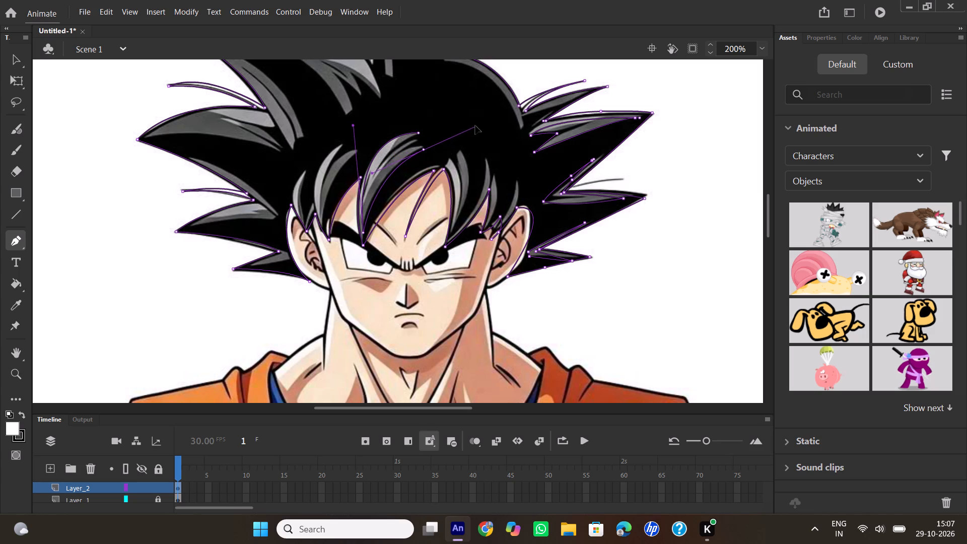
{"action": "left_click_drag", "start_coordinate": [475, 126], "coordinate": [482, 124]}
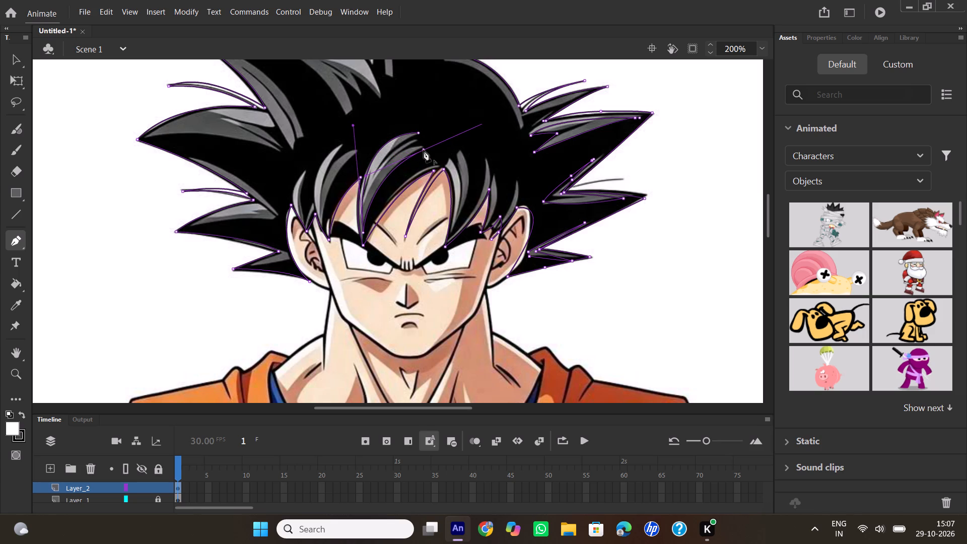
{"action": "left_click", "coordinate": [424, 150]}
Trace the inner notches and middle upper tip of the central bang's highlight, and close the path at its starting point.
{"action": "left_click_drag", "start_coordinate": [388, 164], "coordinate": [375, 180]}
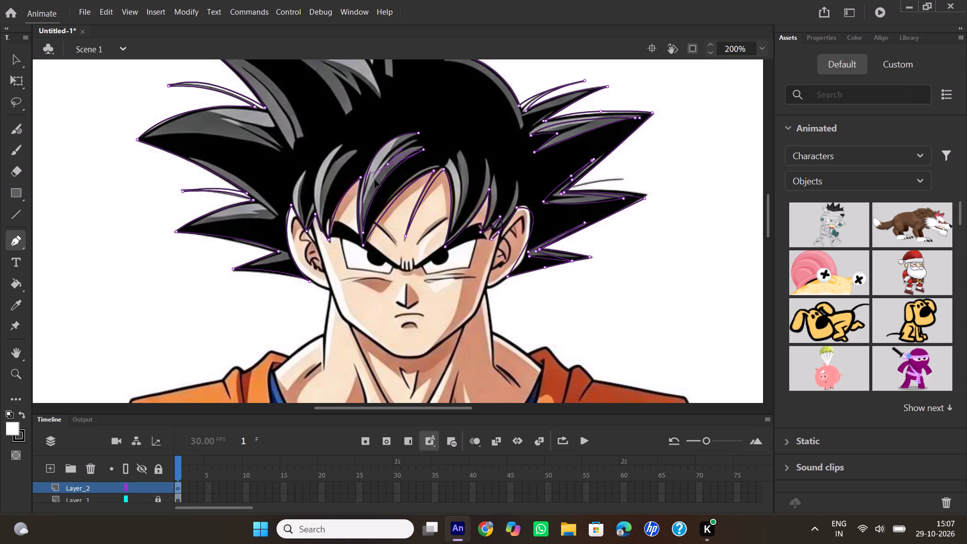
{"action": "left_click_drag", "start_coordinate": [375, 180], "coordinate": [369, 189]}
{"action": "left_click", "coordinate": [387, 164]}
{"action": "left_click_drag", "start_coordinate": [415, 142], "coordinate": [422, 141]}
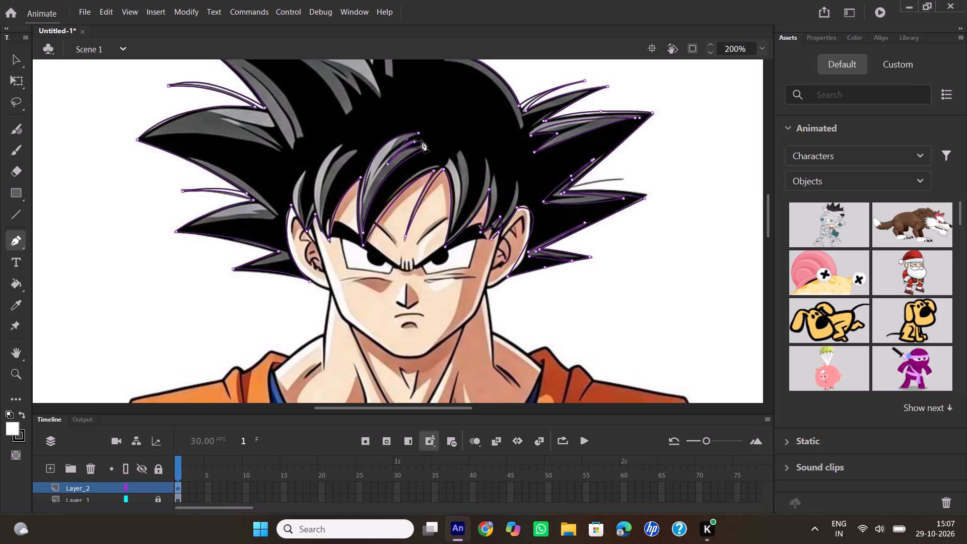
{"action": "left_click", "coordinate": [416, 142]}
{"action": "left_click_drag", "start_coordinate": [374, 174], "coordinate": [366, 199]}
{"action": "left_click", "coordinate": [375, 172]}
{"action": "left_click_drag", "start_coordinate": [420, 134], "coordinate": [459, 116]}
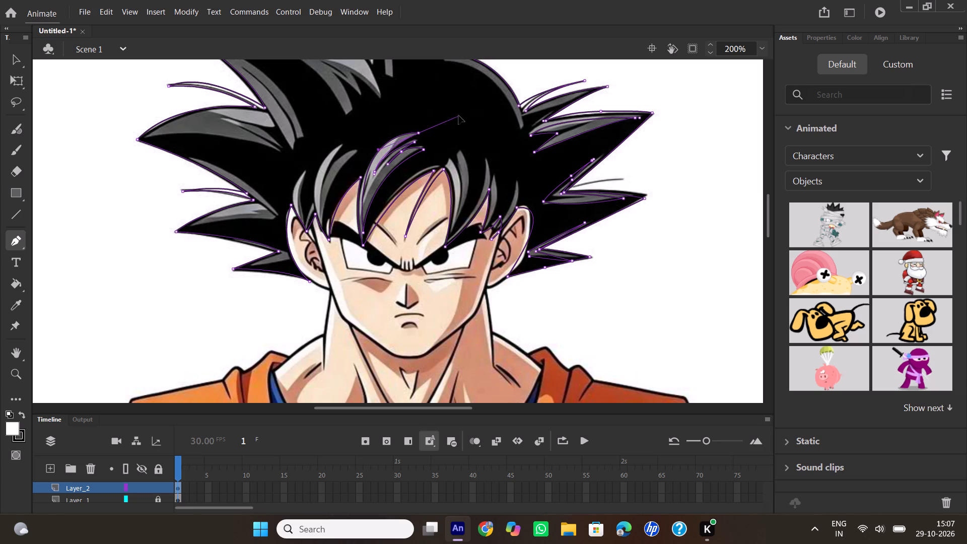
{"action": "left_click_drag", "start_coordinate": [459, 116], "coordinate": [465, 111]}
Trace the grey highlight along the right bang's inner edge as a closed Pen path, from its notched upper tips down to the point above the eye.
{"action": "left_click", "coordinate": [450, 158]}
{"action": "left_click_drag", "start_coordinate": [460, 177], "coordinate": [461, 187]}
{"action": "left_click", "coordinate": [458, 174]}
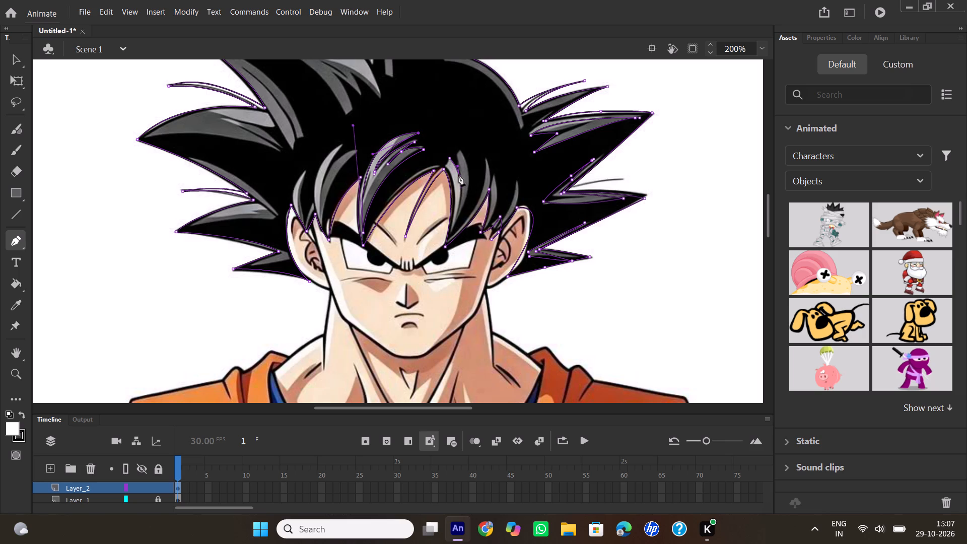
{"action": "left_click_drag", "start_coordinate": [458, 156], "coordinate": [450, 151]}
{"action": "left_click", "coordinate": [457, 155]}
{"action": "left_click", "coordinate": [462, 150]}
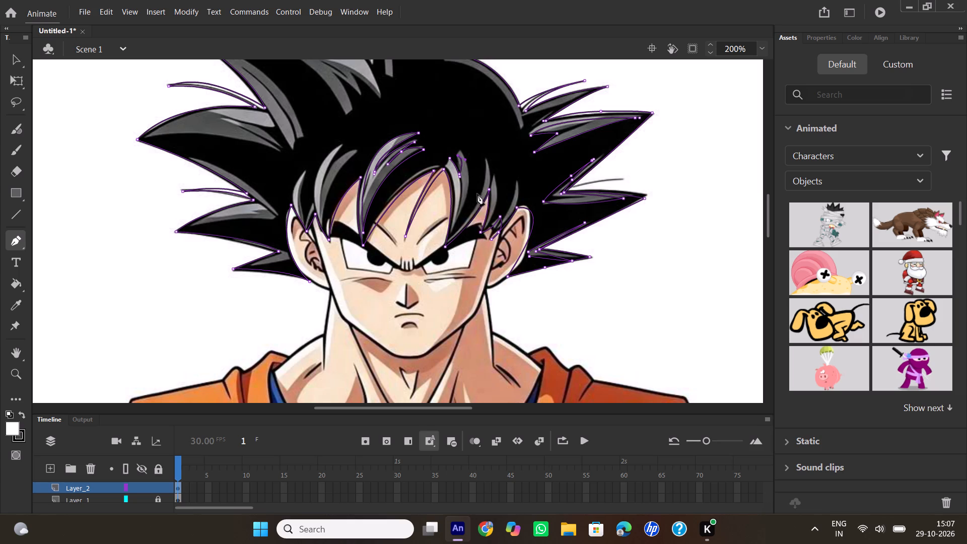
{"action": "left_click_drag", "start_coordinate": [453, 231], "coordinate": [441, 250]}
{"action": "left_click_drag", "start_coordinate": [441, 250], "coordinate": [420, 297]}
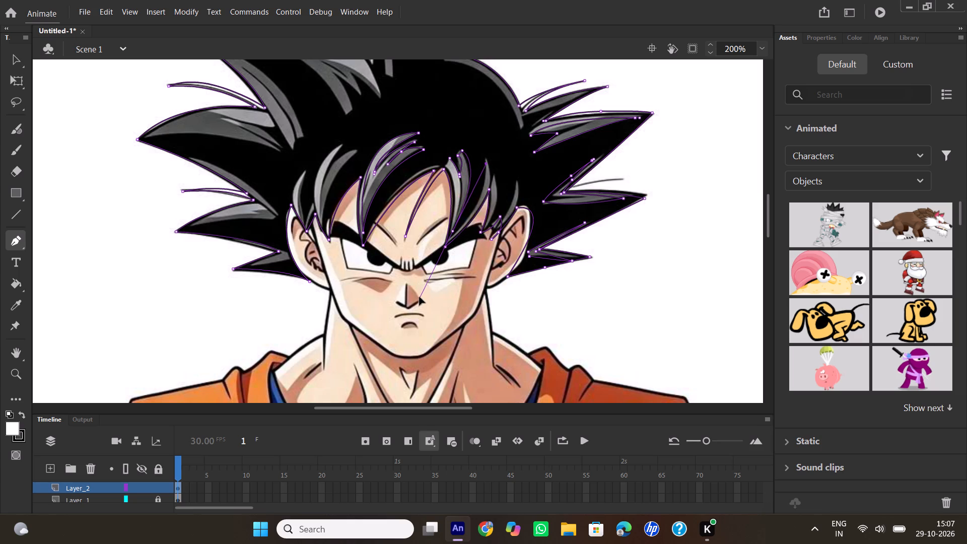
{"action": "left_click_drag", "start_coordinate": [420, 297], "coordinate": [424, 293]}
{"action": "left_click", "coordinate": [453, 232]}
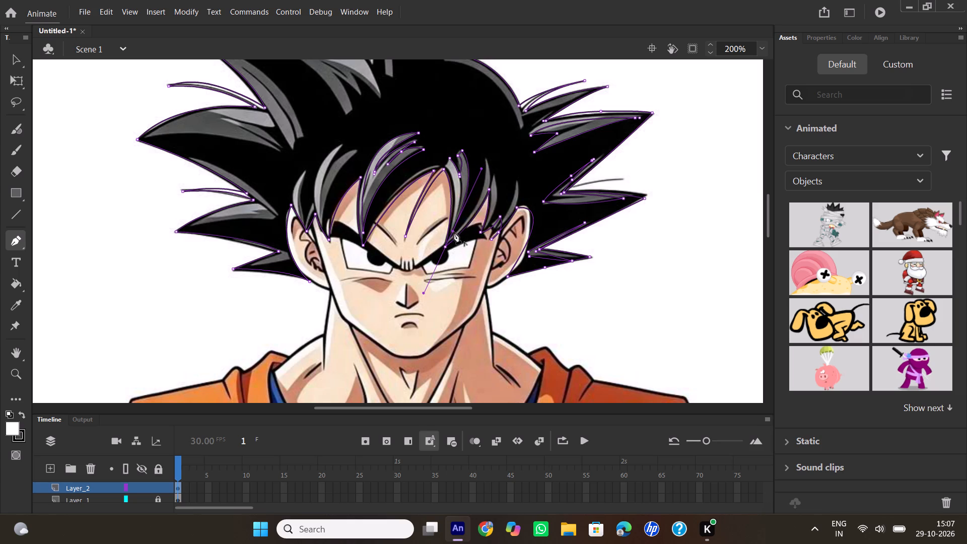
{"action": "left_click_drag", "start_coordinate": [450, 158], "coordinate": [442, 148]}
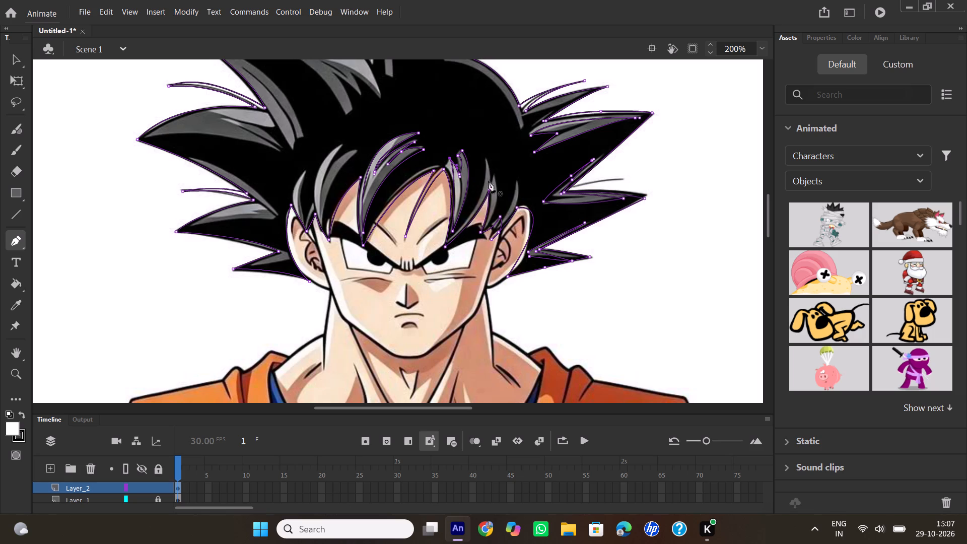
Trace the narrow grey highlight on the small hair lock beside the right ear as a closed Pen path.
{"action": "left_click", "coordinate": [516, 179]}
{"action": "left_click", "coordinate": [507, 214]}
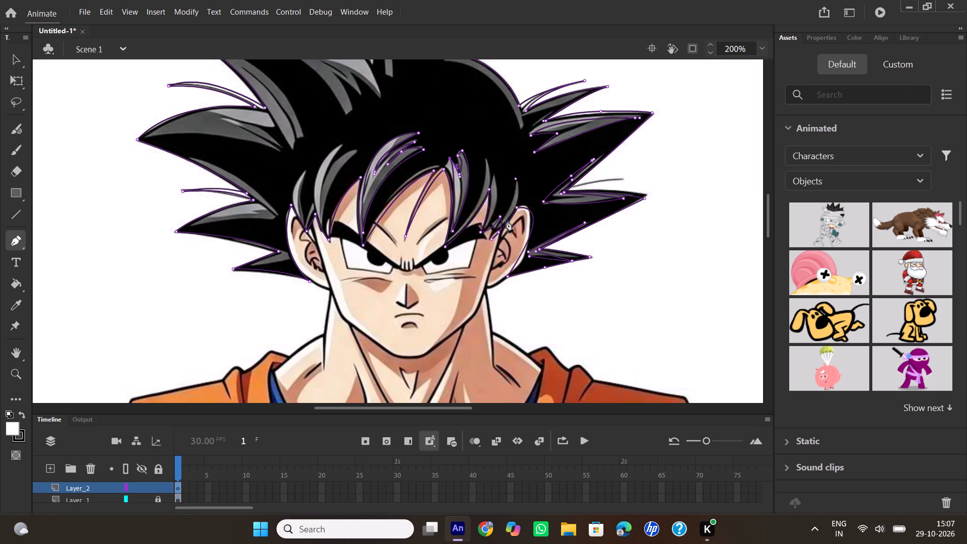
{"action": "left_click", "coordinate": [506, 222]}
{"action": "left_click_drag", "start_coordinate": [516, 178], "coordinate": [509, 162]}
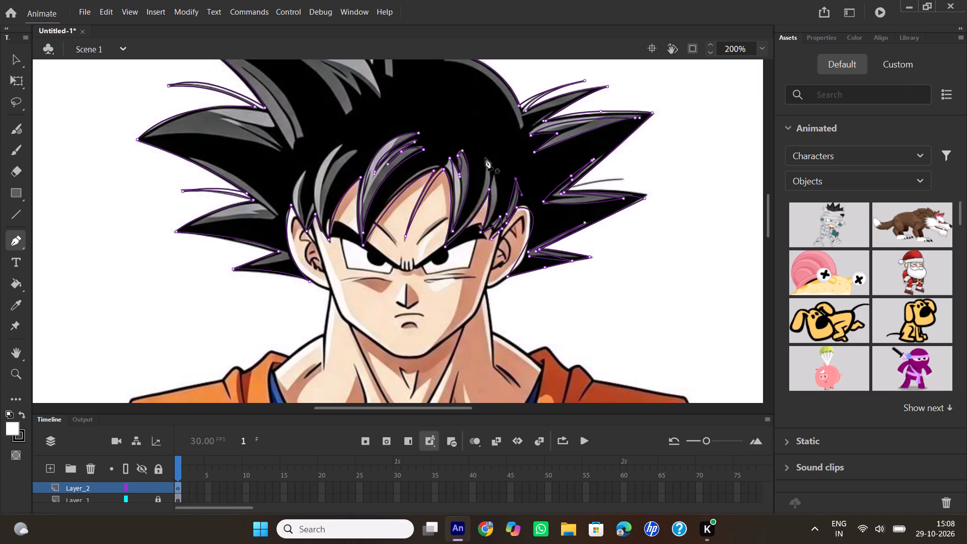
Trace the curved grey highlight on the right bang's outer side, down to its point above the eyebrow and back, closing the path.
{"action": "left_click", "coordinate": [483, 154]}
{"action": "left_click_drag", "start_coordinate": [464, 218], "coordinate": [438, 250]}
{"action": "left_click_drag", "start_coordinate": [438, 250], "coordinate": [438, 252]}
{"action": "left_click", "coordinate": [464, 219]}
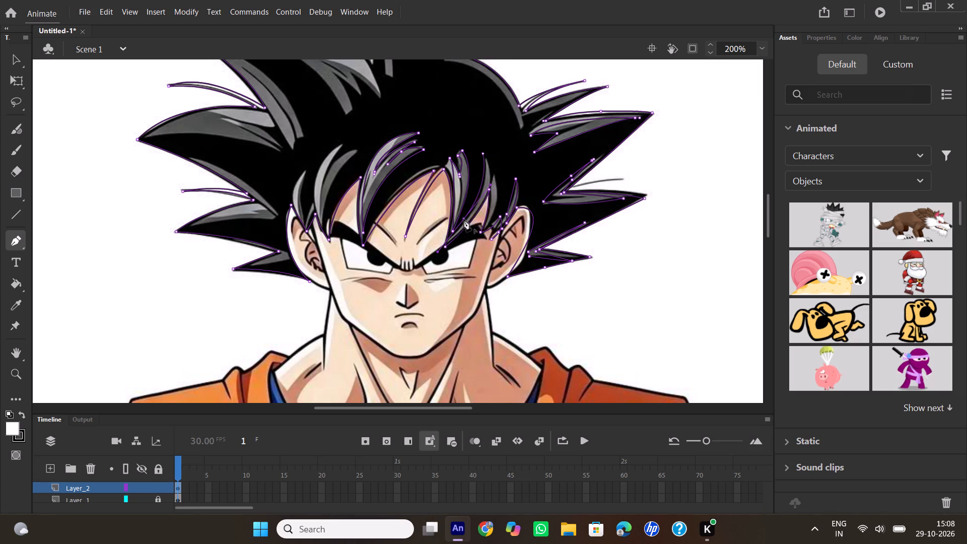
{"action": "left_click_drag", "start_coordinate": [483, 154], "coordinate": [473, 143]}
{"action": "left_click_drag", "start_coordinate": [473, 143], "coordinate": [468, 116]}
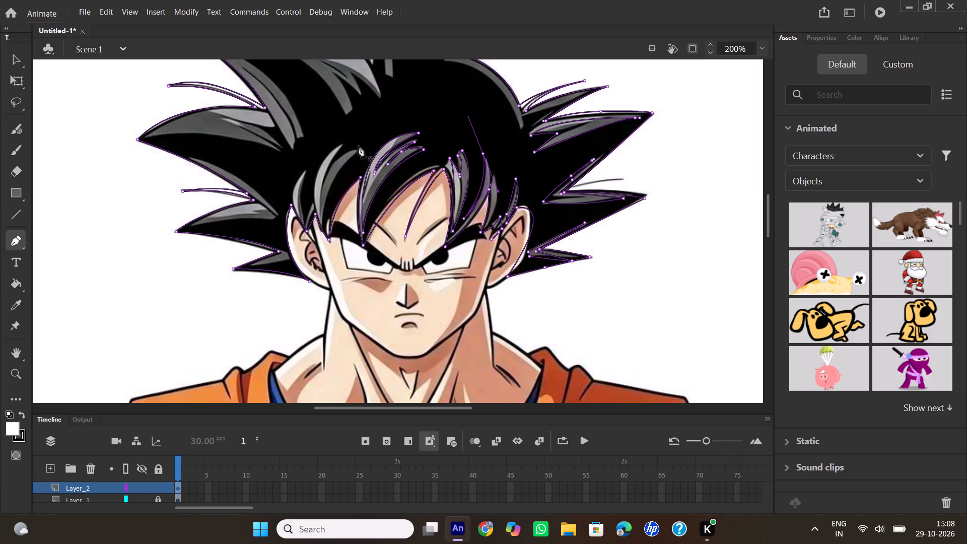
Trace the grey highlight on the left bang as a closed Pen path, including its lower point, second upper tip and the inner notch.
{"action": "left_click", "coordinate": [358, 150]}
{"action": "left_click_drag", "start_coordinate": [326, 222], "coordinate": [328, 256]}
{"action": "left_click_drag", "start_coordinate": [328, 256], "coordinate": [328, 258]}
{"action": "left_click", "coordinate": [326, 223]}
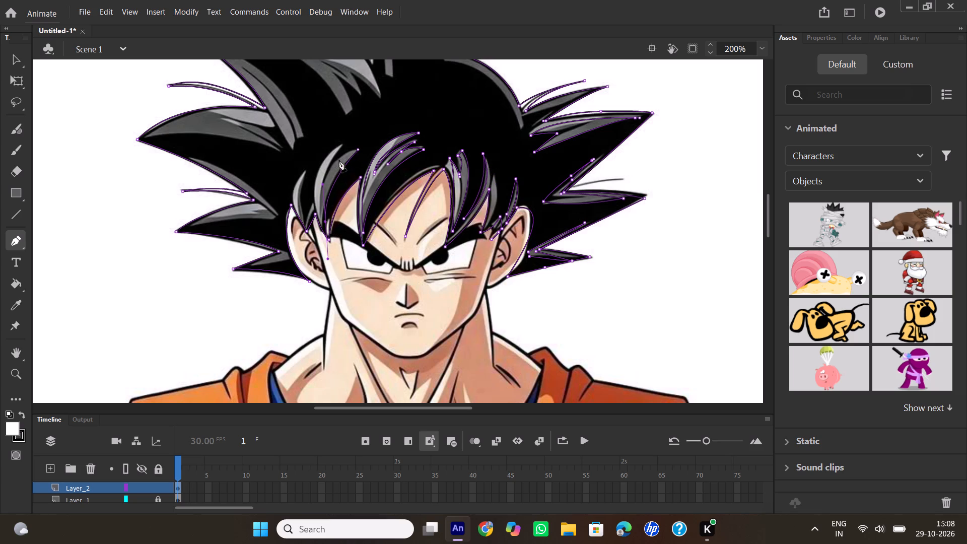
{"action": "left_click_drag", "start_coordinate": [341, 147], "coordinate": [373, 113]}
{"action": "left_click_drag", "start_coordinate": [373, 113], "coordinate": [387, 118]}
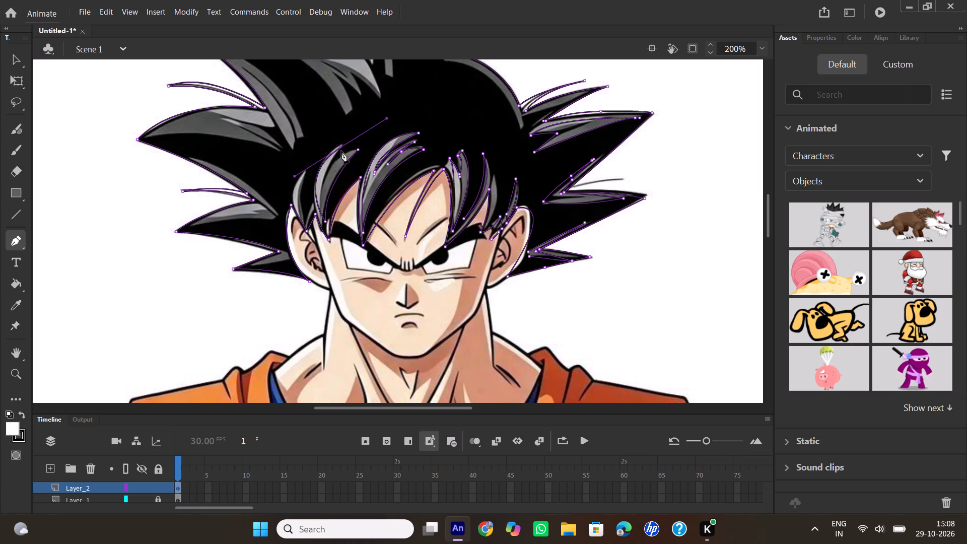
{"action": "left_click", "coordinate": [342, 148]}
{"action": "left_click_drag", "start_coordinate": [322, 192], "coordinate": [327, 212]}
{"action": "left_click", "coordinate": [323, 192]}
{"action": "left_click_drag", "start_coordinate": [360, 150], "coordinate": [375, 149]}
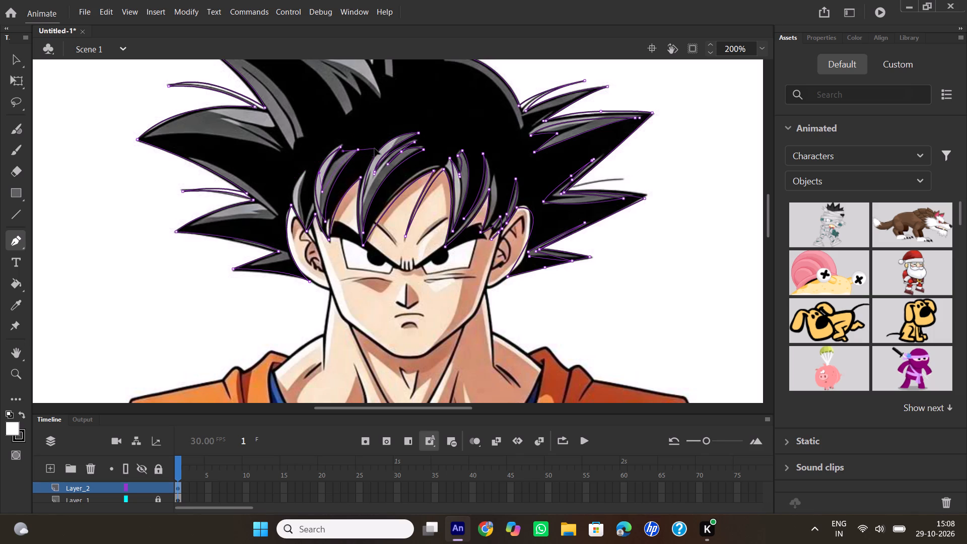
{"action": "left_click_drag", "start_coordinate": [375, 149], "coordinate": [382, 145]}
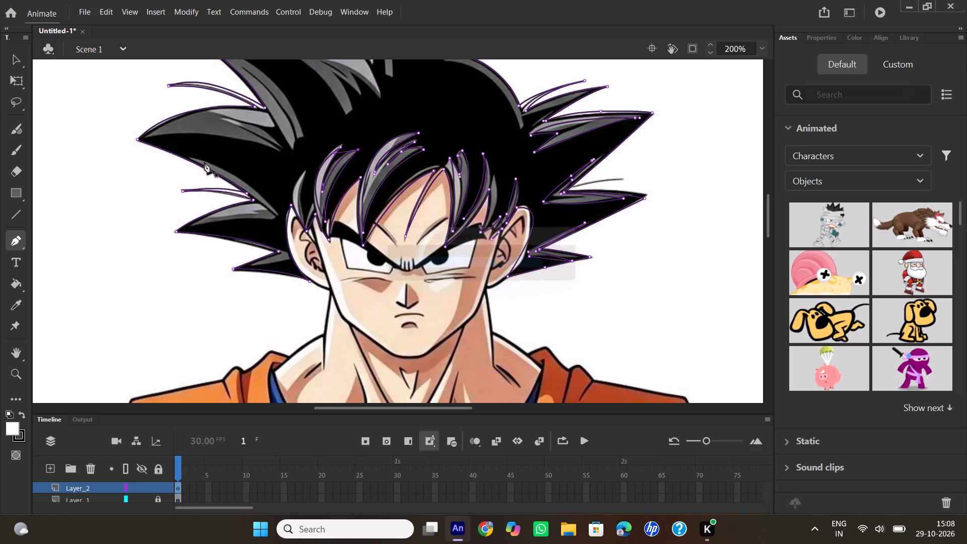
Trace the grey highlight on the leftmost bang beside the left ear, down to its lower point and back to the upper tip, closing the path.
{"action": "left_click", "coordinate": [303, 169]}
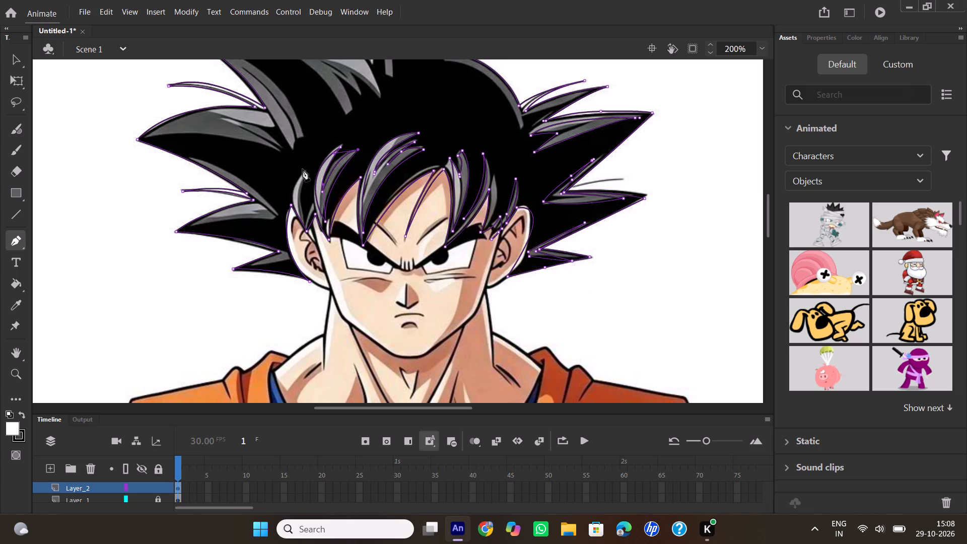
{"action": "left_click_drag", "start_coordinate": [304, 222], "coordinate": [313, 238]}
{"action": "left_click_drag", "start_coordinate": [313, 238], "coordinate": [322, 262]}
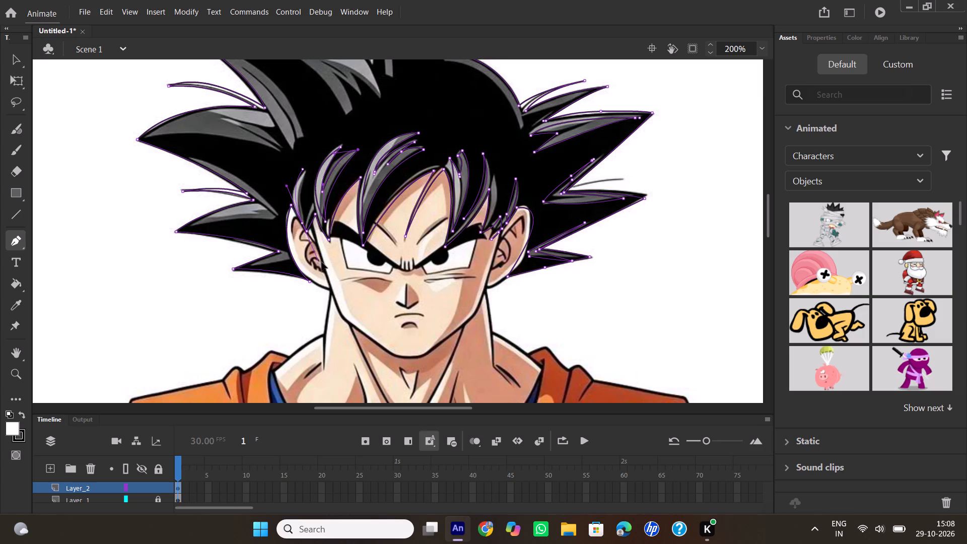
{"action": "left_click_drag", "start_coordinate": [322, 262], "coordinate": [320, 262]}
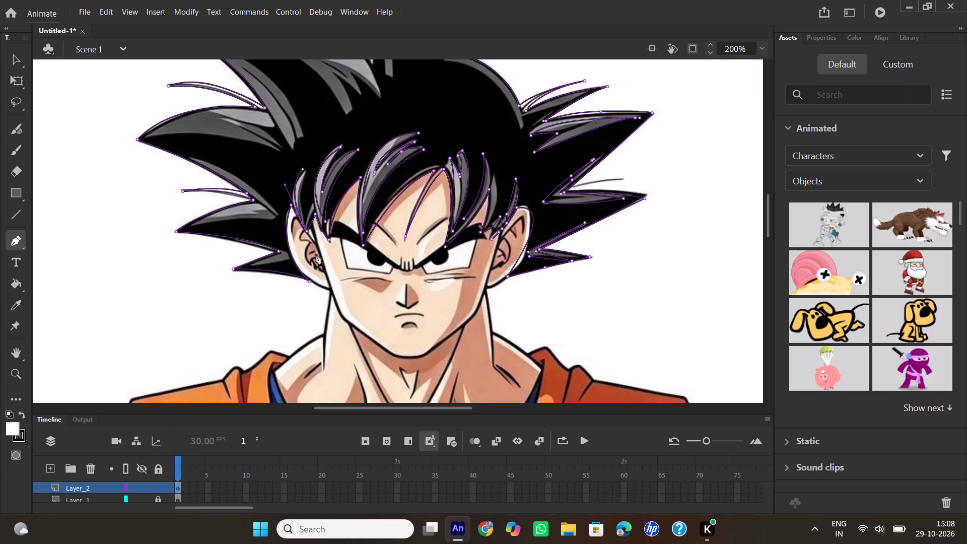
{"action": "left_click", "coordinate": [302, 223]}
{"action": "left_click_drag", "start_coordinate": [304, 168], "coordinate": [311, 152]}
Trace the grey highlight on the middle-left hair spike as a closed Pen path, from near its outer tip to the inner end by the ear.
{"action": "left_click", "coordinate": [196, 226]}
{"action": "left_click_drag", "start_coordinate": [274, 218], "coordinate": [289, 225]}
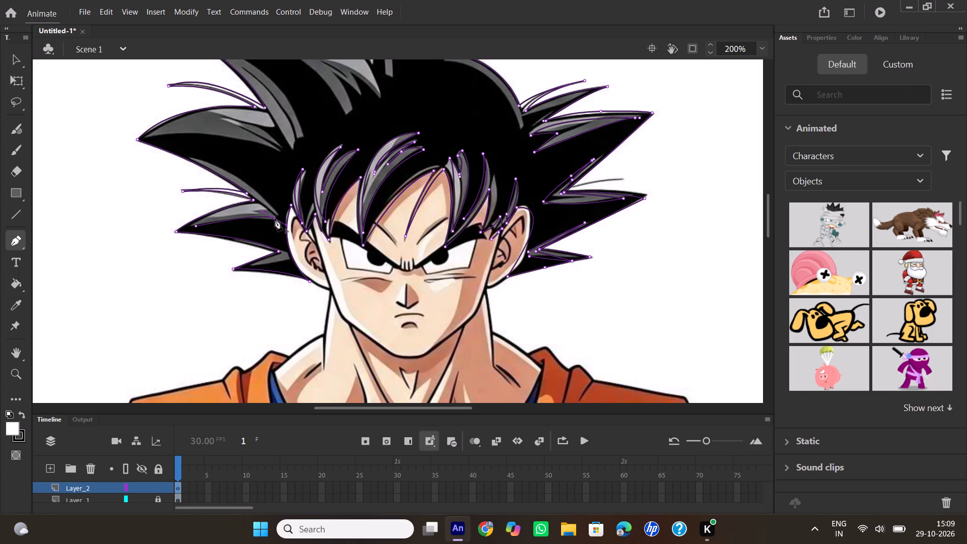
{"action": "left_click", "coordinate": [275, 219]}
{"action": "left_click_drag", "start_coordinate": [257, 203], "coordinate": [251, 202]}
{"action": "left_click", "coordinate": [257, 203]}
{"action": "left_click_drag", "start_coordinate": [196, 226], "coordinate": [193, 242]}
{"action": "left_click_drag", "start_coordinate": [193, 242], "coordinate": [192, 241]}
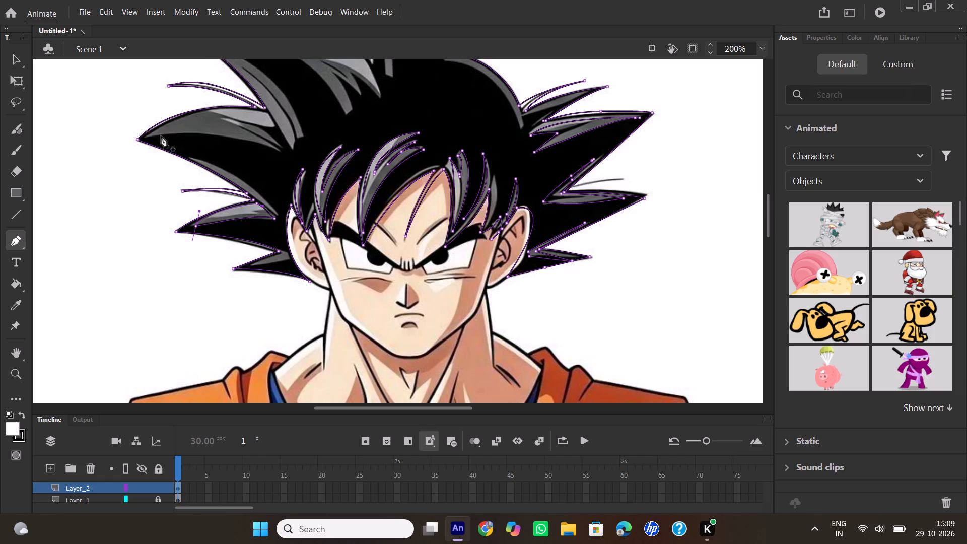
Trace the grey highlight on the large left spike as a closed Pen path, from near its outer tip to the notched inner end.
{"action": "left_click", "coordinate": [151, 138]}
{"action": "left_click_drag", "start_coordinate": [279, 152], "coordinate": [315, 168]}
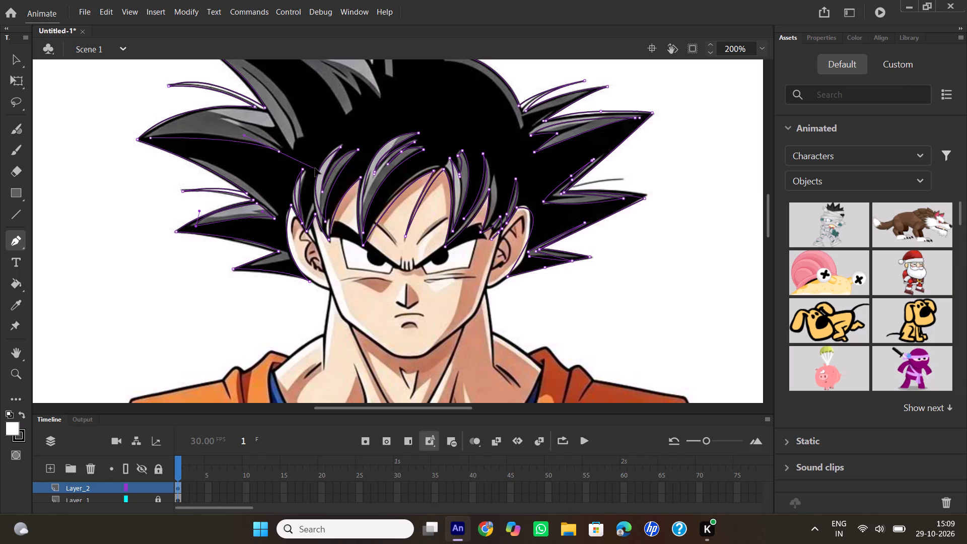
{"action": "left_click_drag", "start_coordinate": [315, 168], "coordinate": [341, 179]}
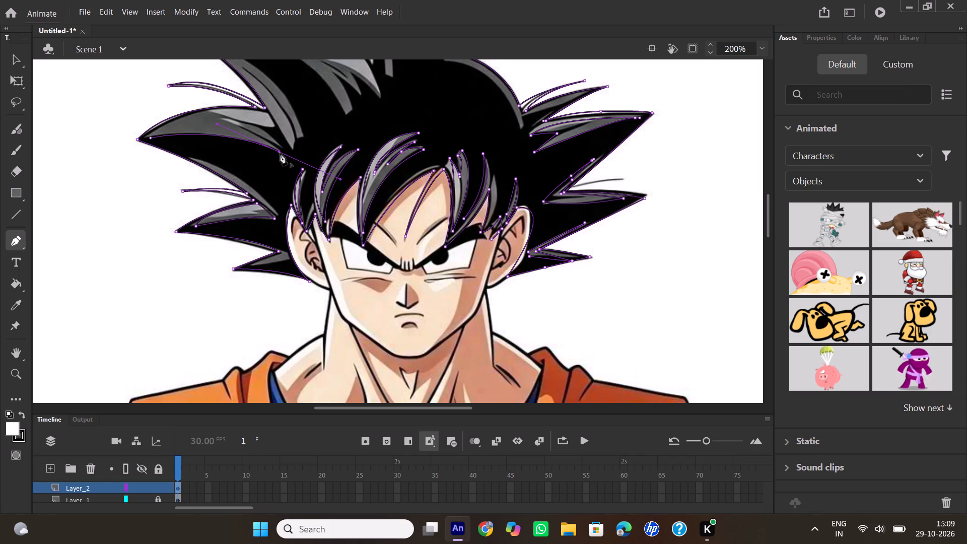
{"action": "left_click", "coordinate": [280, 153]}
{"action": "left_click_drag", "start_coordinate": [265, 129], "coordinate": [254, 126]}
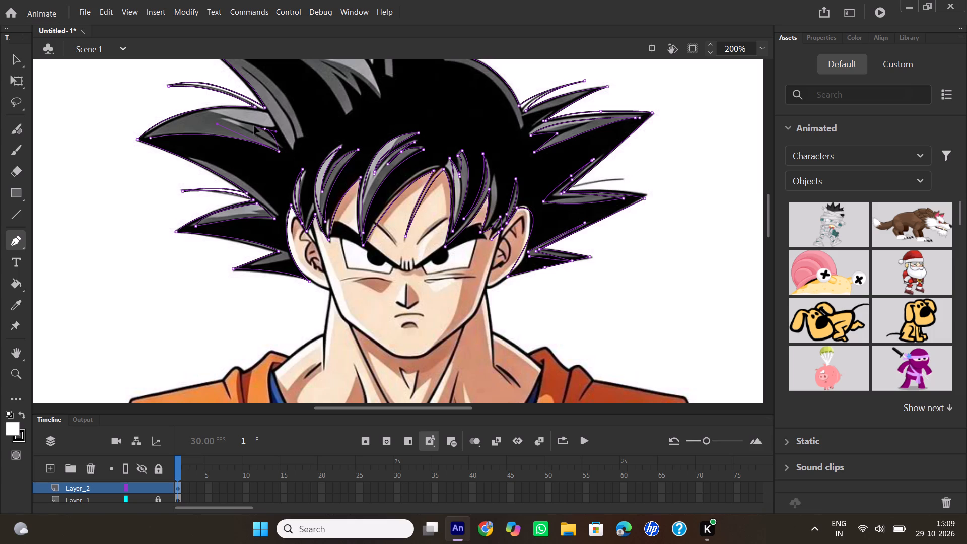
{"action": "left_click_drag", "start_coordinate": [254, 126], "coordinate": [258, 124]}
{"action": "left_click", "coordinate": [264, 129]}
{"action": "left_click", "coordinate": [274, 128]}
{"action": "left_click", "coordinate": [264, 113]}
{"action": "left_click_drag", "start_coordinate": [150, 138], "coordinate": [145, 158]}
{"action": "left_click_drag", "start_coordinate": [145, 158], "coordinate": [106, 176]}
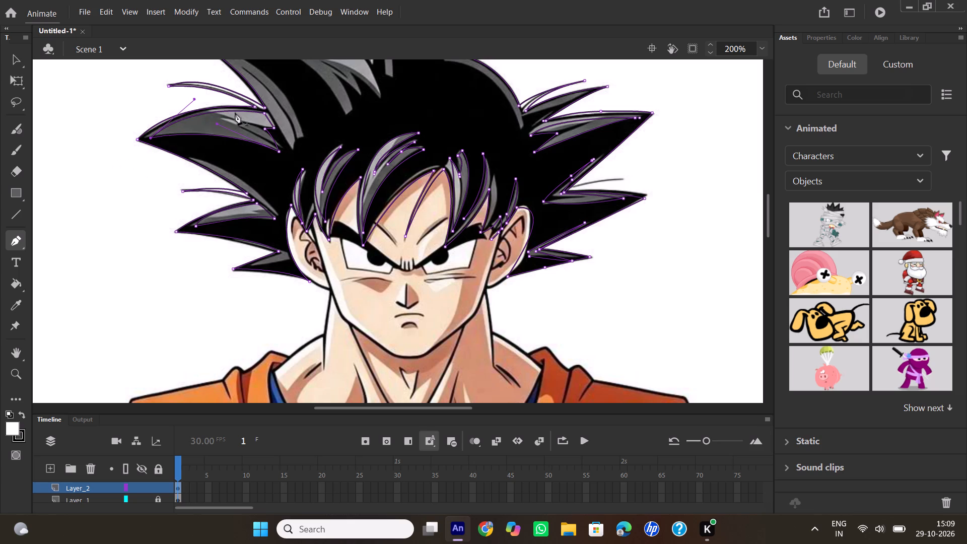
Trace the thin grey highlight along the large left spike's lower edge, running inward toward the ear and back, closing the path.
{"action": "left_click", "coordinate": [190, 156]}
{"action": "left_click_drag", "start_coordinate": [278, 213], "coordinate": [284, 225]}
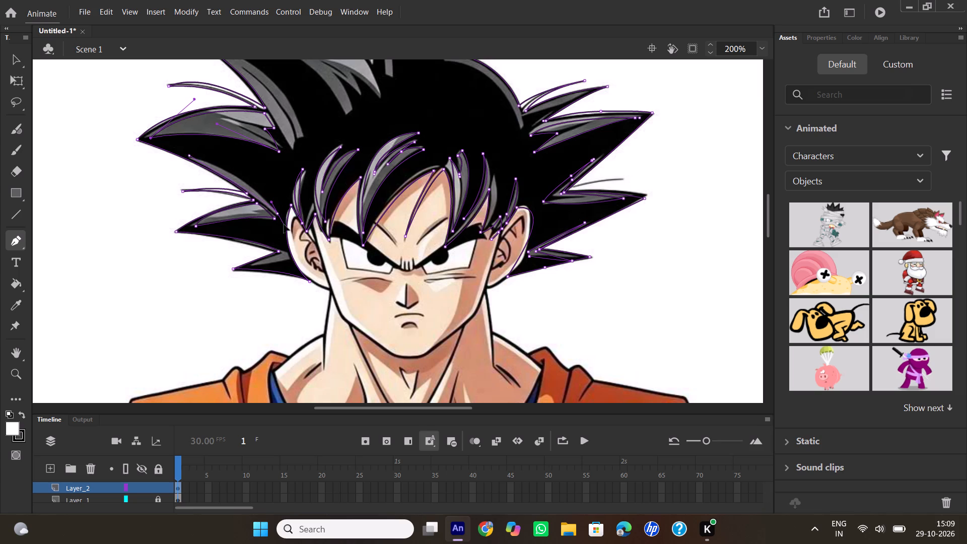
{"action": "left_click_drag", "start_coordinate": [284, 225], "coordinate": [299, 234]}
{"action": "left_click", "coordinate": [278, 214]}
{"action": "left_click_drag", "start_coordinate": [188, 156], "coordinate": [143, 149]}
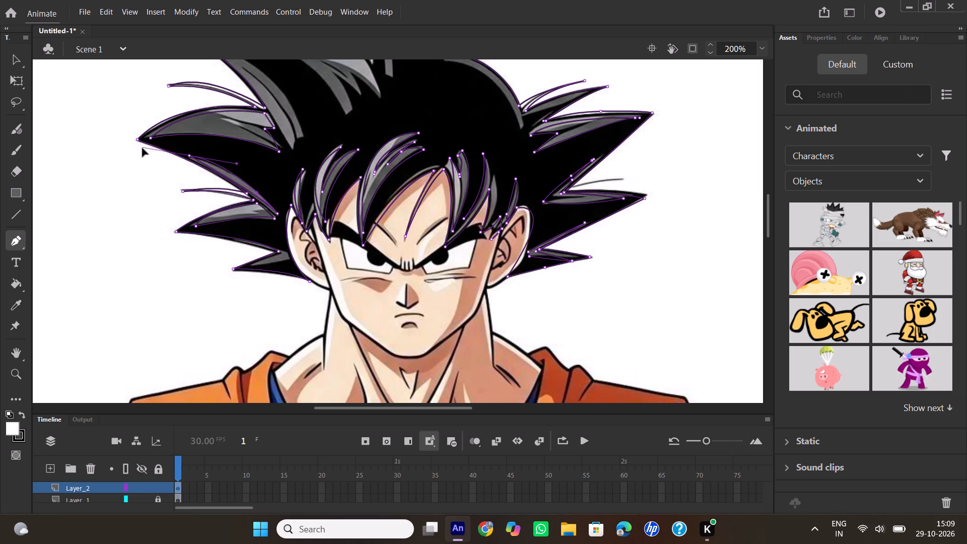
{"action": "left_click_drag", "start_coordinate": [143, 149], "coordinate": [117, 144]}
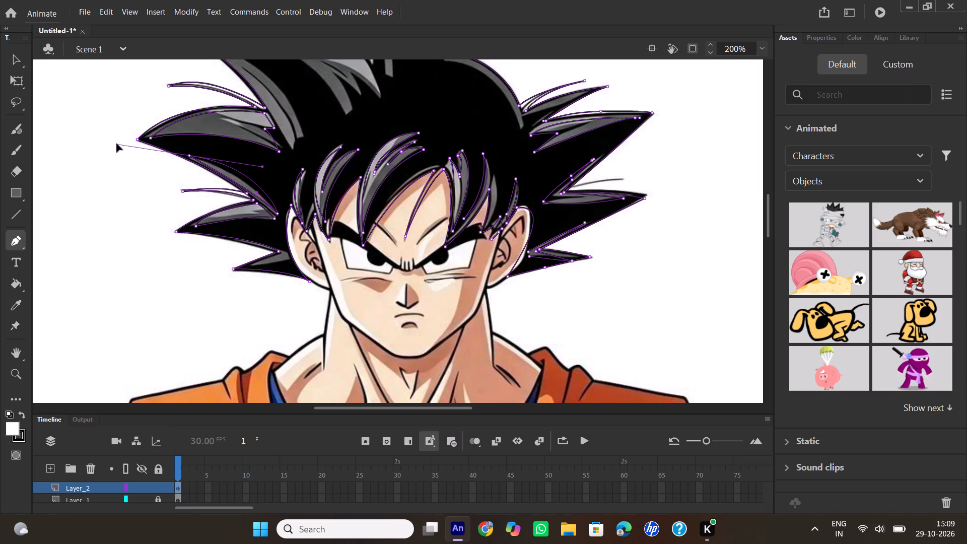
{"action": "left_click_drag", "start_coordinate": [117, 144], "coordinate": [117, 143]}
Trace the curved grey highlight along the upper-left spike's lower edge, including the notch at its inner end, as a closed Pen path.
{"action": "scroll", "coordinate": [332, 110], "scroll_direction": "up", "scroll_amount": 1}
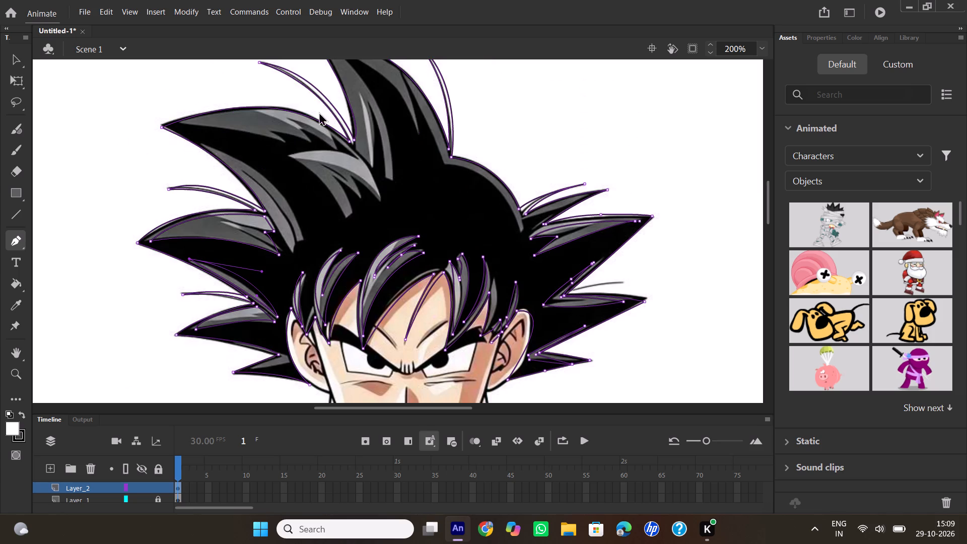
{"action": "left_click", "coordinate": [204, 143]}
{"action": "left_click_drag", "start_coordinate": [291, 254], "coordinate": [293, 259]}
{"action": "left_click_drag", "start_coordinate": [293, 259], "coordinate": [303, 302]}
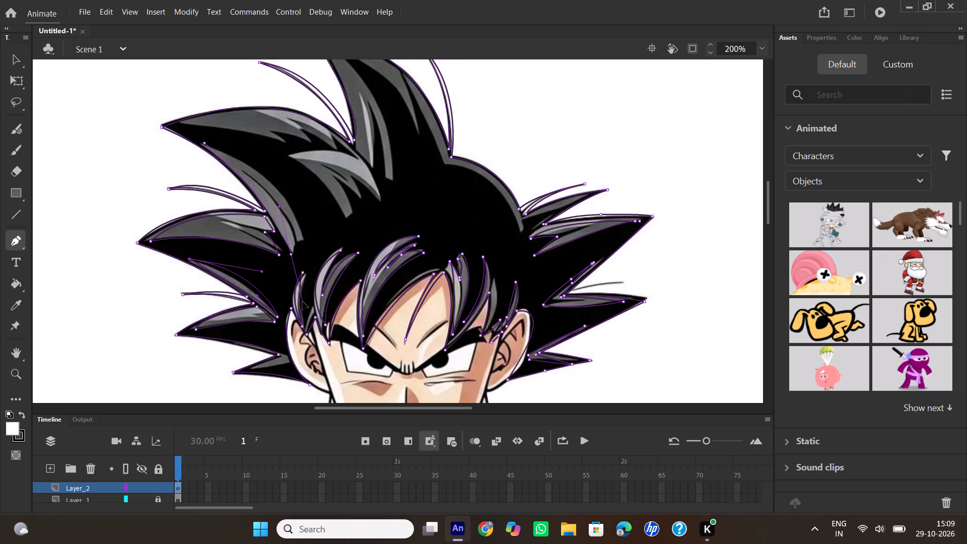
{"action": "left_click_drag", "start_coordinate": [303, 302], "coordinate": [307, 324]}
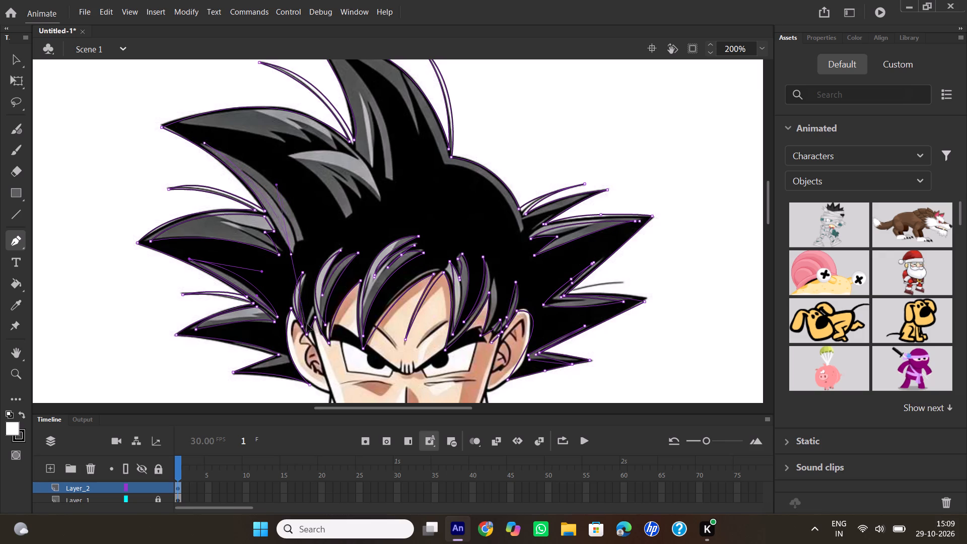
{"action": "left_click_drag", "start_coordinate": [307, 324], "coordinate": [313, 326]}
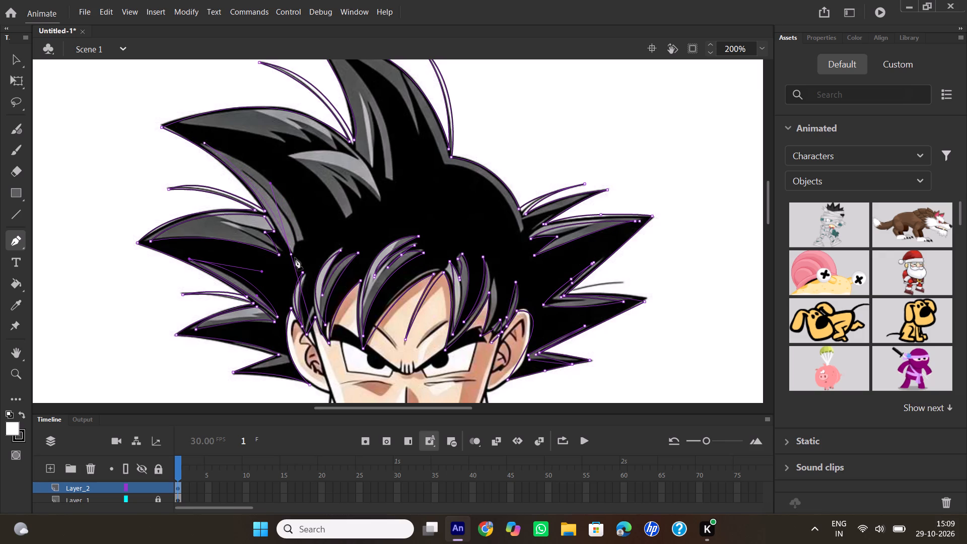
{"action": "left_click", "coordinate": [291, 256]}
{"action": "left_click", "coordinate": [296, 241]}
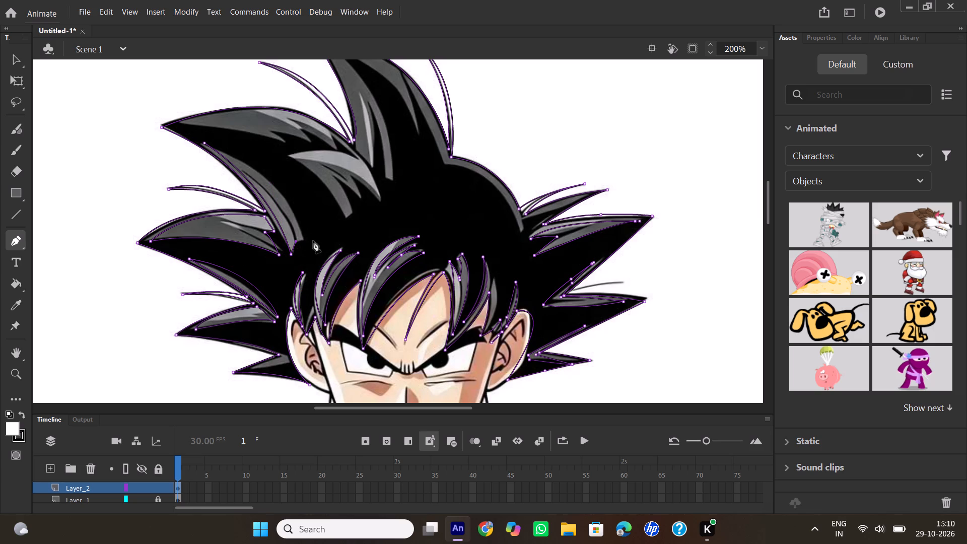
{"action": "left_click", "coordinate": [305, 241]}
{"action": "left_click_drag", "start_coordinate": [205, 144], "coordinate": [176, 136]}
{"action": "left_click_drag", "start_coordinate": [176, 136], "coordinate": [119, 117]}
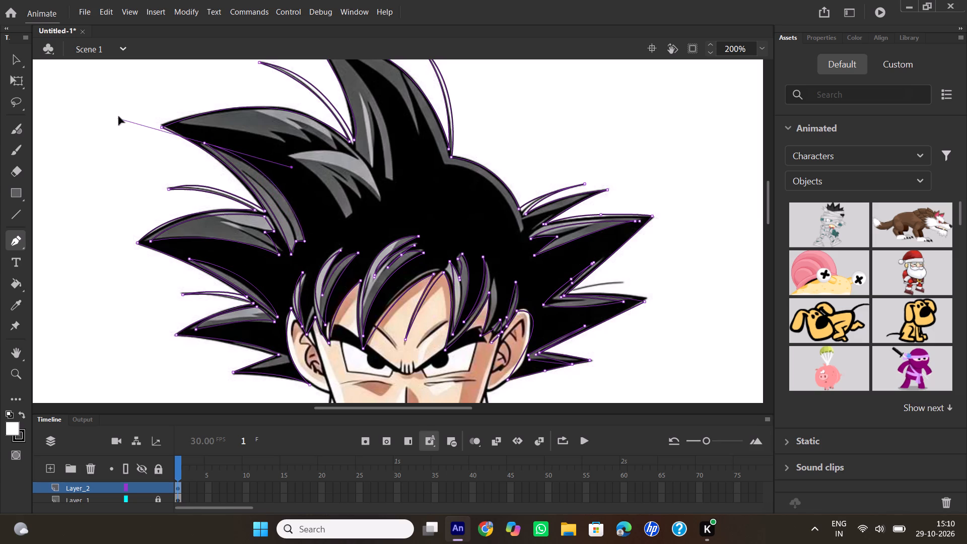
{"action": "left_click_drag", "start_coordinate": [119, 117], "coordinate": [121, 117]}
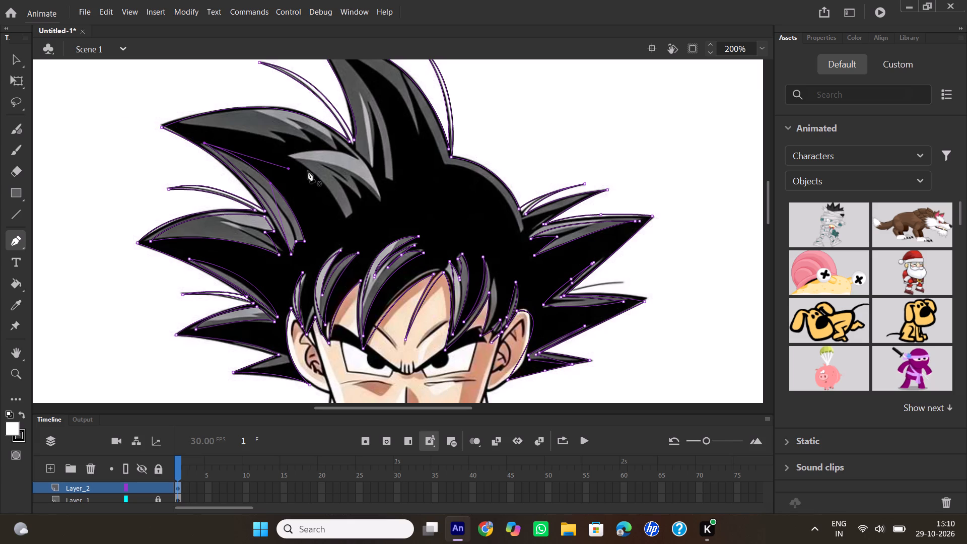
Trace the light grey highlight in the middle of the upper-left hair mass, including its three downward prongs, as a closed Pen path.
{"action": "left_click", "coordinate": [289, 158]}
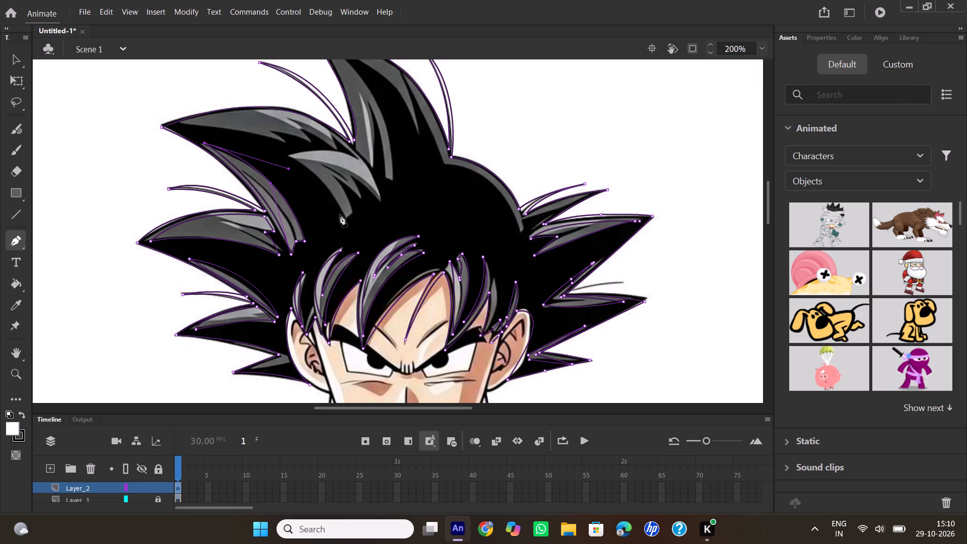
{"action": "left_click_drag", "start_coordinate": [343, 217], "coordinate": [357, 261]}
{"action": "left_click", "coordinate": [342, 217]}
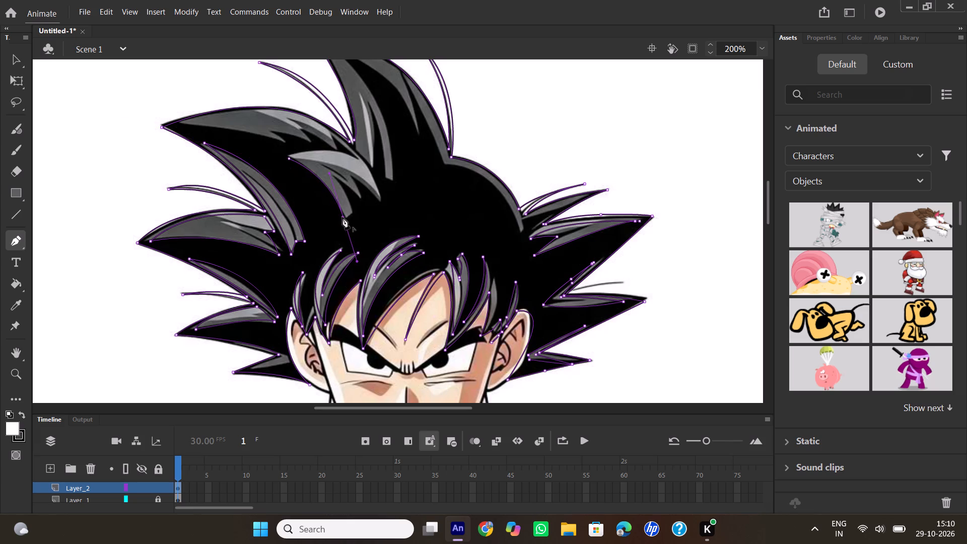
{"action": "left_click", "coordinate": [354, 211]}
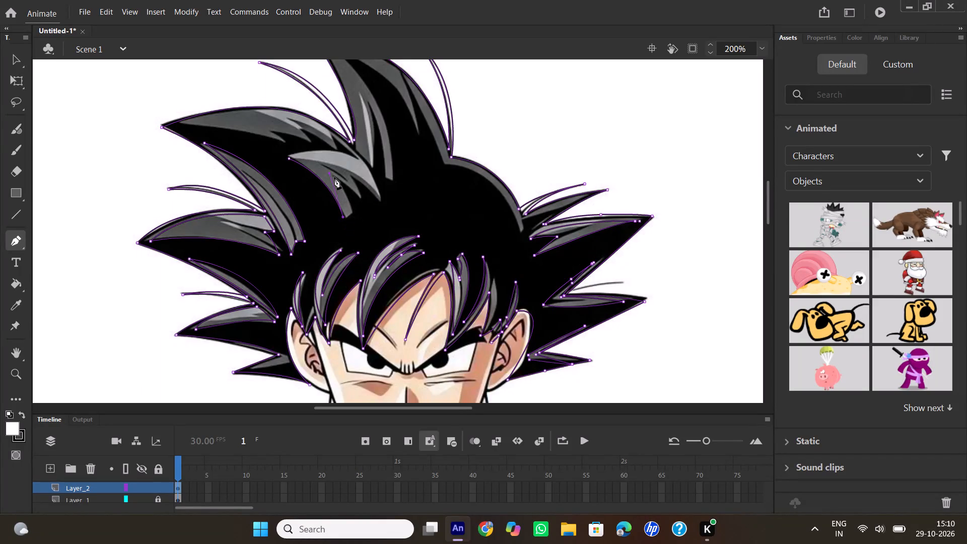
{"action": "left_click_drag", "start_coordinate": [334, 177], "coordinate": [323, 168]}
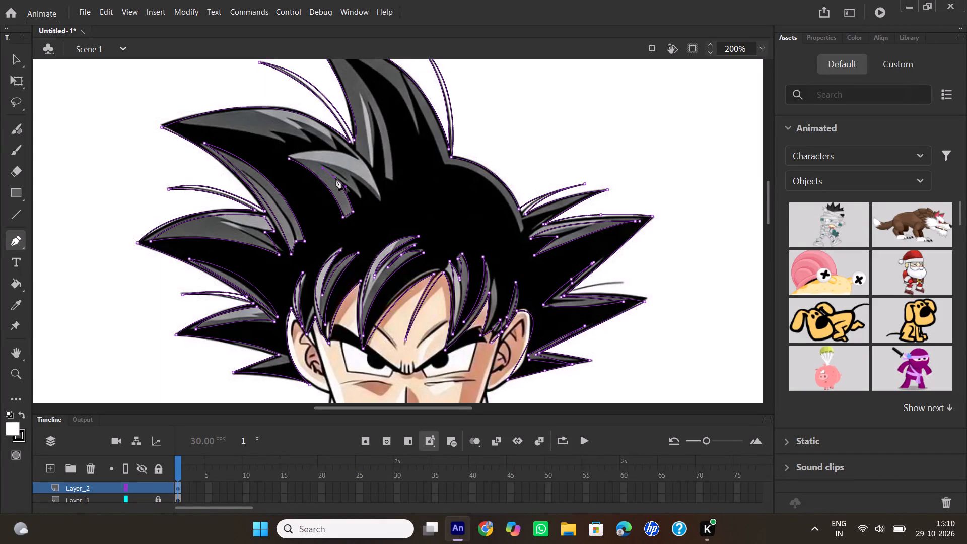
{"action": "left_click", "coordinate": [336, 178]}
{"action": "left_click_drag", "start_coordinate": [362, 198], "coordinate": [369, 209]}
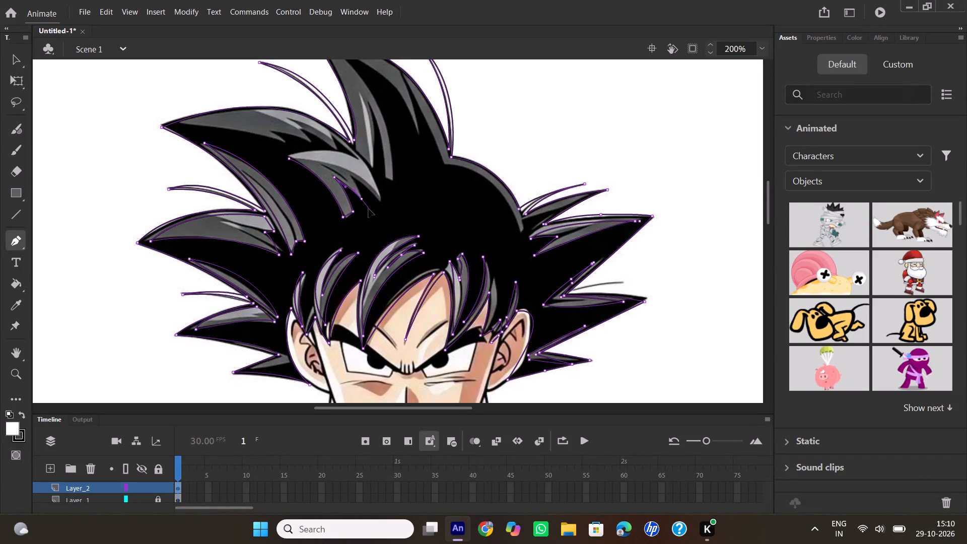
{"action": "left_click_drag", "start_coordinate": [369, 209], "coordinate": [369, 212]}
{"action": "left_click", "coordinate": [362, 200]}
{"action": "left_click_drag", "start_coordinate": [354, 179], "coordinate": [347, 170]}
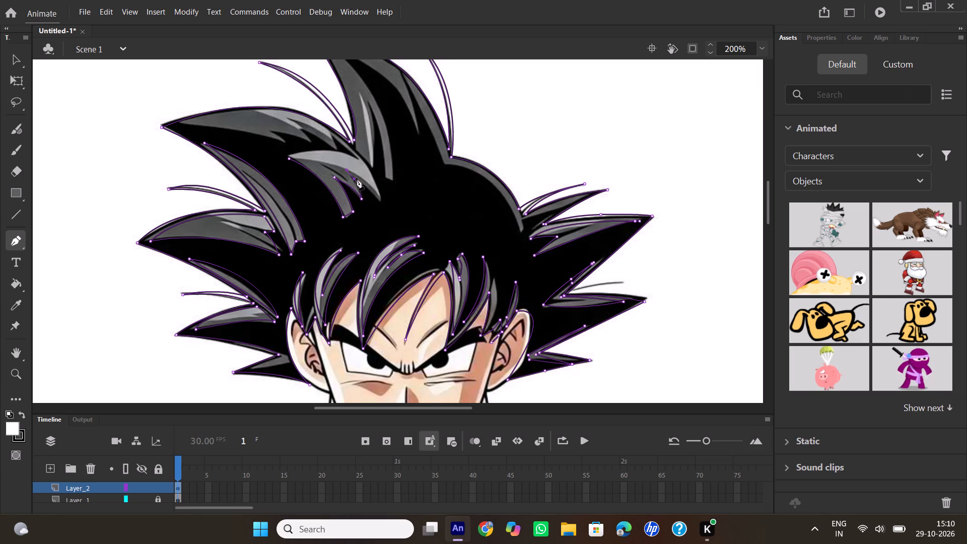
{"action": "left_click", "coordinate": [354, 179]}
{"action": "left_click_drag", "start_coordinate": [379, 200], "coordinate": [384, 217]}
{"action": "left_click", "coordinate": [379, 201]}
{"action": "left_click_drag", "start_coordinate": [289, 160], "coordinate": [210, 176]}
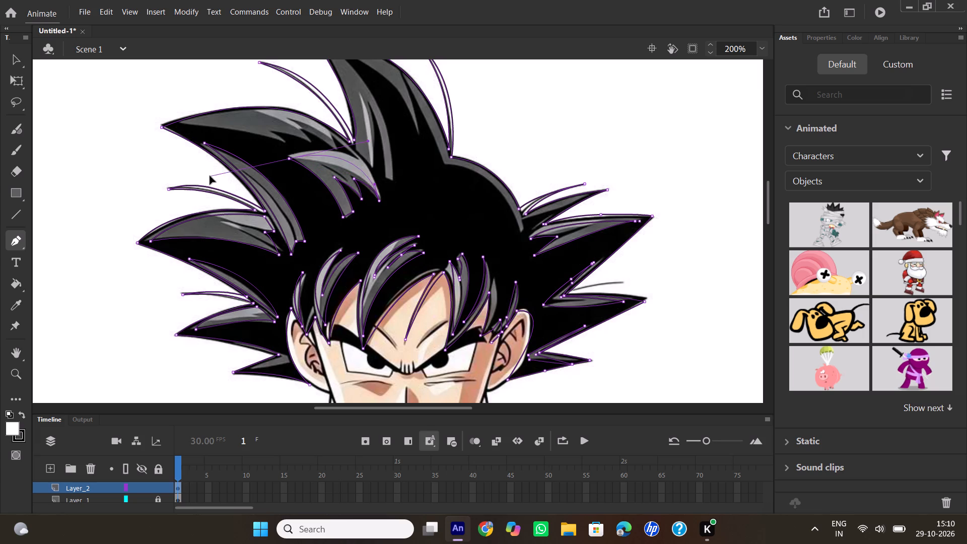
{"action": "left_click_drag", "start_coordinate": [210, 176], "coordinate": [204, 185]}
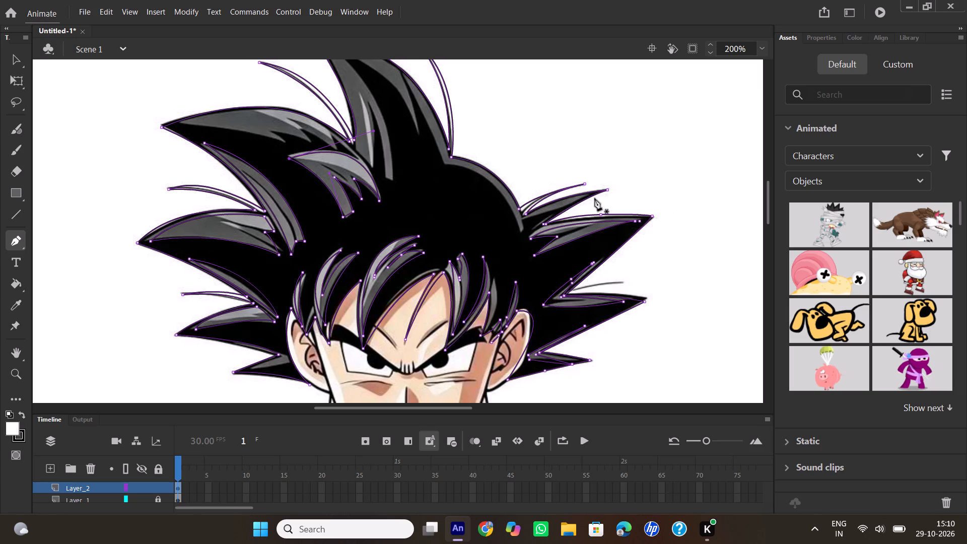
Trace the grey highlight along the upper-left spike's top edge, including its three pointed inner prongs, as a closed Pen path.
{"action": "left_click", "coordinate": [185, 126]}
{"action": "left_click_drag", "start_coordinate": [332, 137], "coordinate": [380, 180]}
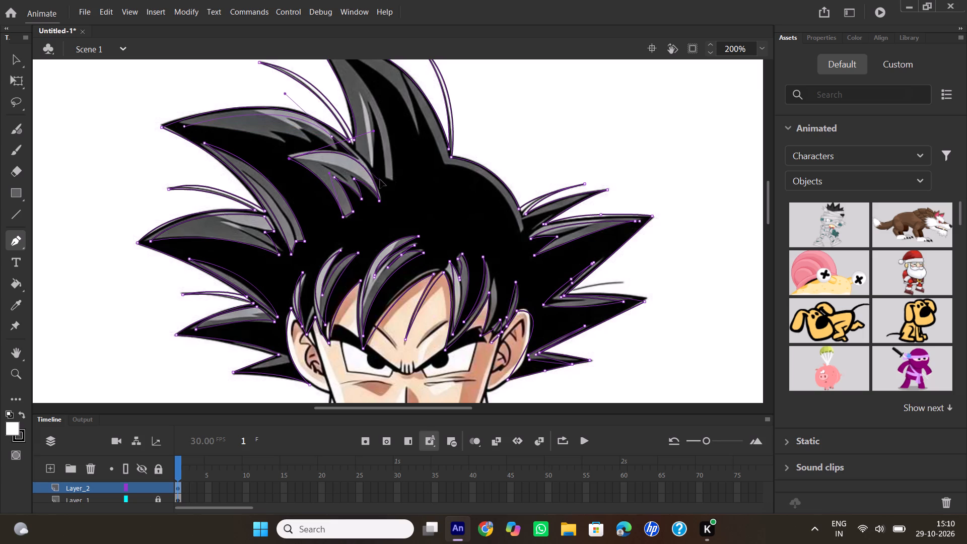
{"action": "left_click_drag", "start_coordinate": [380, 180], "coordinate": [382, 180]}
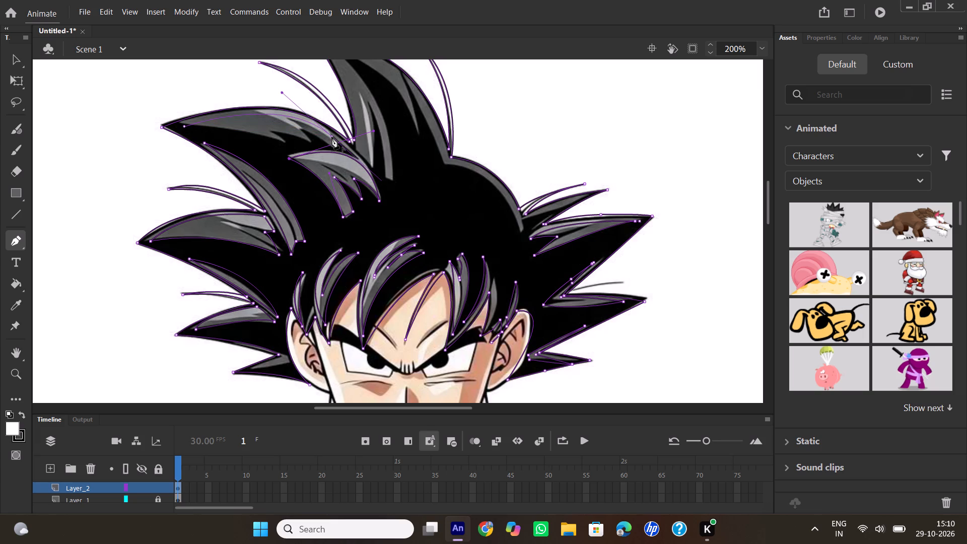
{"action": "left_click", "coordinate": [332, 137]}
{"action": "left_click", "coordinate": [337, 148]}
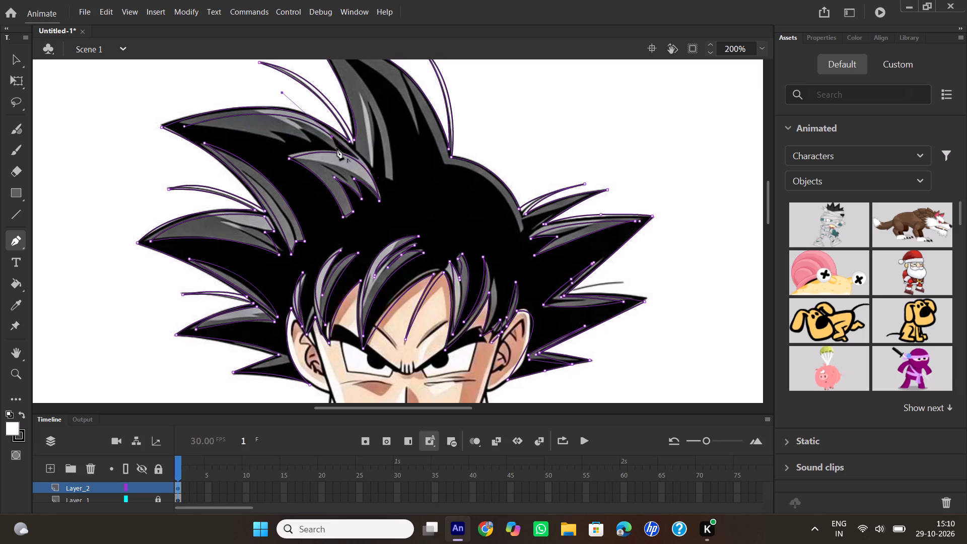
{"action": "left_click_drag", "start_coordinate": [300, 127], "coordinate": [293, 125]}
{"action": "left_click_drag", "start_coordinate": [293, 125], "coordinate": [290, 126]}
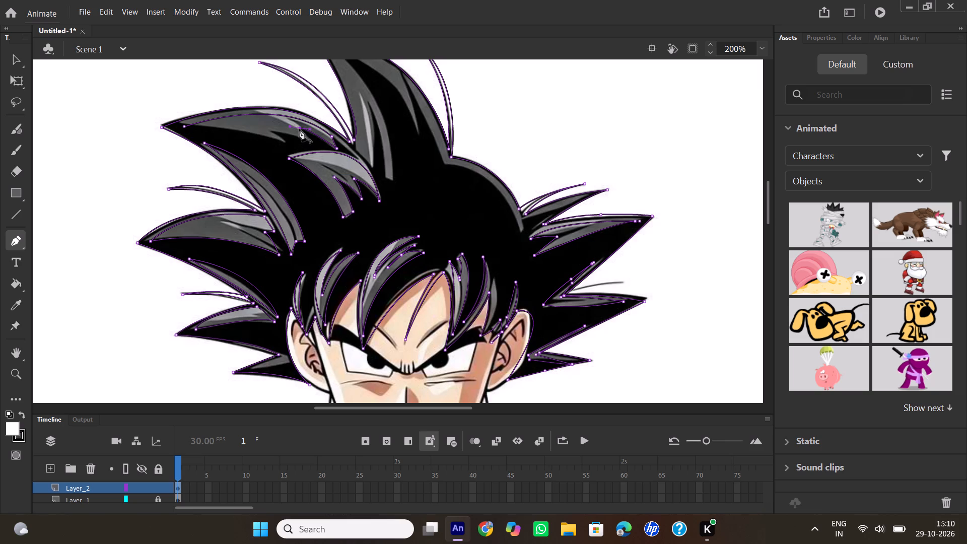
{"action": "left_click", "coordinate": [299, 129]}
{"action": "left_click_drag", "start_coordinate": [312, 144], "coordinate": [322, 153]}
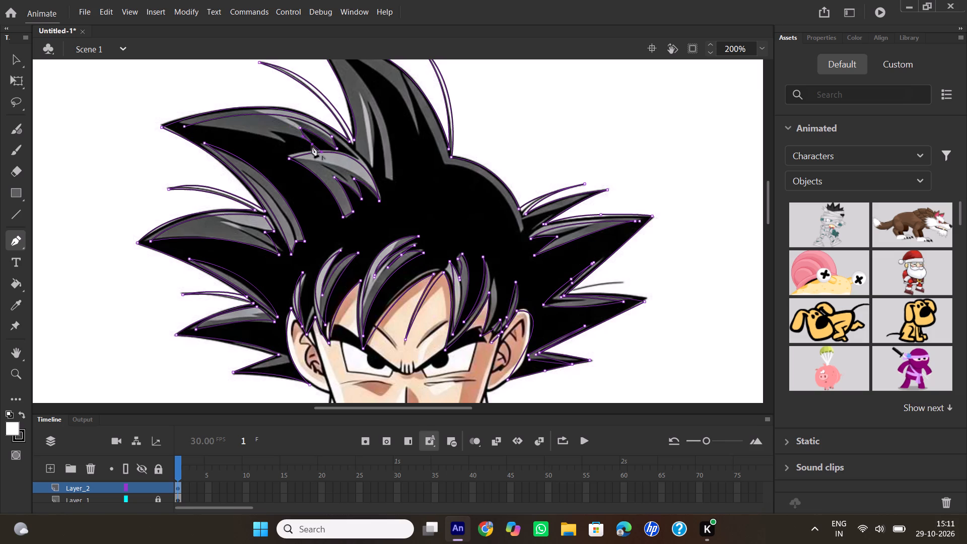
{"action": "left_click", "coordinate": [312, 146]}
{"action": "left_click_drag", "start_coordinate": [272, 132], "coordinate": [256, 132]}
{"action": "left_click_drag", "start_coordinate": [256, 132], "coordinate": [251, 133]}
{"action": "left_click", "coordinate": [272, 134]}
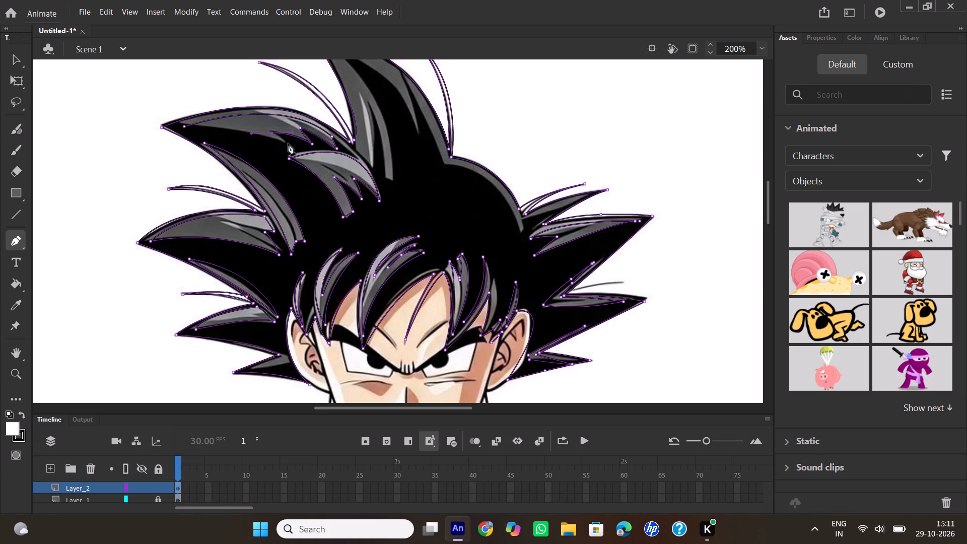
{"action": "left_click_drag", "start_coordinate": [288, 144], "coordinate": [296, 152]}
{"action": "left_click", "coordinate": [287, 145]}
{"action": "left_click_drag", "start_coordinate": [185, 128], "coordinate": [154, 134]}
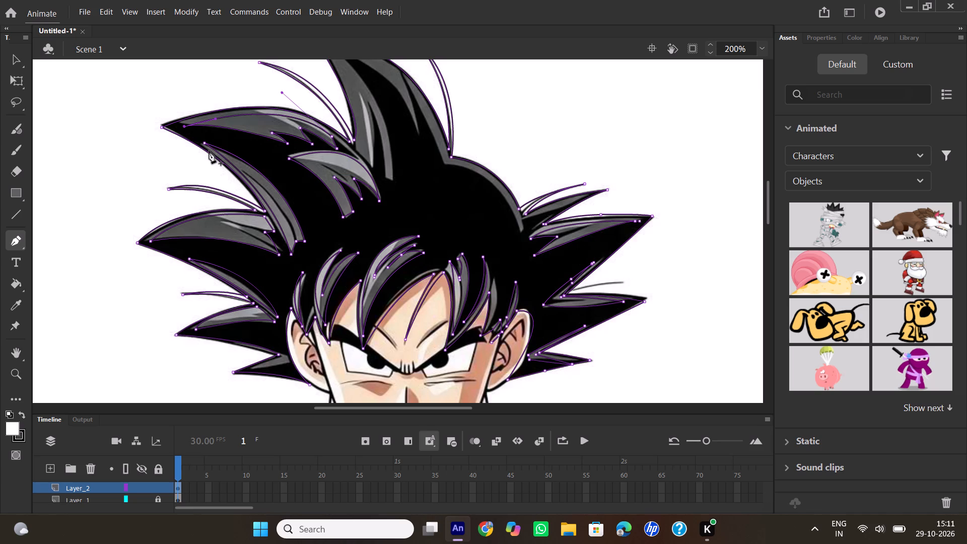
Trace the inner edge of the tall top spike's right-side highlight, including its downward prong, and continue along the crown to the right spikes' outline.
{"action": "scroll", "coordinate": [443, 140], "scroll_direction": "up", "scroll_amount": 1}
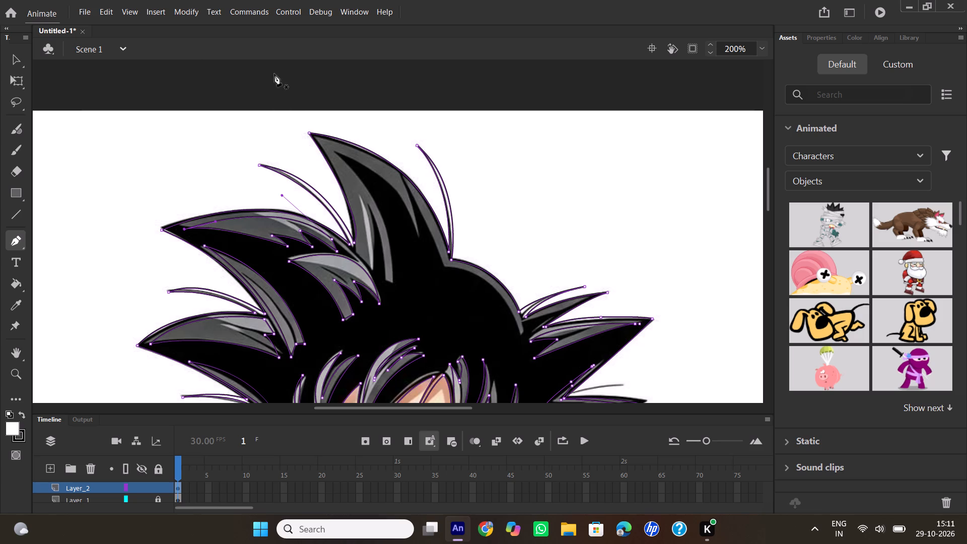
{"action": "left_click", "coordinate": [338, 155]}
{"action": "left_click_drag", "start_coordinate": [418, 235], "coordinate": [434, 297]}
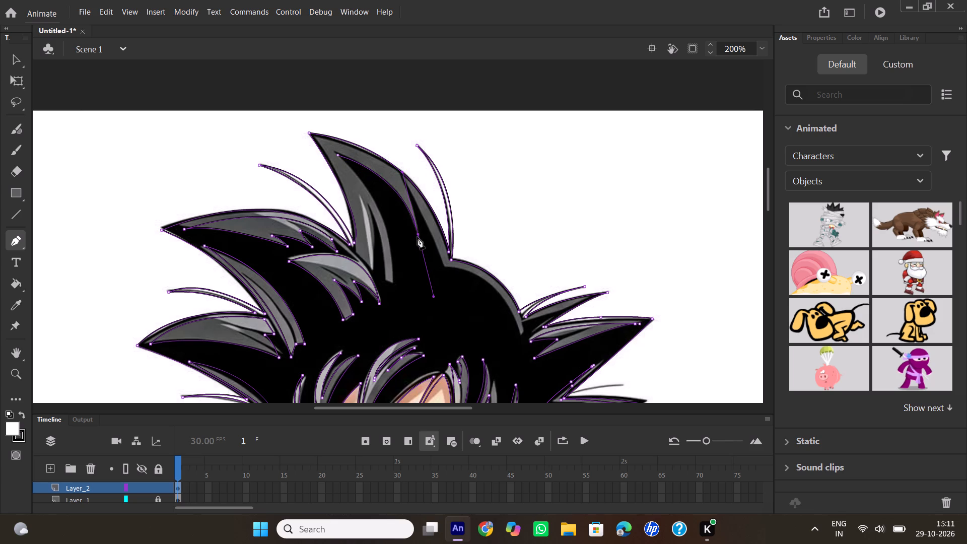
{"action": "left_click", "coordinate": [417, 234]}
{"action": "left_click_drag", "start_coordinate": [408, 187], "coordinate": [392, 172]}
{"action": "left_click_drag", "start_coordinate": [392, 172], "coordinate": [401, 161]}
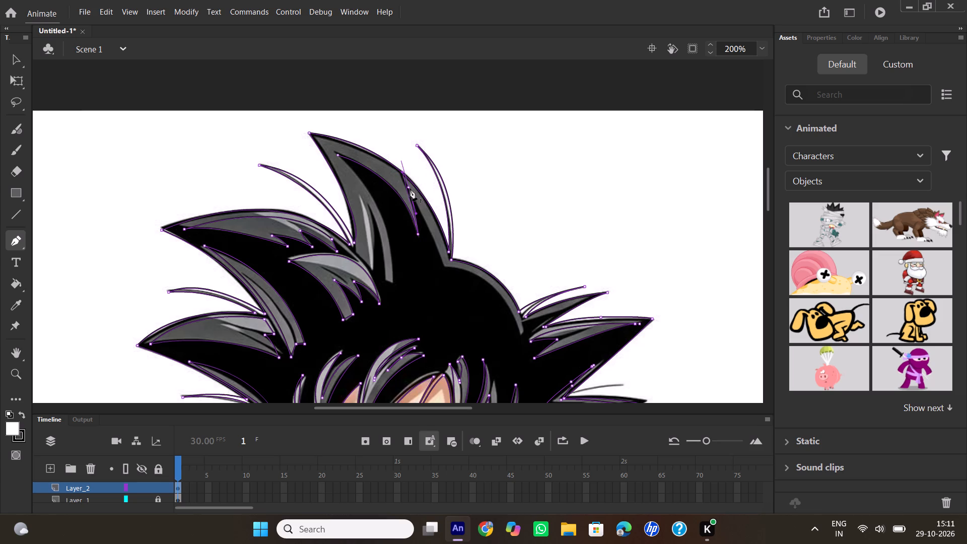
{"action": "left_click", "coordinate": [409, 188]}
{"action": "left_click_drag", "start_coordinate": [446, 269], "coordinate": [449, 286]}
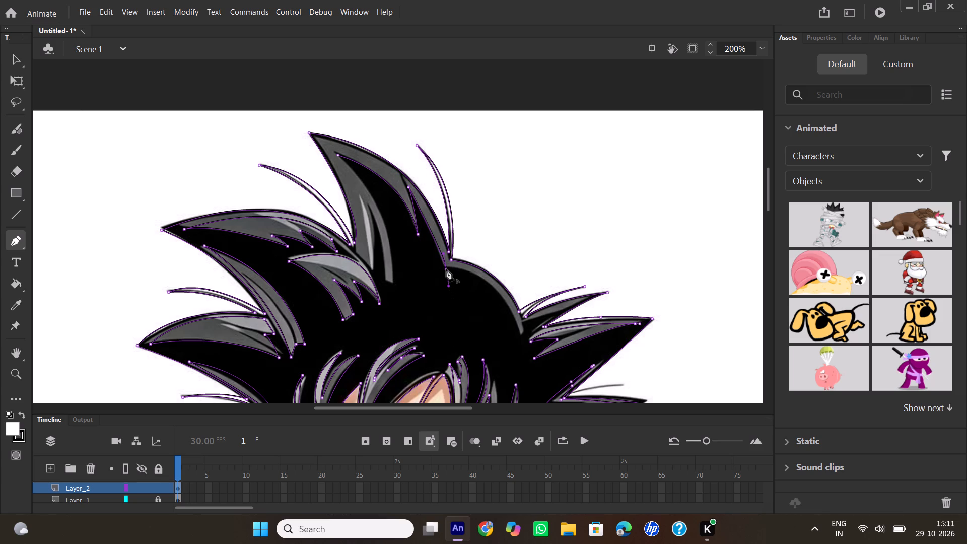
{"action": "left_click", "coordinate": [446, 269]}
{"action": "left_click_drag", "start_coordinate": [522, 334], "coordinate": [534, 358]}
{"action": "left_click_drag", "start_coordinate": [534, 358], "coordinate": [550, 407]}
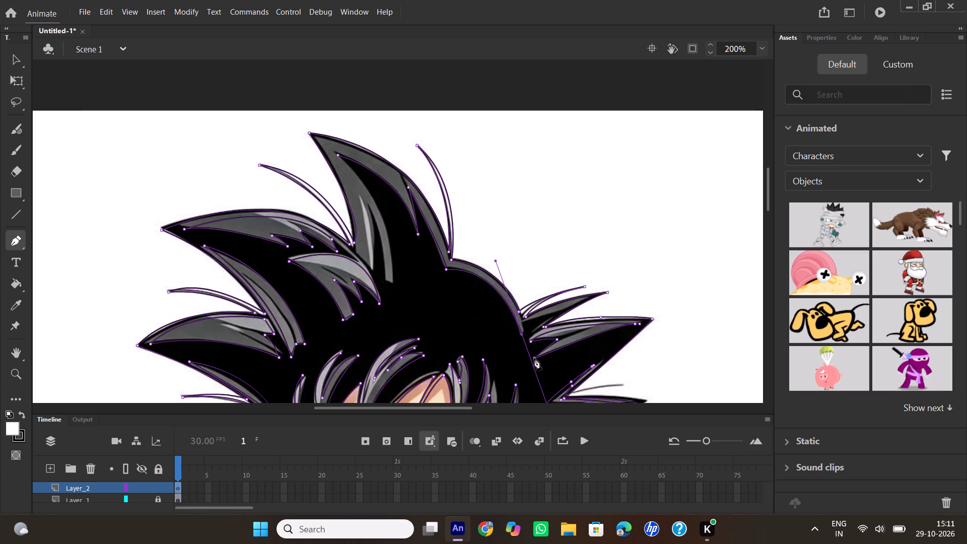
{"action": "left_click", "coordinate": [522, 334]}
{"action": "left_click_drag", "start_coordinate": [520, 313], "coordinate": [511, 302]}
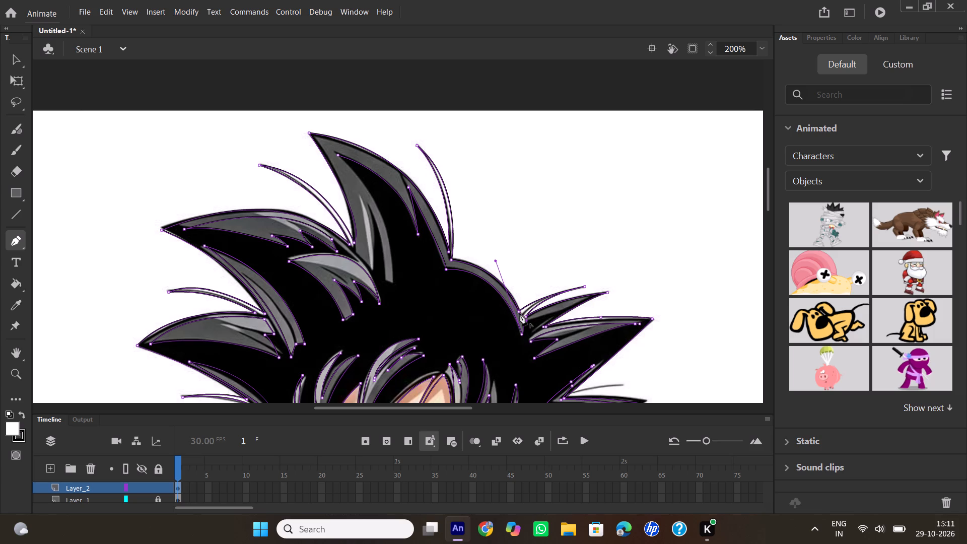
{"action": "double_click", "coordinate": [521, 313]}
Trace the inner edge of the tall top spike's left-side highlight from near its tip, around both downward prongs, to the hair outline at its base.
{"action": "left_click", "coordinate": [340, 154]}
{"action": "left_click_drag", "start_coordinate": [392, 283], "coordinate": [384, 368]}
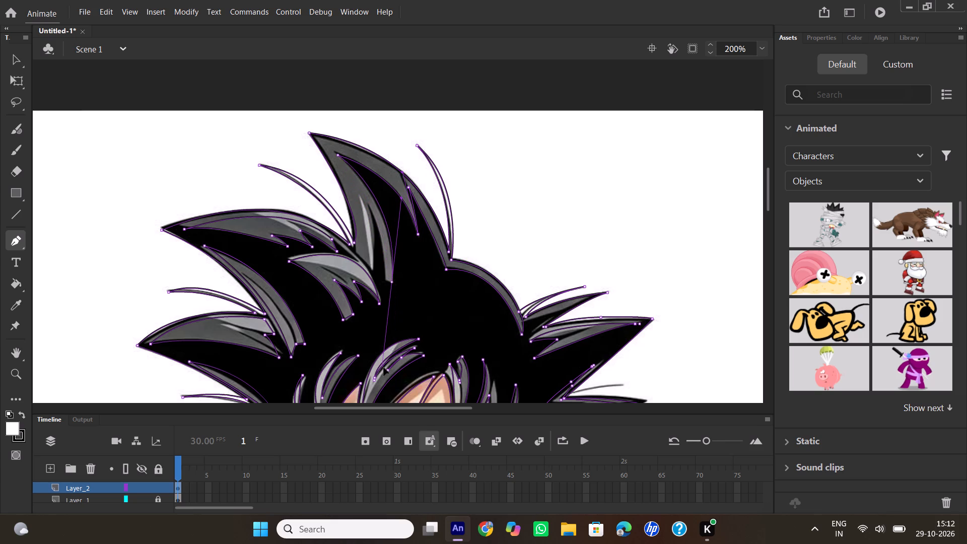
{"action": "left_click_drag", "start_coordinate": [384, 368], "coordinate": [386, 368]}
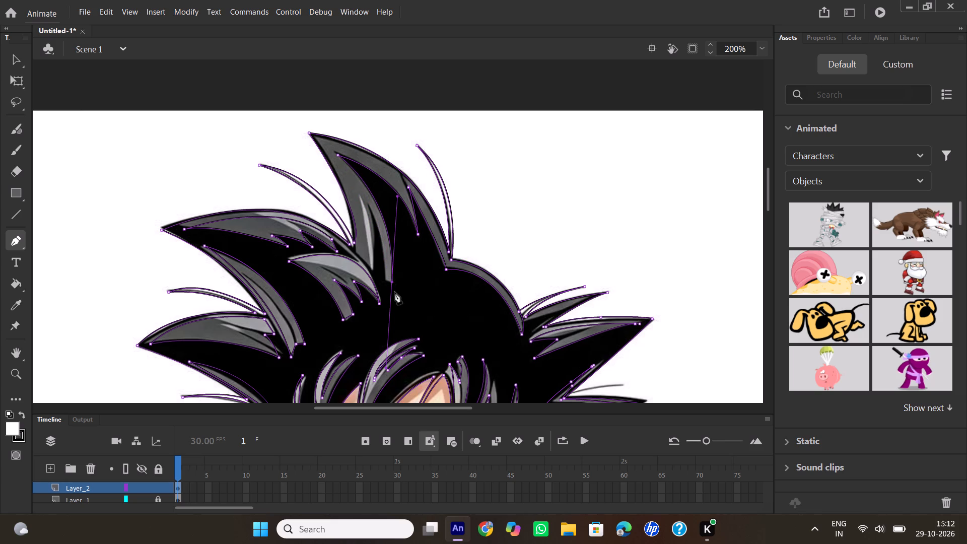
{"action": "left_click", "coordinate": [392, 284]}
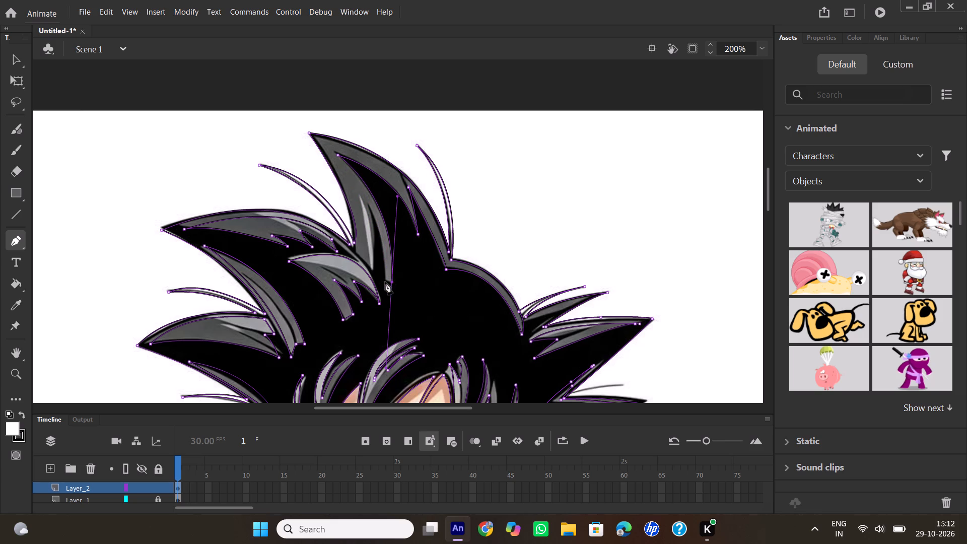
{"action": "left_click", "coordinate": [385, 282]}
{"action": "left_click_drag", "start_coordinate": [370, 207], "coordinate": [359, 199]}
{"action": "left_click", "coordinate": [372, 208]}
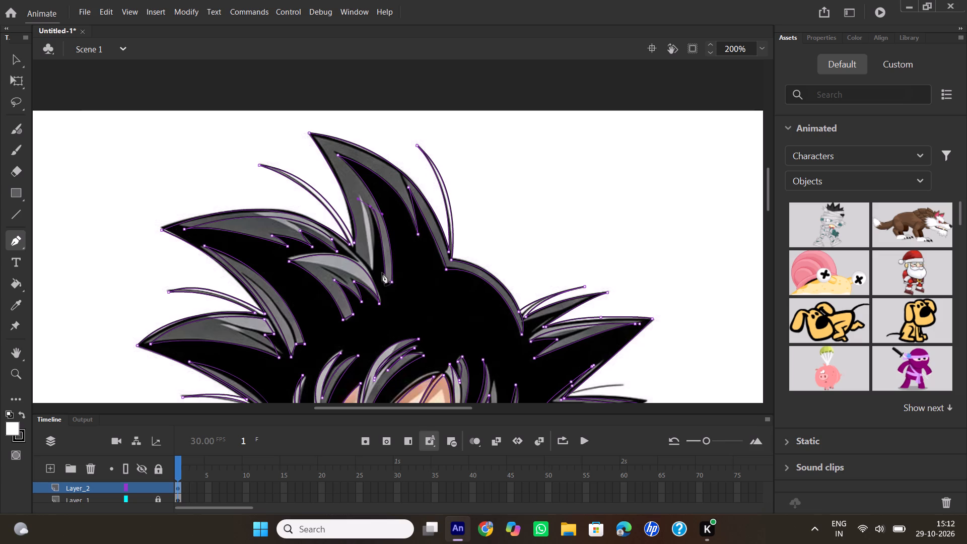
{"action": "left_click_drag", "start_coordinate": [375, 270], "coordinate": [374, 284]}
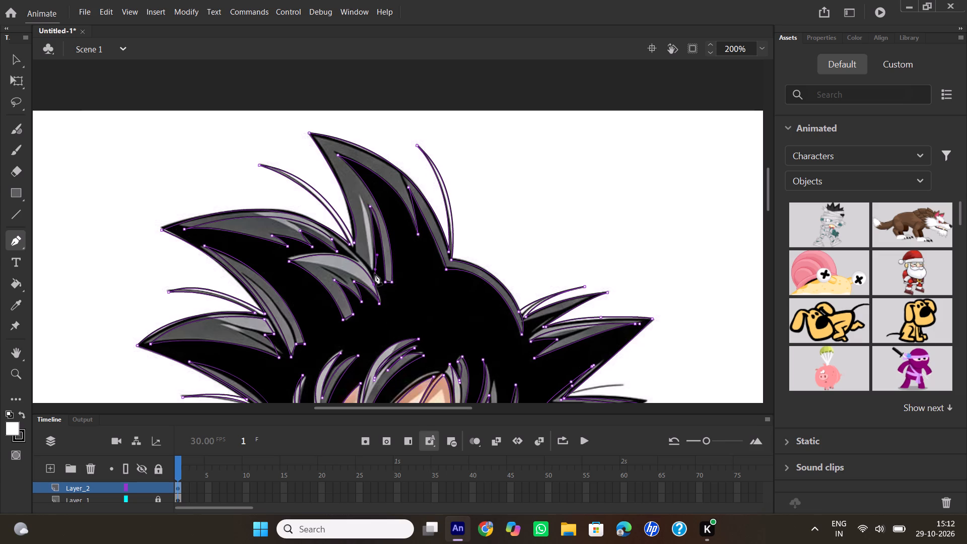
{"action": "left_click", "coordinate": [375, 269]}
{"action": "left_click_drag", "start_coordinate": [350, 246], "coordinate": [340, 243]}
{"action": "double_click", "coordinate": [349, 244]}
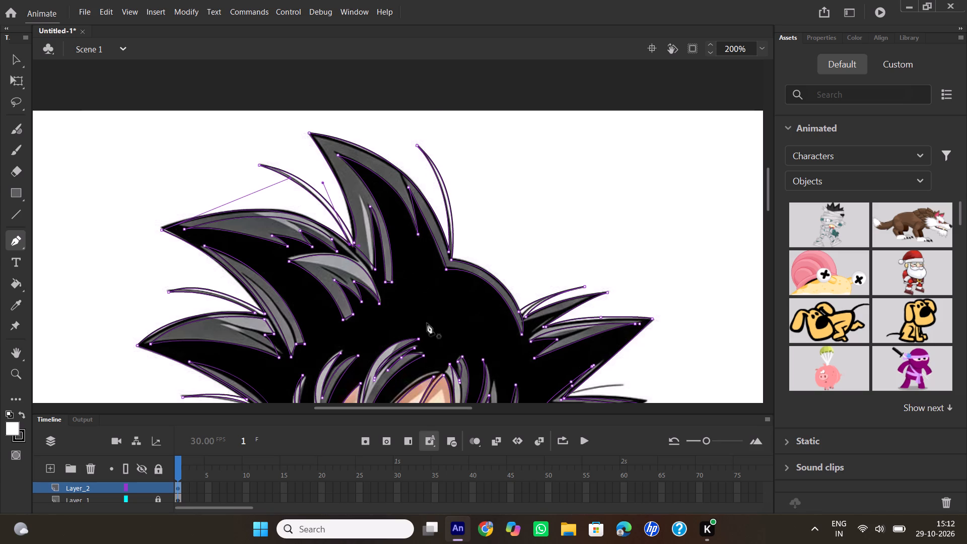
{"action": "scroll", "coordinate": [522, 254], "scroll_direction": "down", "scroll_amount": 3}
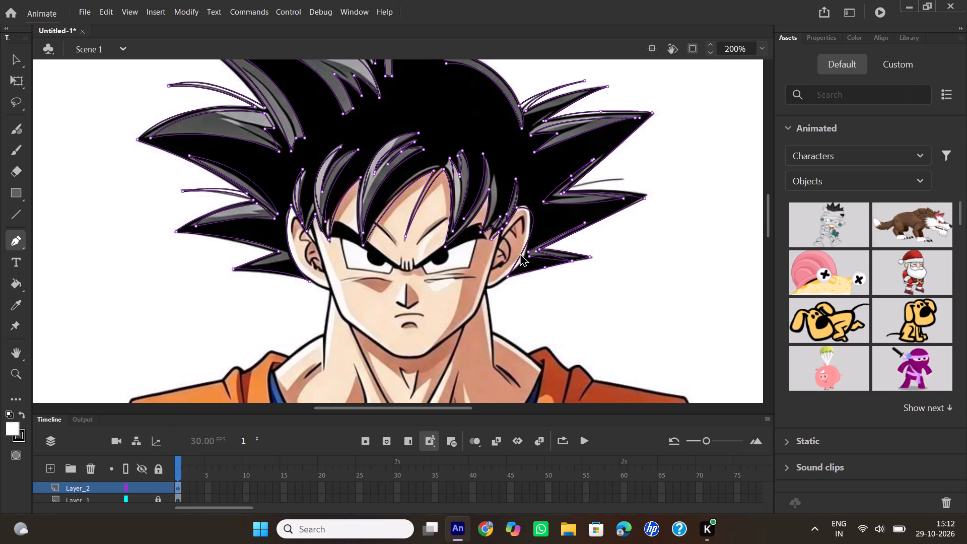
Trace the inner edge of the highlight on the lowest left hair spike as a Pen segment.
{"action": "scroll", "coordinate": [520, 253], "scroll_direction": "up", "scroll_amount": 1}
{"action": "left_click", "coordinate": [242, 265]}
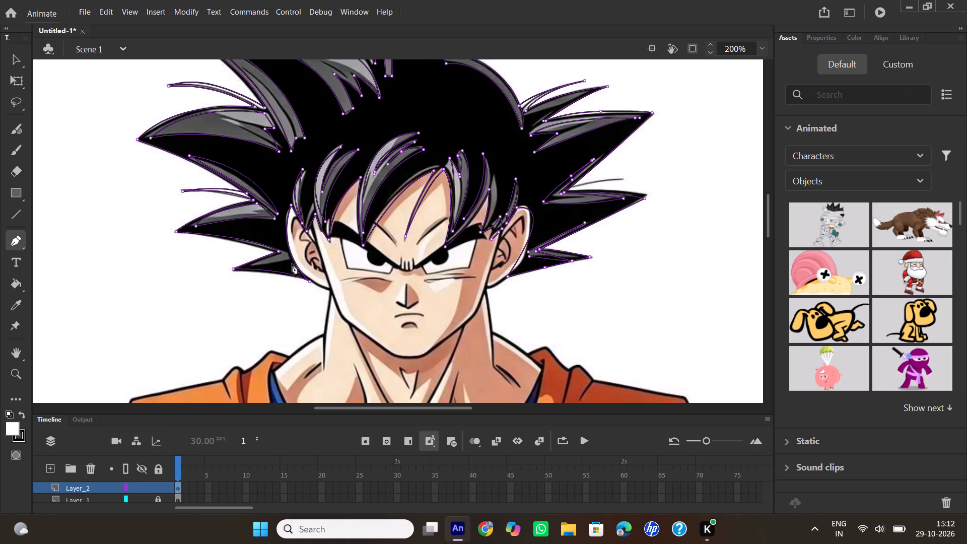
{"action": "left_click", "coordinate": [292, 262]}
Hide Layer_1's reference image to inspect the traced hair paths on their own, and show it again.
{"action": "left_click", "coordinate": [142, 498]}
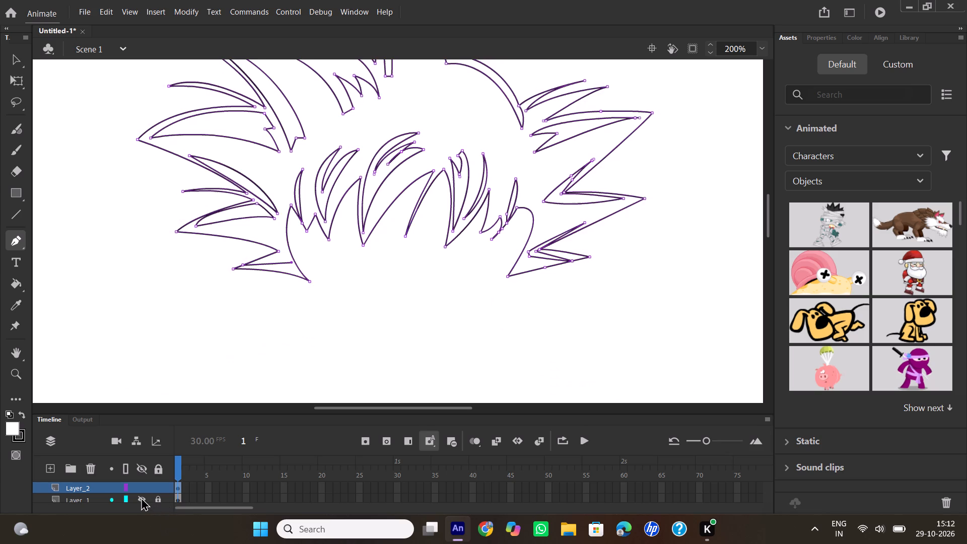
{"action": "left_click", "coordinate": [141, 497]}
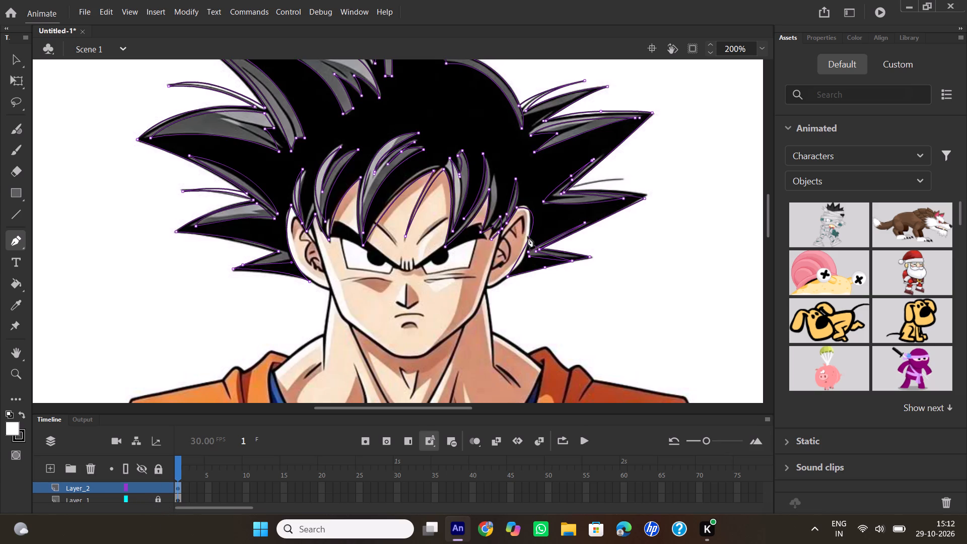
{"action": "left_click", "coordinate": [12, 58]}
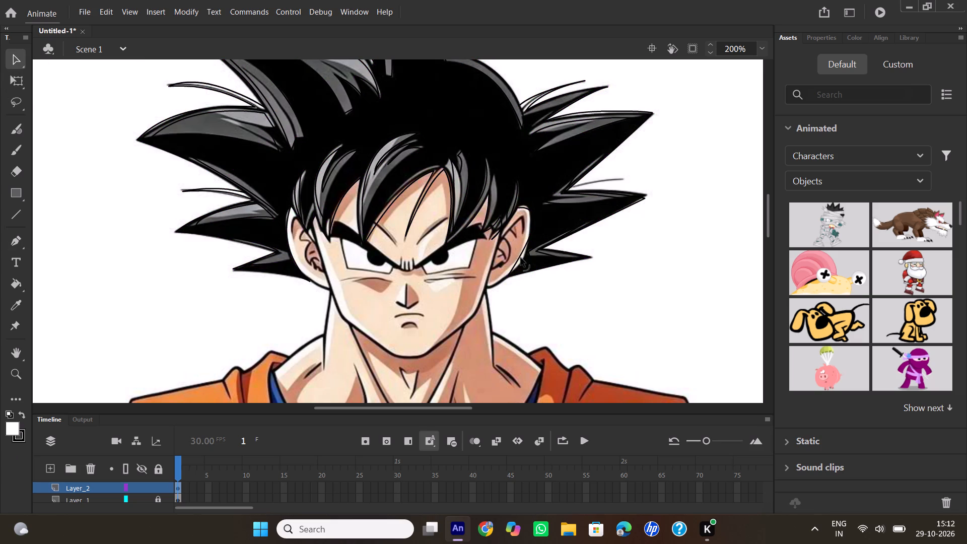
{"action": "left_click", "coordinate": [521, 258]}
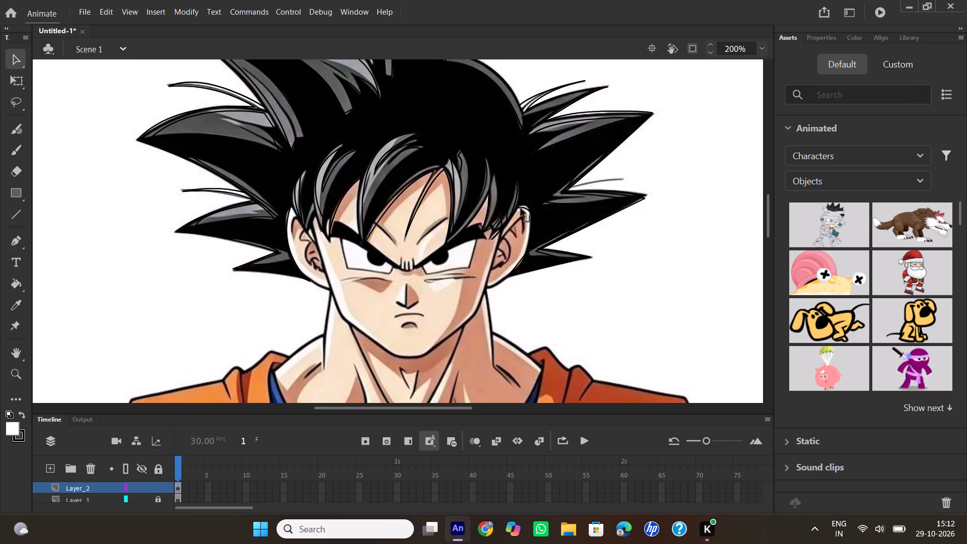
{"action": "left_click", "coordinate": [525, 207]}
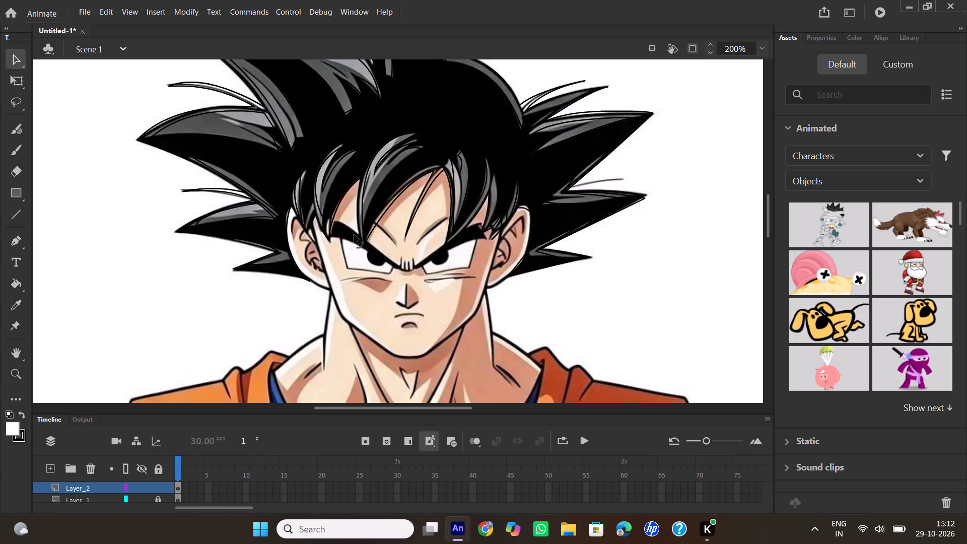
Trace the face outline with the Pen tool from the left sideburn down the left jaw and around the bottom of the chin.
{"action": "left_click", "coordinate": [12, 244]}
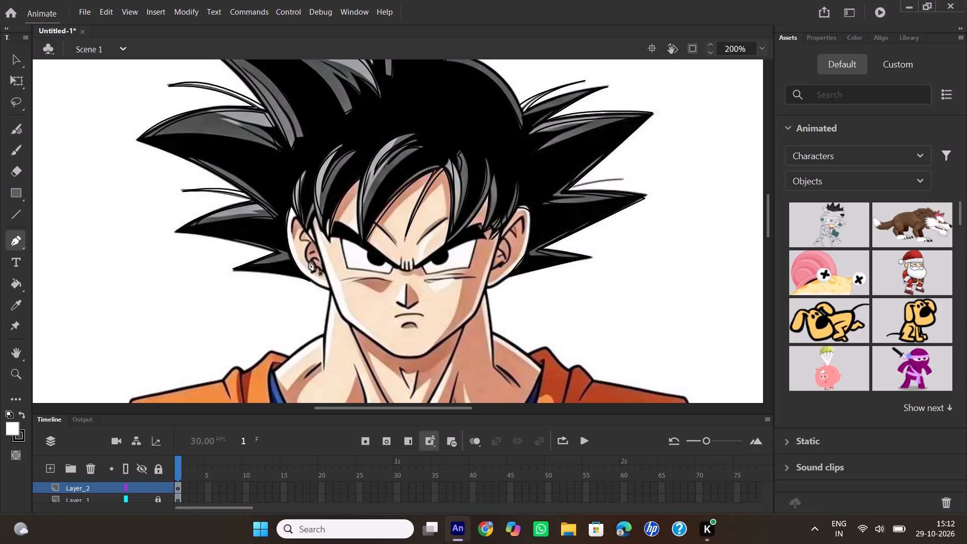
{"action": "left_click", "coordinate": [307, 221]}
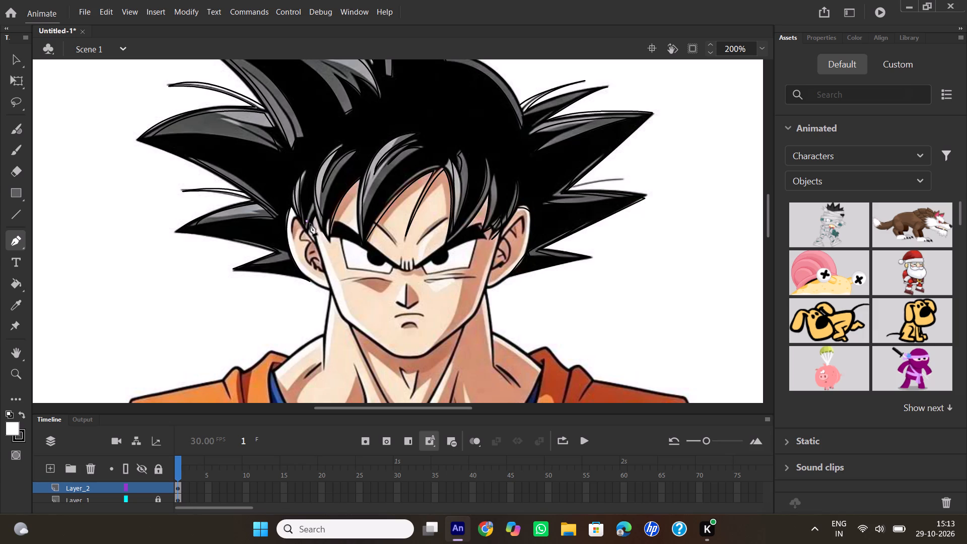
{"action": "left_click", "coordinate": [312, 224]}
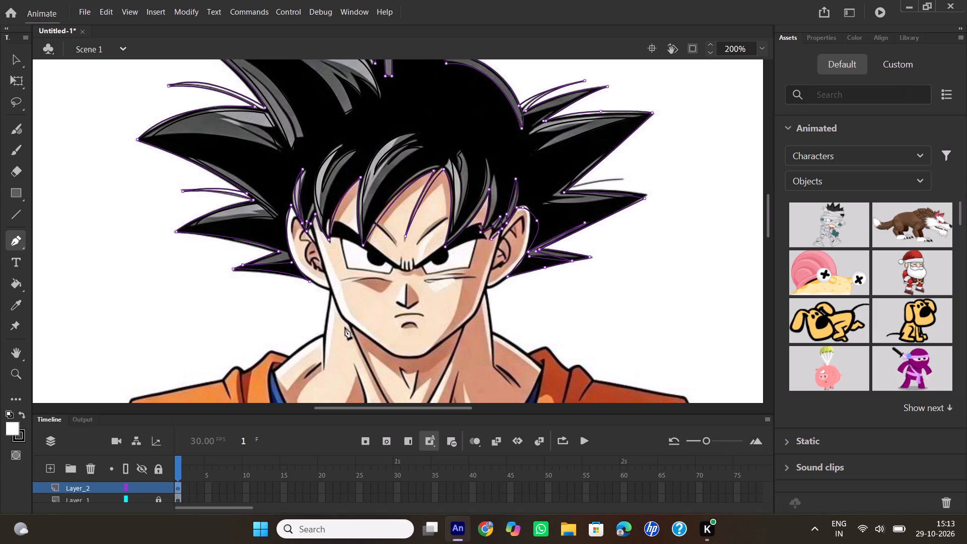
{"action": "left_click_drag", "start_coordinate": [340, 316], "coordinate": [343, 325]}
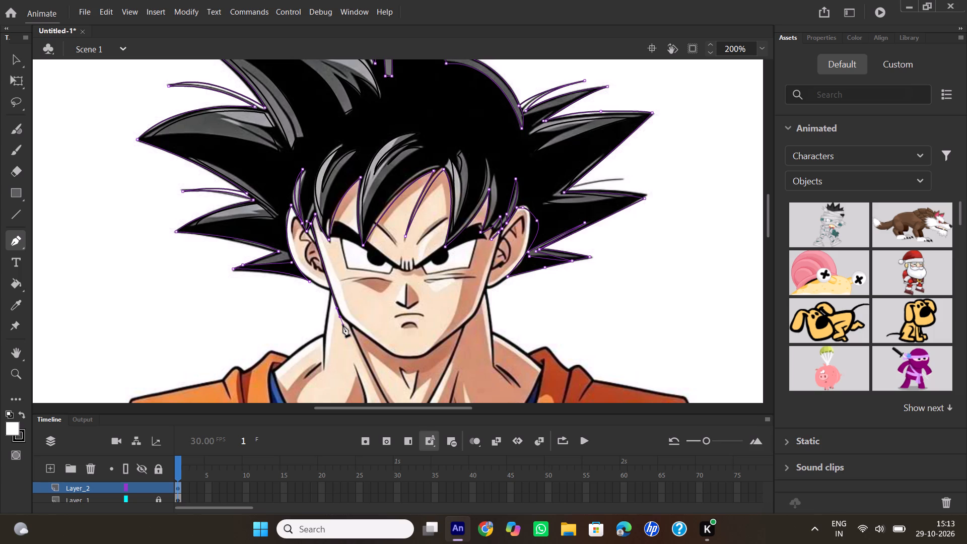
{"action": "left_click", "coordinate": [340, 317]}
{"action": "left_click_drag", "start_coordinate": [376, 341], "coordinate": [382, 345]}
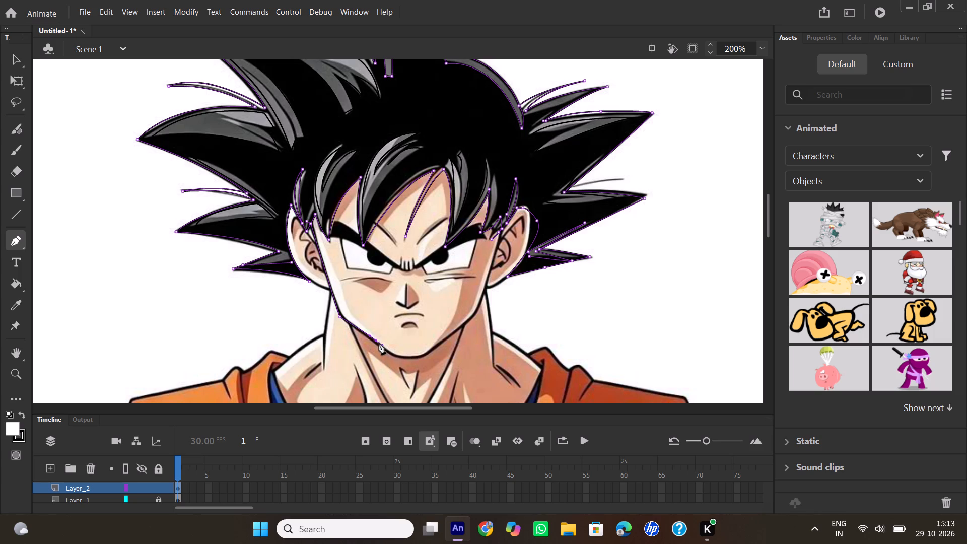
{"action": "left_click", "coordinate": [375, 342]}
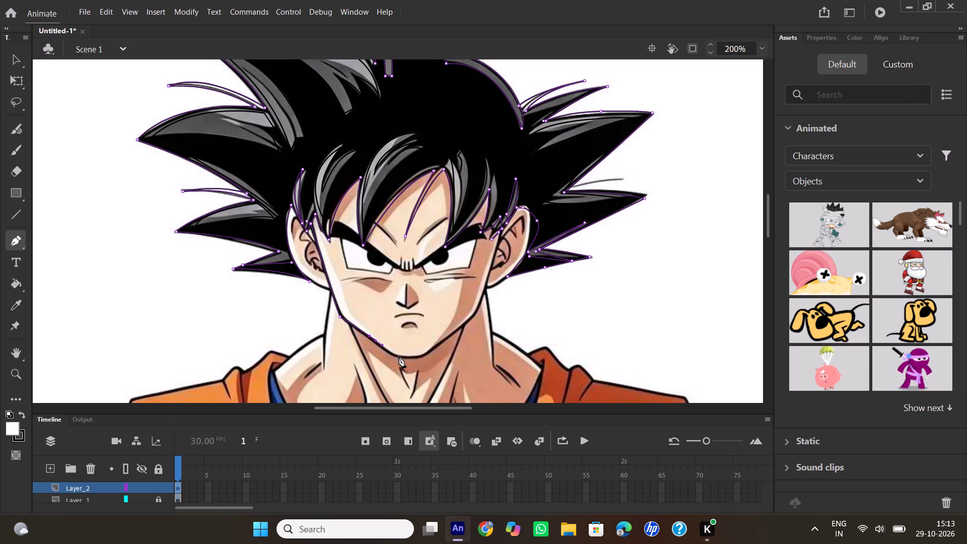
{"action": "left_click_drag", "start_coordinate": [397, 356], "coordinate": [402, 360]}
{"action": "left_click", "coordinate": [396, 355]}
{"action": "left_click_drag", "start_coordinate": [422, 358], "coordinate": [427, 358]}
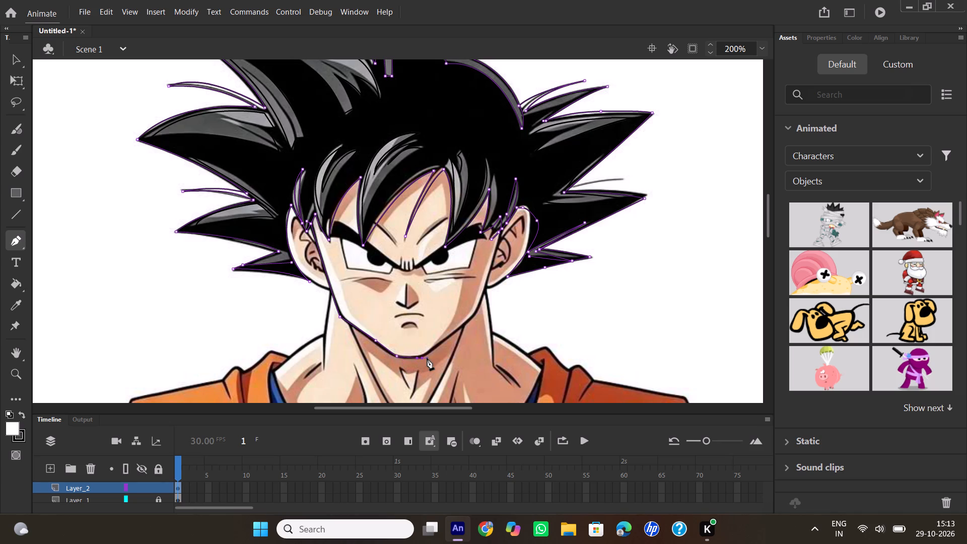
{"action": "left_click", "coordinate": [422, 359]}
Continue the face outline from the chin up the right jaw and cheek to the hair tips beside the right ear.
{"action": "left_click_drag", "start_coordinate": [456, 330], "coordinate": [461, 326]}
{"action": "left_click", "coordinate": [457, 332]}
{"action": "left_click_drag", "start_coordinate": [474, 316], "coordinate": [478, 311]}
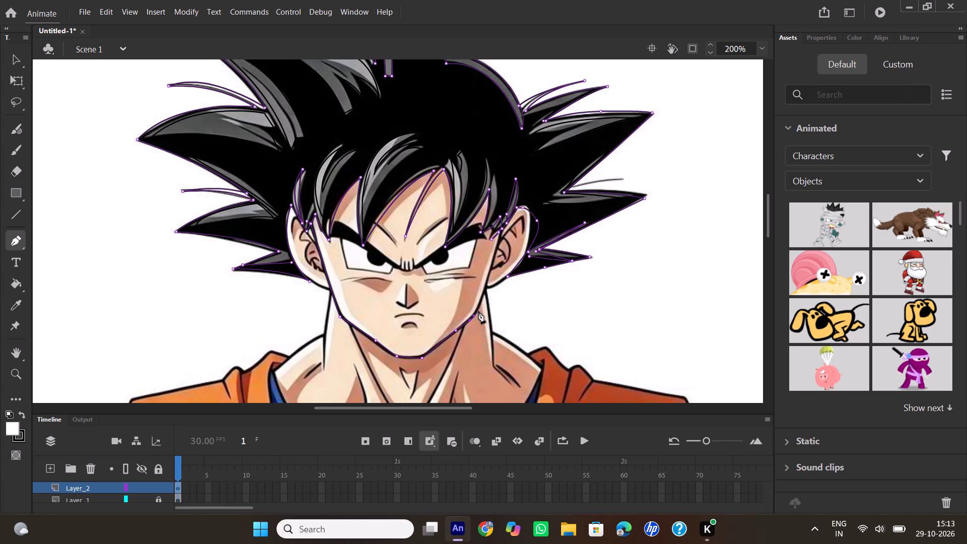
{"action": "left_click", "coordinate": [473, 315]}
{"action": "left_click_drag", "start_coordinate": [504, 225], "coordinate": [505, 216]}
{"action": "double_click", "coordinate": [504, 225]}
Trace the right eyebrow as a closed Pen path from its inner end, along the lower edge, around the outer end and back over the top.
{"action": "left_click", "coordinate": [415, 267]}
{"action": "left_click_drag", "start_coordinate": [450, 250], "coordinate": [489, 234]}
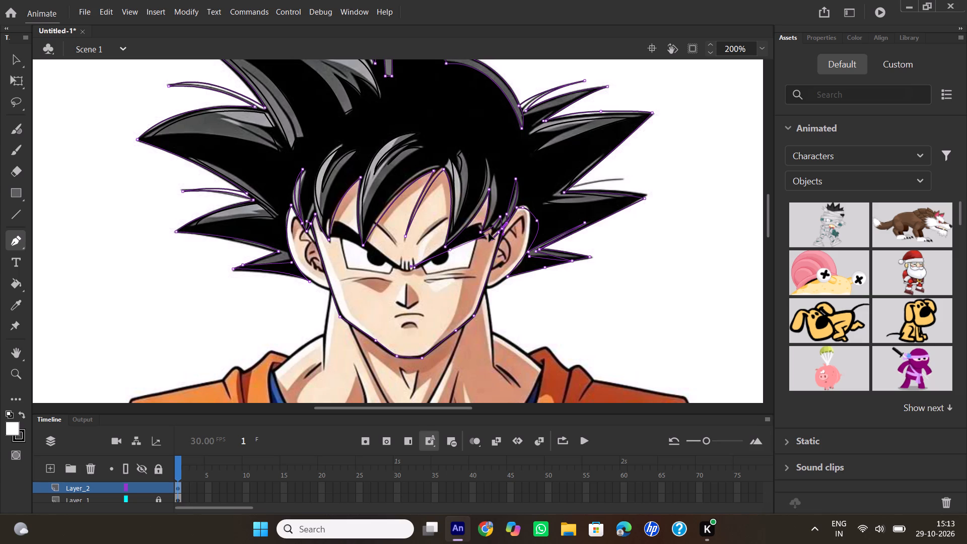
{"action": "left_click_drag", "start_coordinate": [489, 234], "coordinate": [478, 236]}
{"action": "left_click_drag", "start_coordinate": [478, 236], "coordinate": [481, 229]}
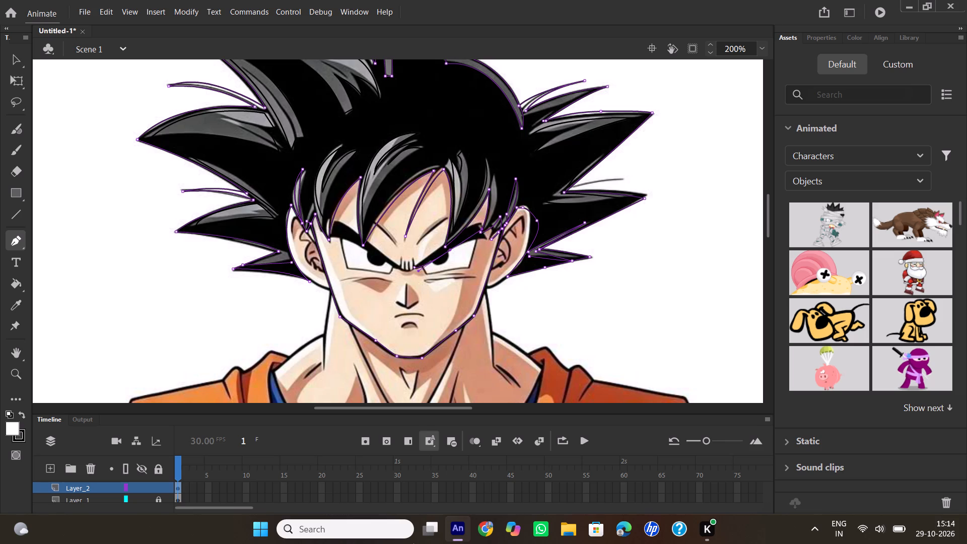
{"action": "left_click", "coordinate": [452, 249]}
{"action": "left_click_drag", "start_coordinate": [485, 237], "coordinate": [491, 240]}
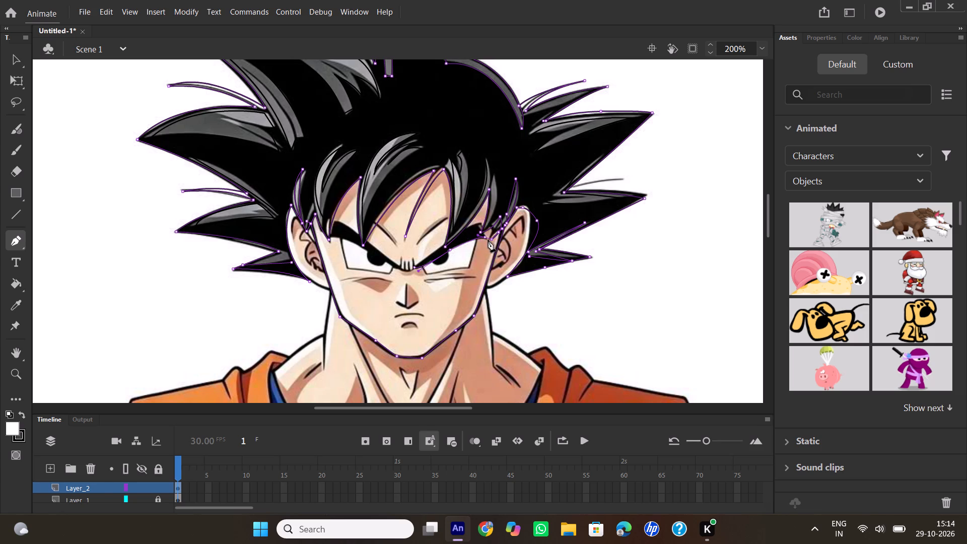
{"action": "left_click", "coordinate": [485, 236]}
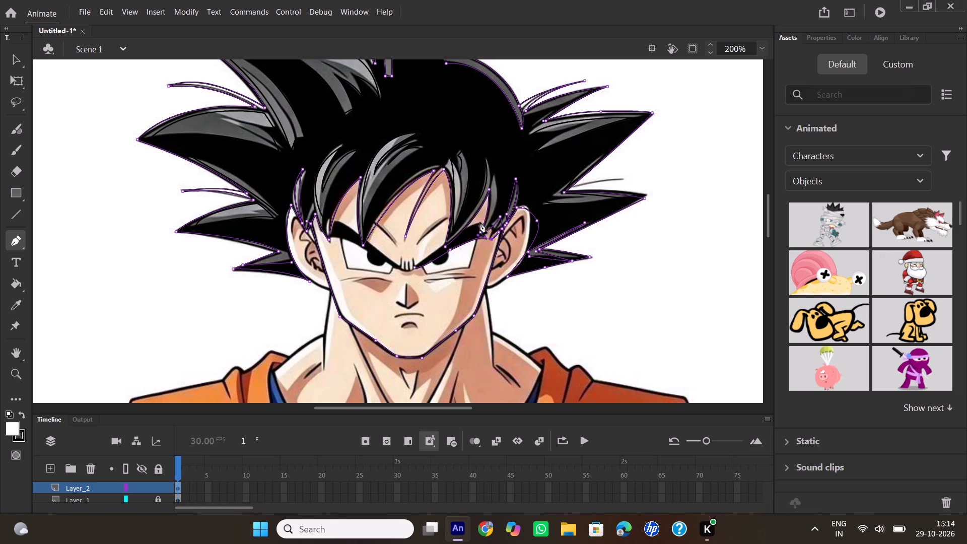
{"action": "left_click", "coordinate": [479, 222]}
{"action": "left_click_drag", "start_coordinate": [416, 266], "coordinate": [409, 272]}
{"action": "left_click_drag", "start_coordinate": [409, 272], "coordinate": [405, 281]}
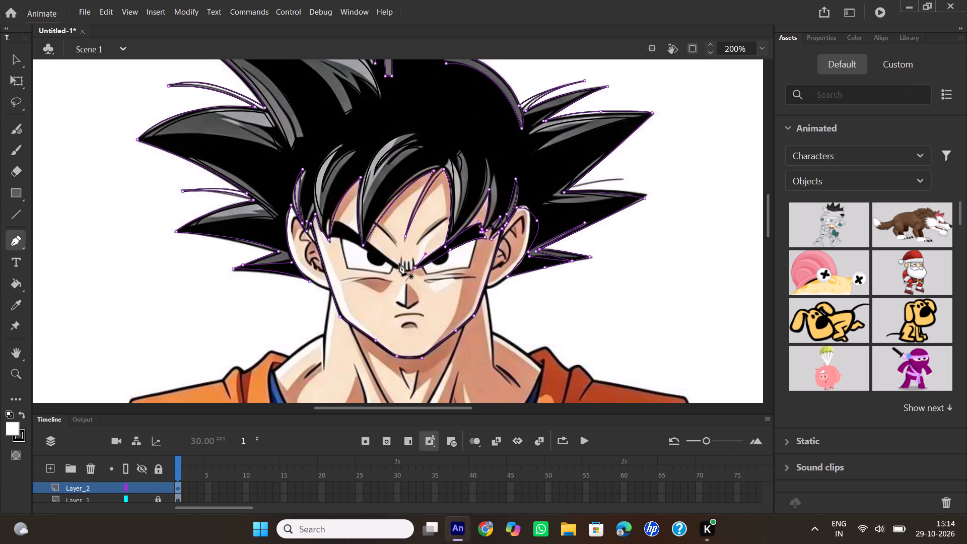
Trace the left eyebrow as a closed Pen path from its inner end, over the top, around the outer end and back along the lower edge.
{"action": "left_click", "coordinate": [399, 267]}
{"action": "left_click_drag", "start_coordinate": [334, 222], "coordinate": [319, 224]}
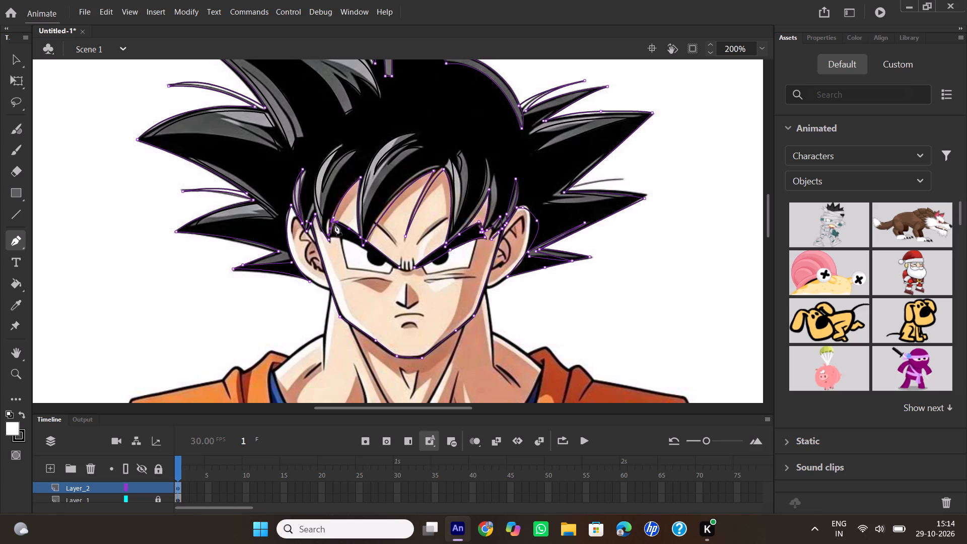
{"action": "left_click", "coordinate": [332, 222]}
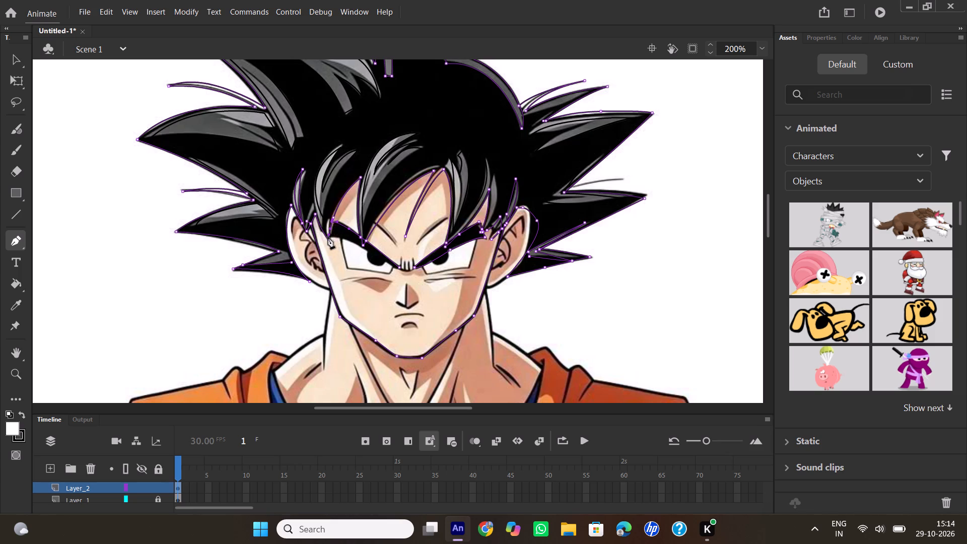
{"action": "left_click", "coordinate": [328, 237]}
{"action": "left_click_drag", "start_coordinate": [400, 267], "coordinate": [427, 284]}
{"action": "left_click_drag", "start_coordinate": [427, 284], "coordinate": [454, 300]}
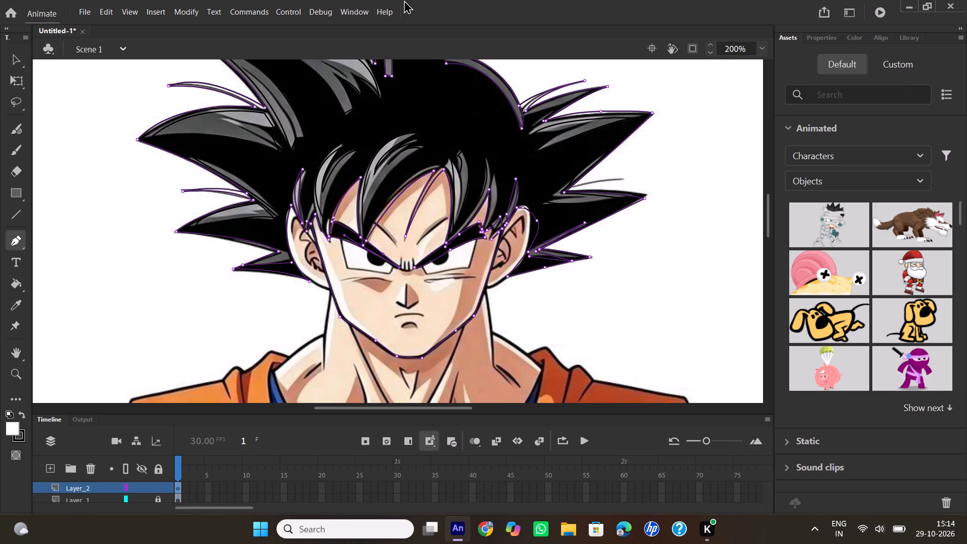
Trace the right eye outline with the Pen tool from the eyebrow's inner end, along the lower lid and up the outer side to the brow.
{"action": "left_click", "coordinate": [423, 266]}
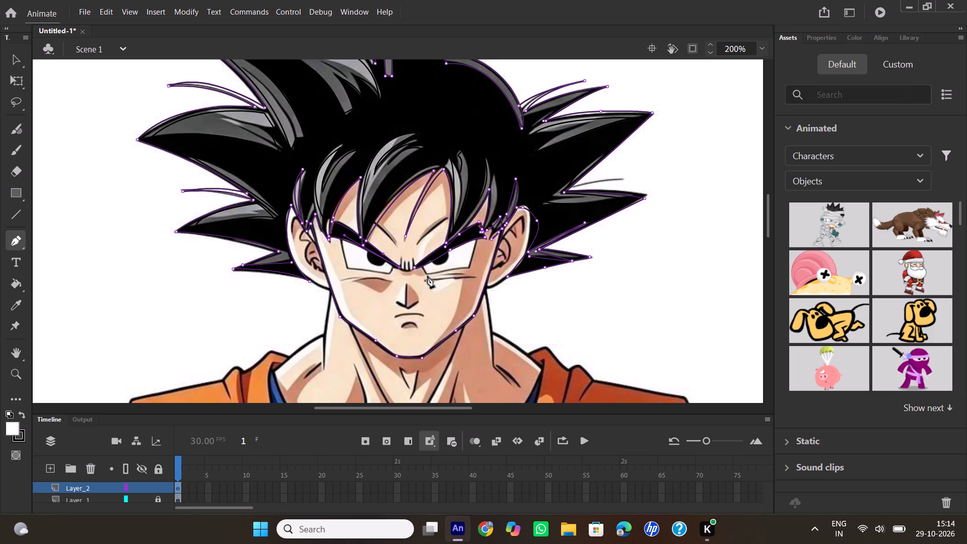
{"action": "left_click", "coordinate": [427, 275]}
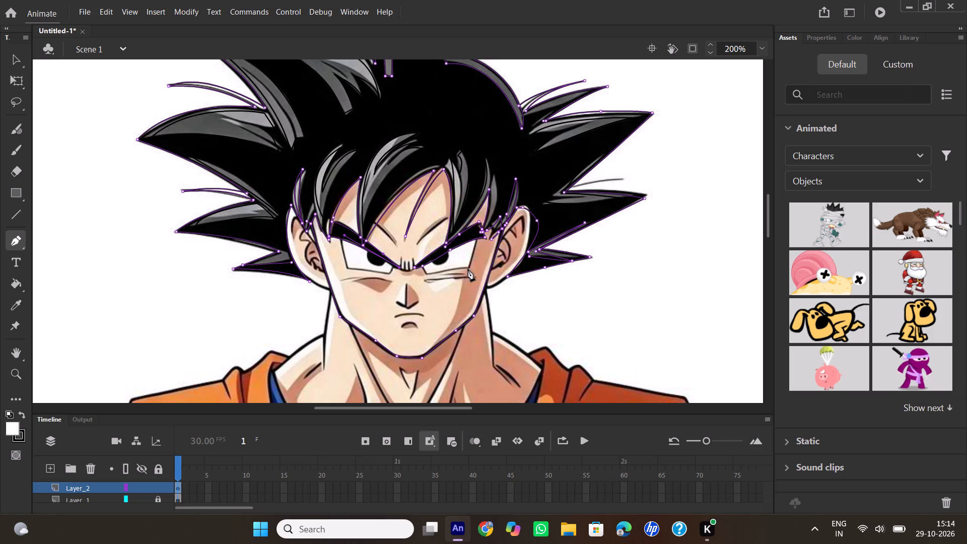
{"action": "left_click_drag", "start_coordinate": [470, 267], "coordinate": [486, 266]}
{"action": "left_click", "coordinate": [470, 268]}
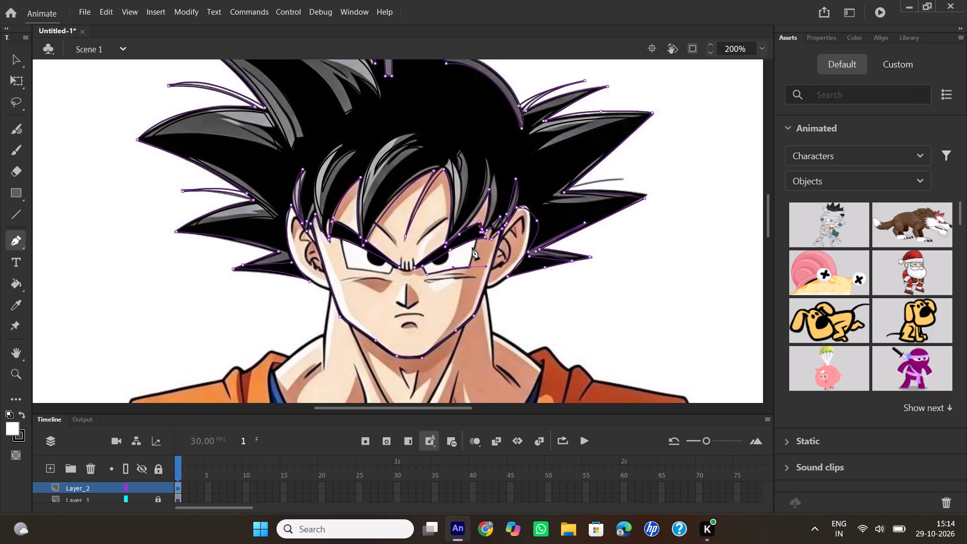
{"action": "left_click", "coordinate": [477, 239]}
{"action": "double_click", "coordinate": [477, 239]}
Trace the left eye outline with the Pen tool from the outer brow down the side, along the lower lid and up to the inner brow.
{"action": "left_click", "coordinate": [341, 238]}
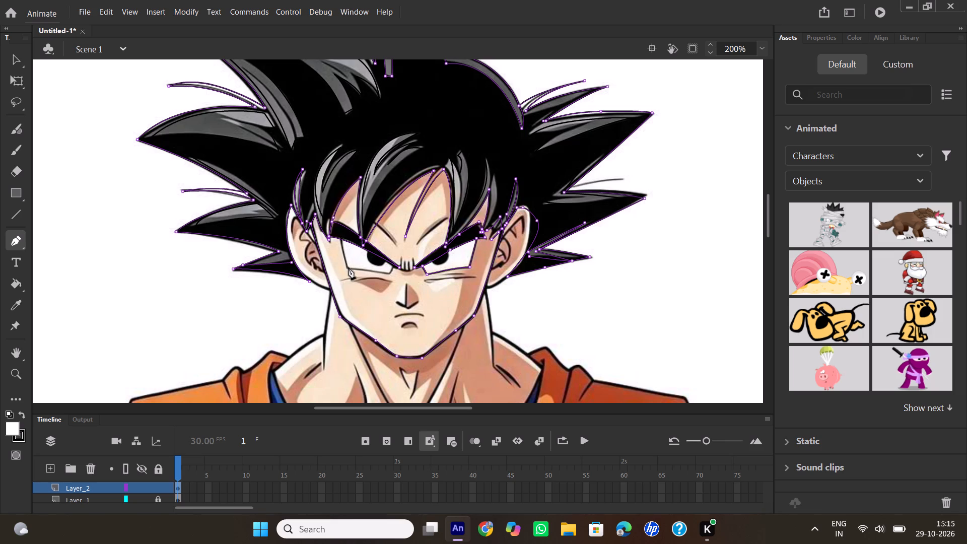
{"action": "left_click", "coordinate": [348, 267]}
{"action": "left_click_drag", "start_coordinate": [390, 275], "coordinate": [400, 280]}
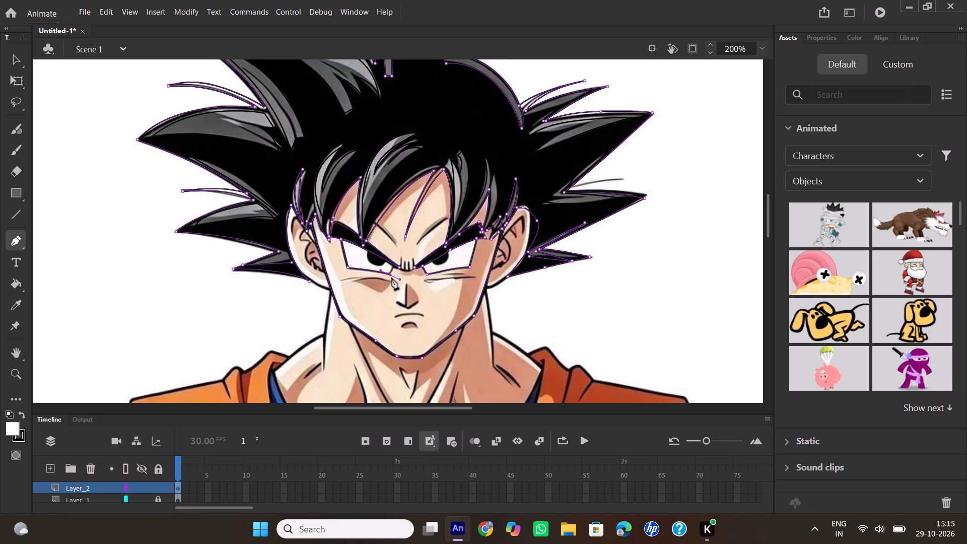
{"action": "left_click", "coordinate": [391, 277]}
{"action": "left_click", "coordinate": [394, 264]}
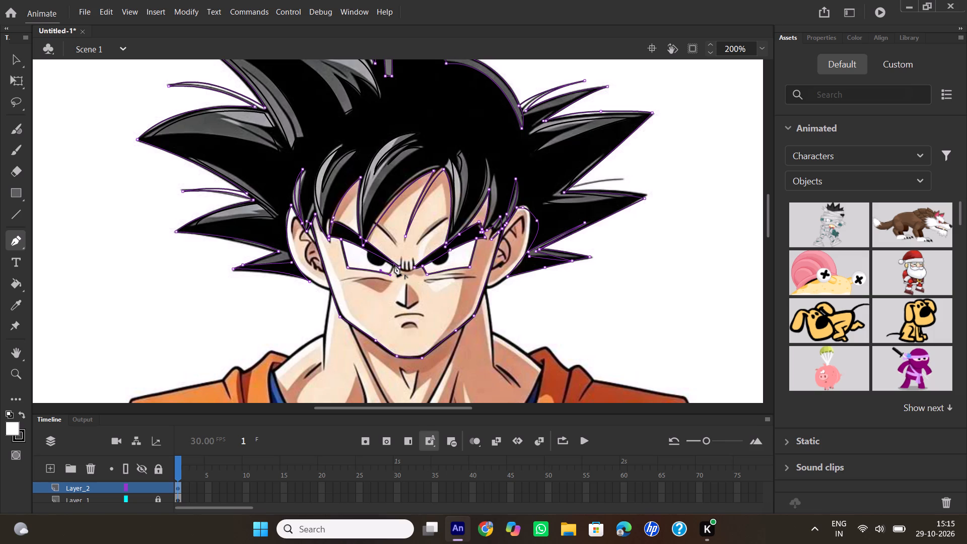
{"action": "double_click", "coordinate": [394, 264]}
Trace the two slanted forehead creases above the inner ends of the eyebrows as separate open Pen paths, right crease first.
{"action": "left_click", "coordinate": [417, 244]}
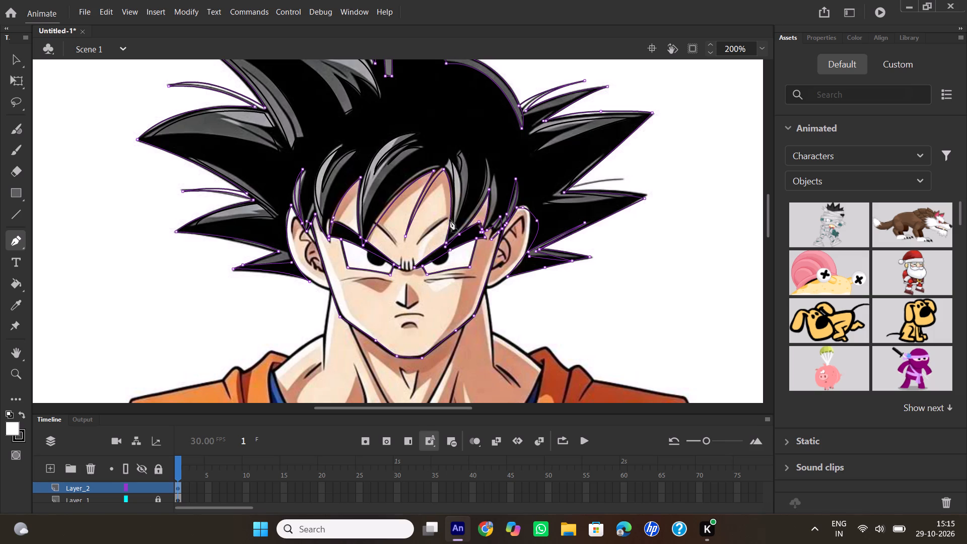
{"action": "left_click_drag", "start_coordinate": [447, 218], "coordinate": [454, 218]}
{"action": "double_click", "coordinate": [447, 218]}
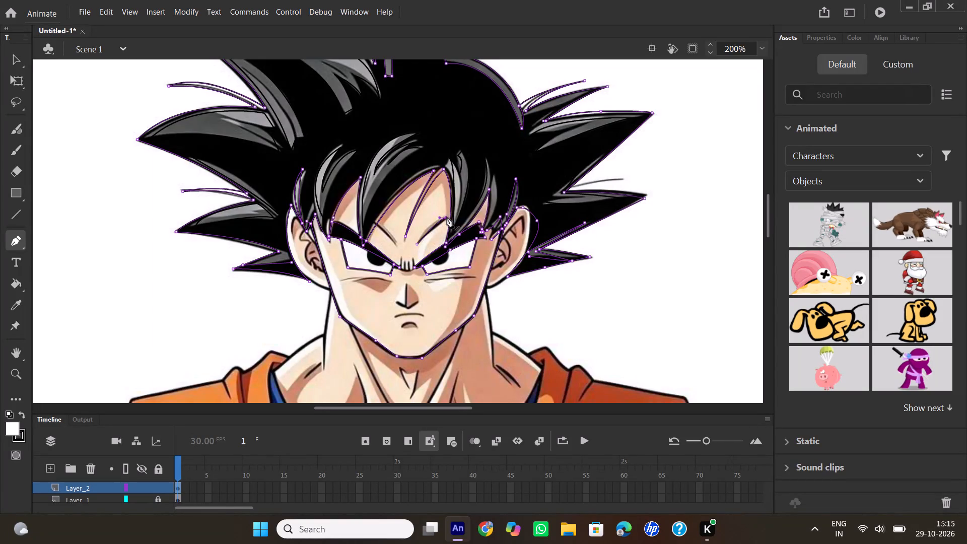
{"action": "left_click", "coordinate": [375, 221]}
{"action": "left_click_drag", "start_coordinate": [396, 245], "coordinate": [396, 247]}
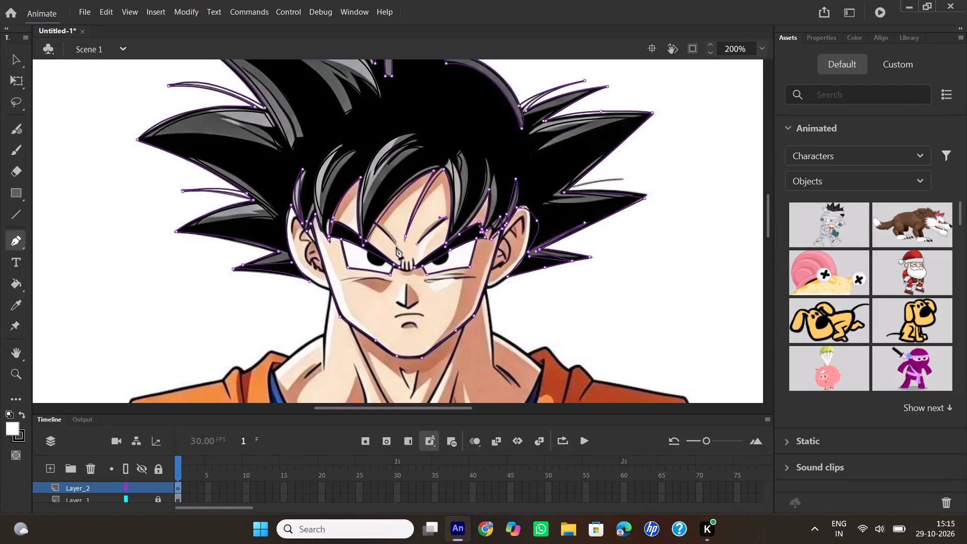
{"action": "left_click_drag", "start_coordinate": [396, 247], "coordinate": [396, 249]}
{"action": "double_click", "coordinate": [394, 243]}
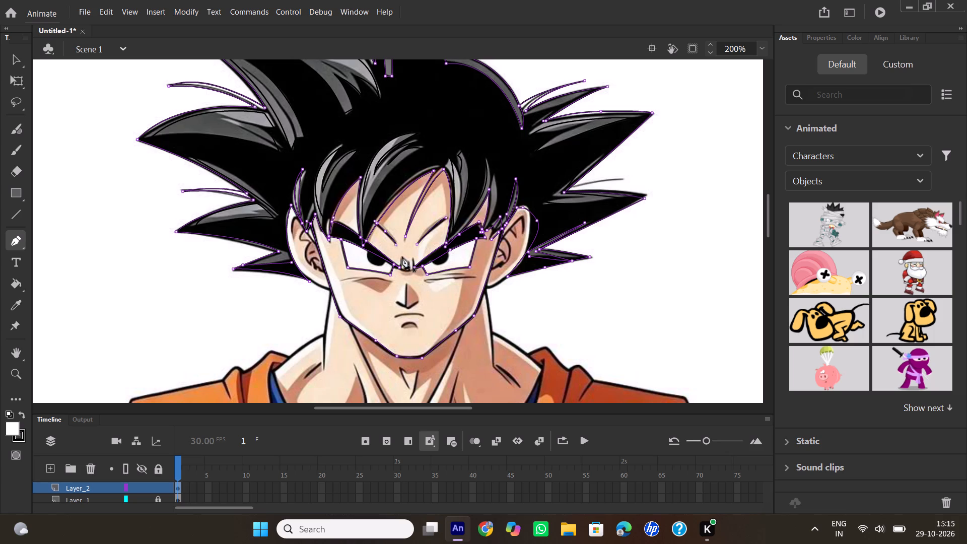
Draw the four short vertical frown lines between the eyebrows as separate straight Pen paths, working from left to right.
{"action": "left_click", "coordinate": [401, 257]}
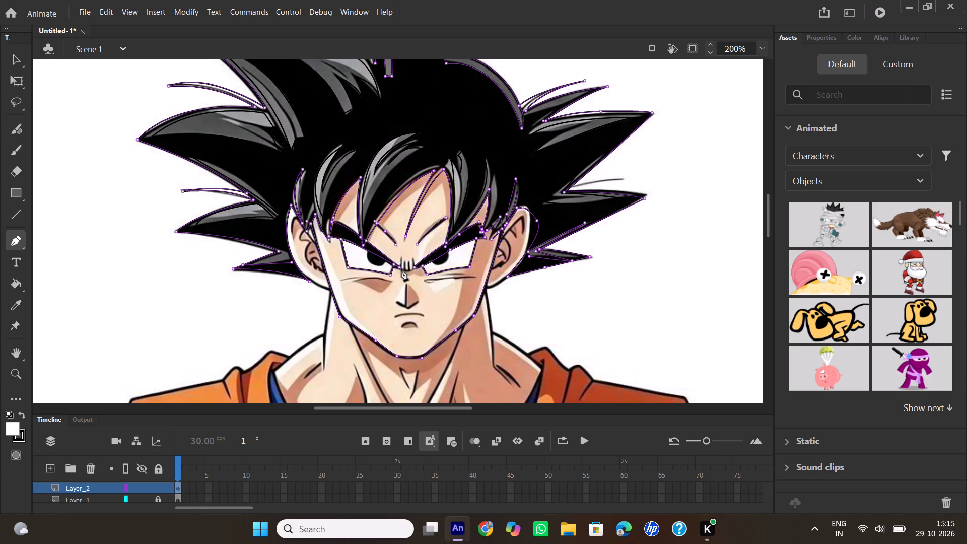
{"action": "left_click", "coordinate": [400, 268]}
{"action": "double_click", "coordinate": [400, 268]}
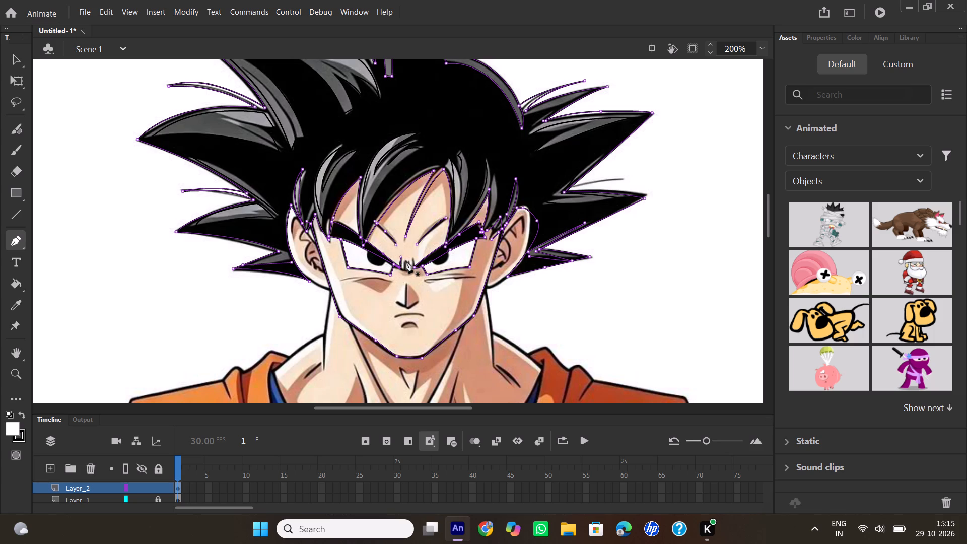
{"action": "left_click", "coordinate": [406, 261]}
{"action": "double_click", "coordinate": [406, 271]}
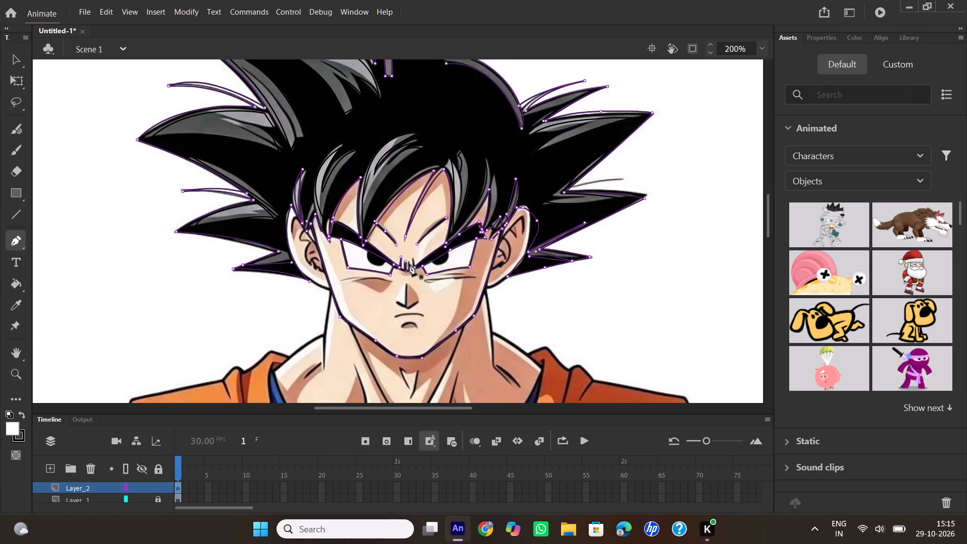
{"action": "left_click", "coordinate": [410, 259]}
{"action": "double_click", "coordinate": [410, 269]}
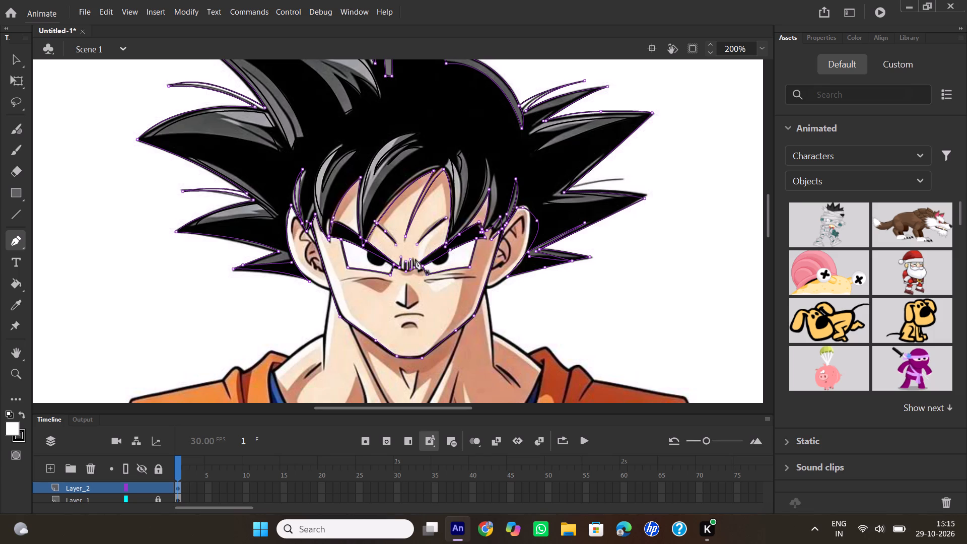
{"action": "left_click", "coordinate": [416, 257]}
{"action": "double_click", "coordinate": [416, 267]}
Trace the nose with the Pen tool, drawing the bridge line down to the tip and the short nostril lines on both sides.
{"action": "left_click", "coordinate": [407, 283]}
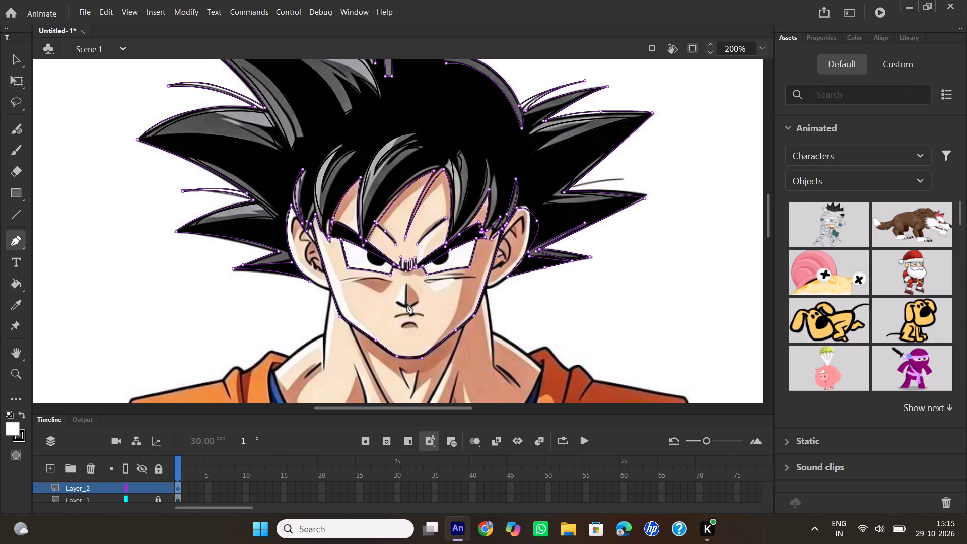
{"action": "left_click", "coordinate": [406, 306]}
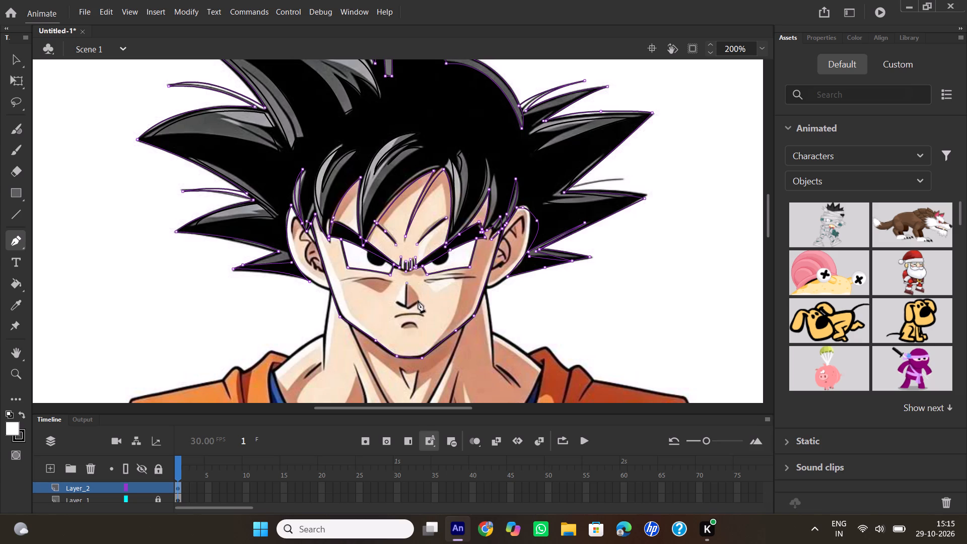
{"action": "left_click", "coordinate": [419, 301]}
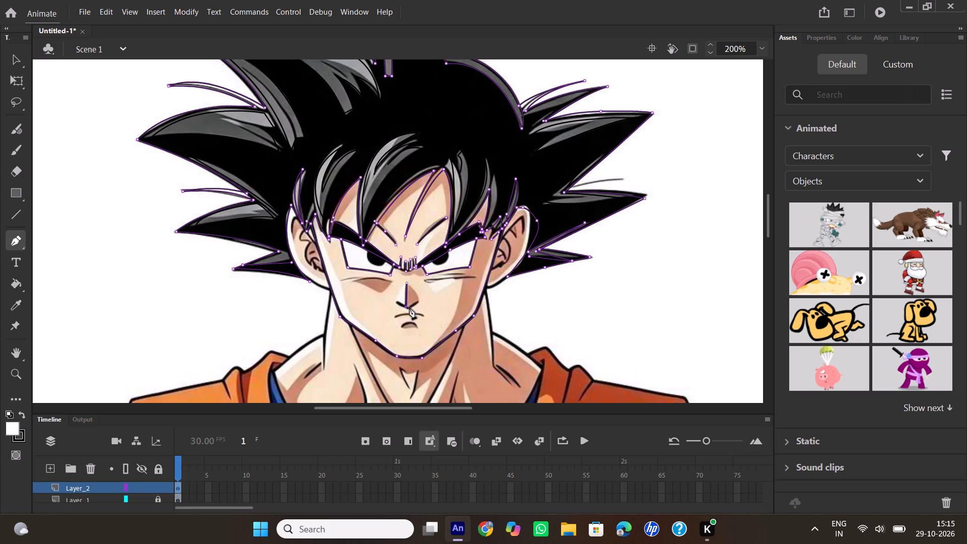
{"action": "left_click", "coordinate": [406, 308]}
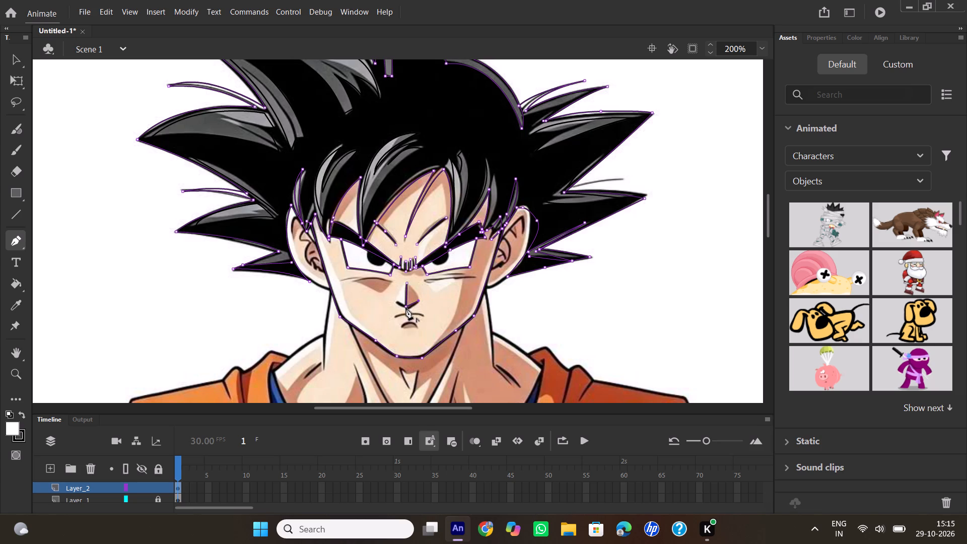
{"action": "left_click", "coordinate": [395, 302]}
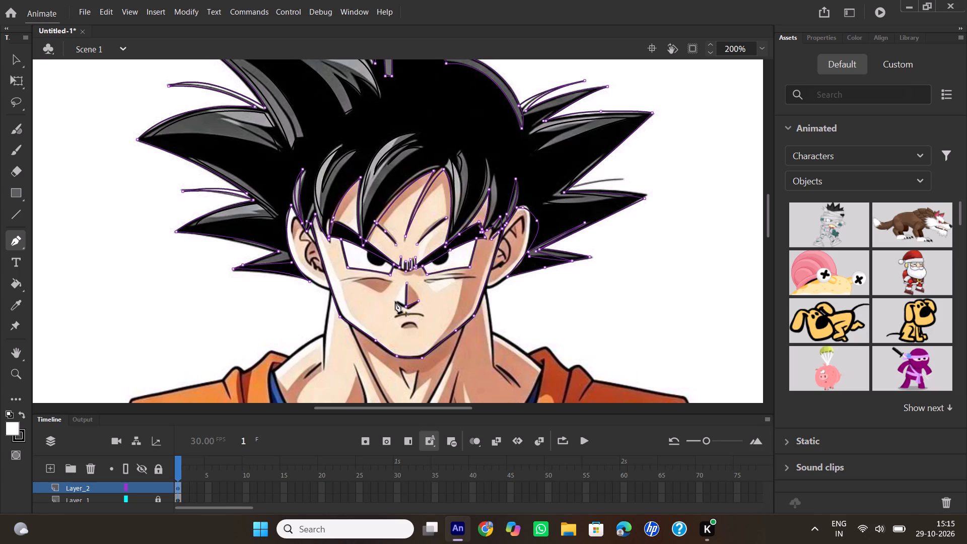
{"action": "left_click", "coordinate": [396, 302]}
{"action": "left_click", "coordinate": [396, 302]}
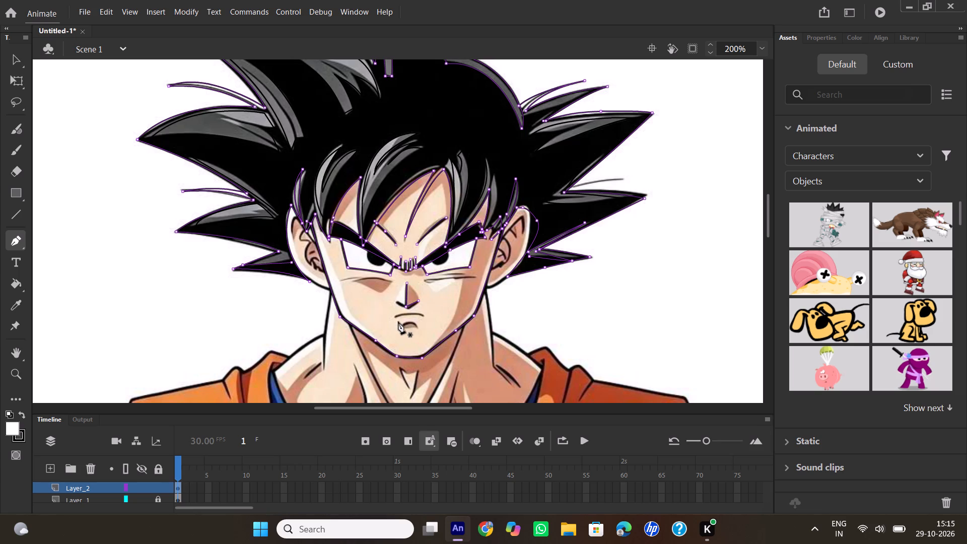
Trace the mouth line and the shorter lower-lip line beneath it as two separate curved open Pen paths.
{"action": "left_click", "coordinate": [395, 318]}
{"action": "left_click_drag", "start_coordinate": [424, 317], "coordinate": [439, 325]}
{"action": "double_click", "coordinate": [422, 318]}
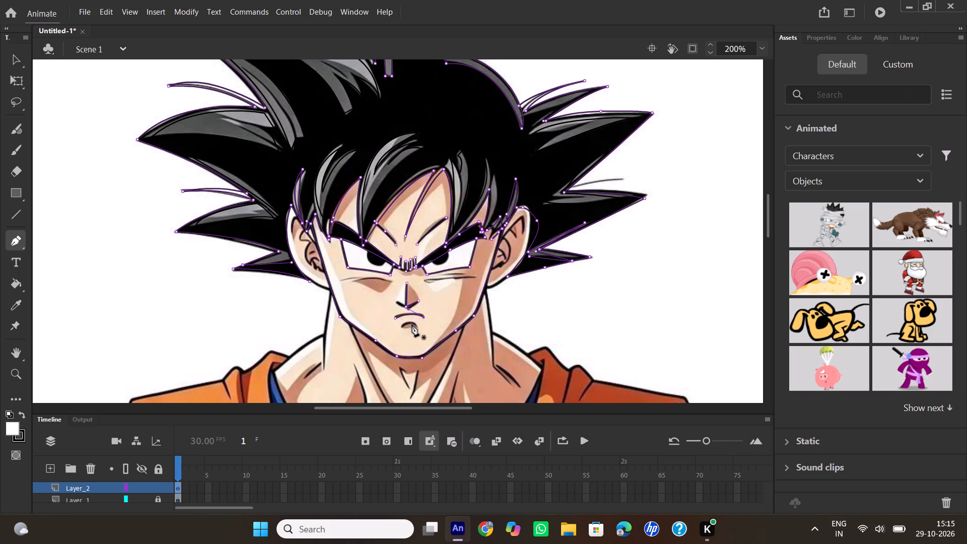
{"action": "left_click", "coordinate": [402, 328]}
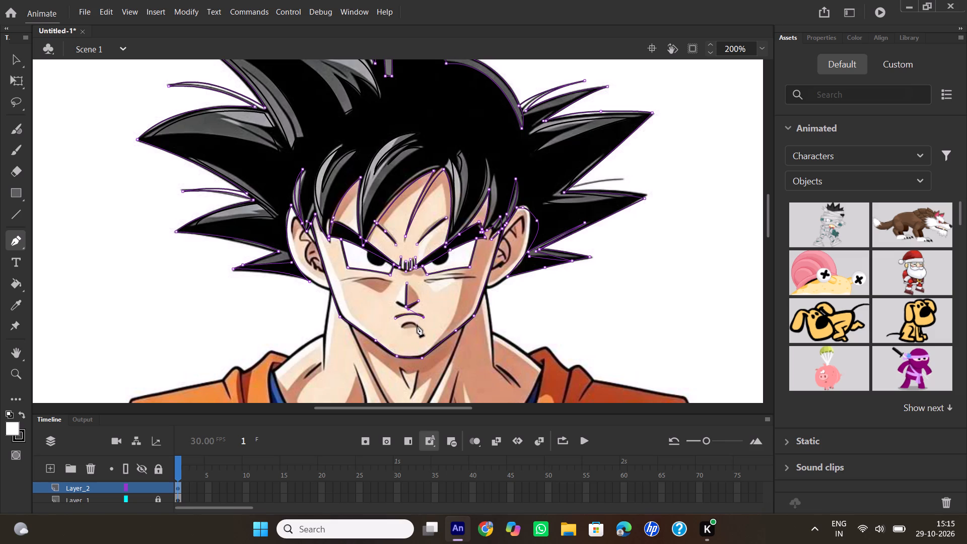
{"action": "left_click_drag", "start_coordinate": [417, 325], "coordinate": [432, 332]}
{"action": "double_click", "coordinate": [419, 325]}
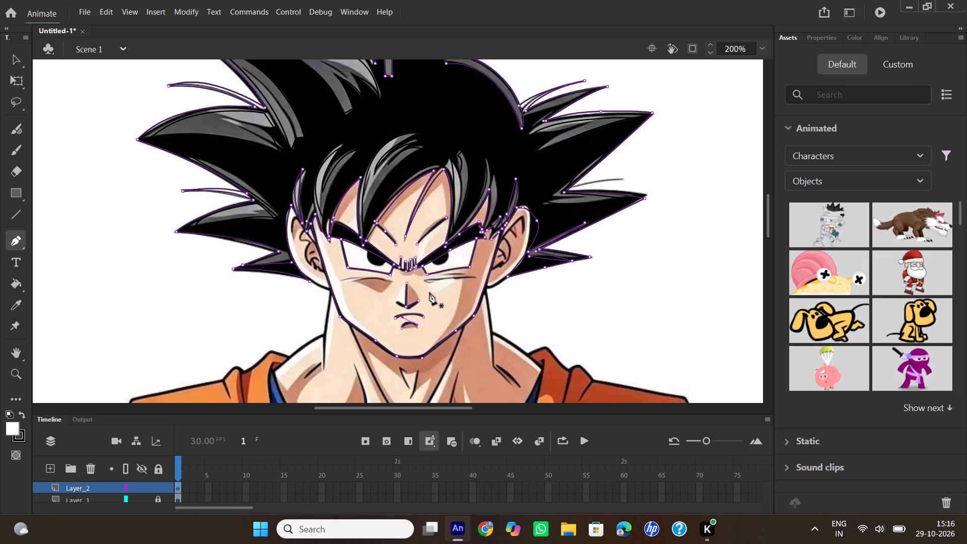
Trace the two creases under the right-hand eye as separate open Pen paths, the longer lower one before the short upper one.
{"action": "left_click", "coordinate": [427, 281]}
{"action": "left_click_drag", "start_coordinate": [475, 278], "coordinate": [481, 280]}
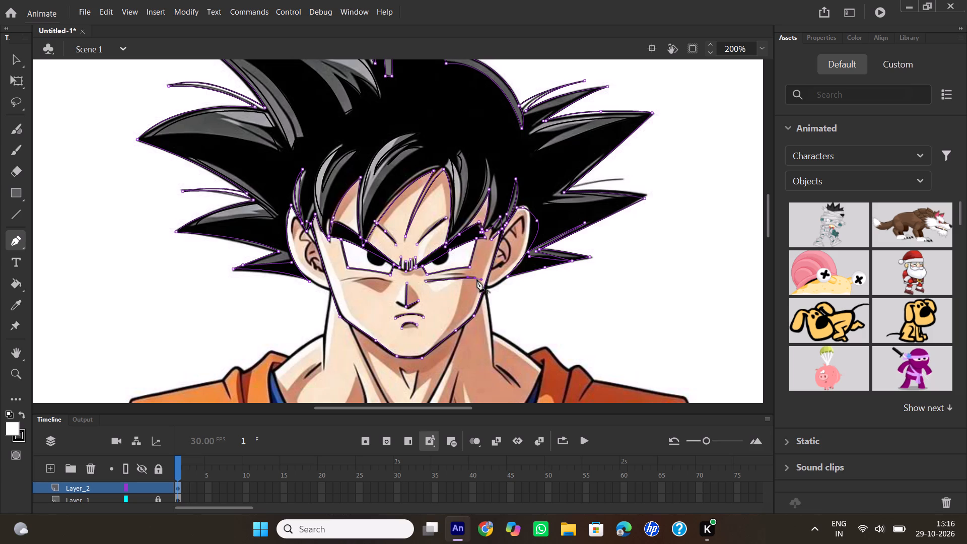
{"action": "left_click", "coordinate": [475, 279]}
{"action": "left_click", "coordinate": [446, 276]}
{"action": "key", "text": "ctrl+z"}
{"action": "double_click", "coordinate": [475, 276]}
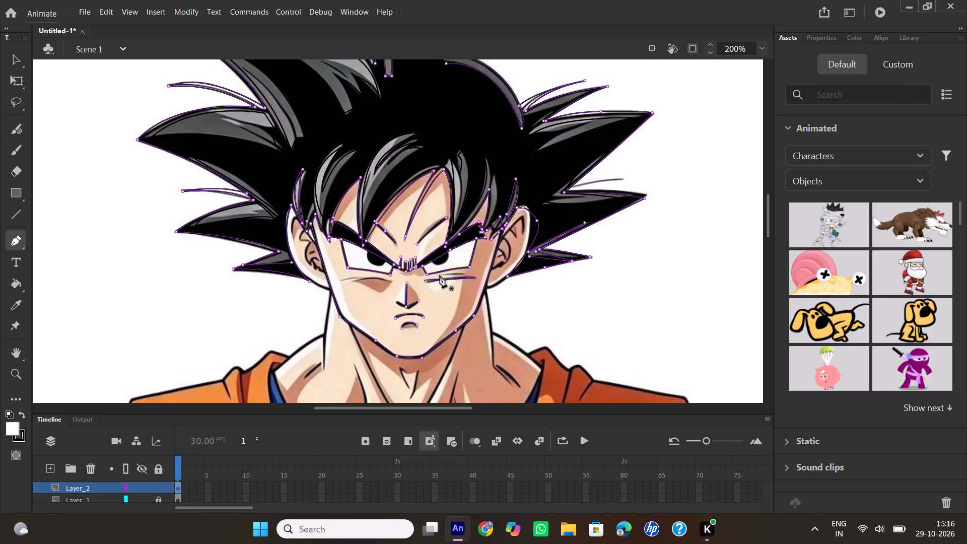
{"action": "left_click", "coordinate": [439, 276]}
{"action": "left_click_drag", "start_coordinate": [463, 275], "coordinate": [473, 276]}
{"action": "double_click", "coordinate": [463, 275]}
Trace the two creases under the left-hand eye as separate open Pen paths, the lower one before the upper one.
{"action": "left_click", "coordinate": [353, 282]}
{"action": "left_click_drag", "start_coordinate": [391, 283], "coordinate": [409, 291]}
{"action": "double_click", "coordinate": [390, 284]}
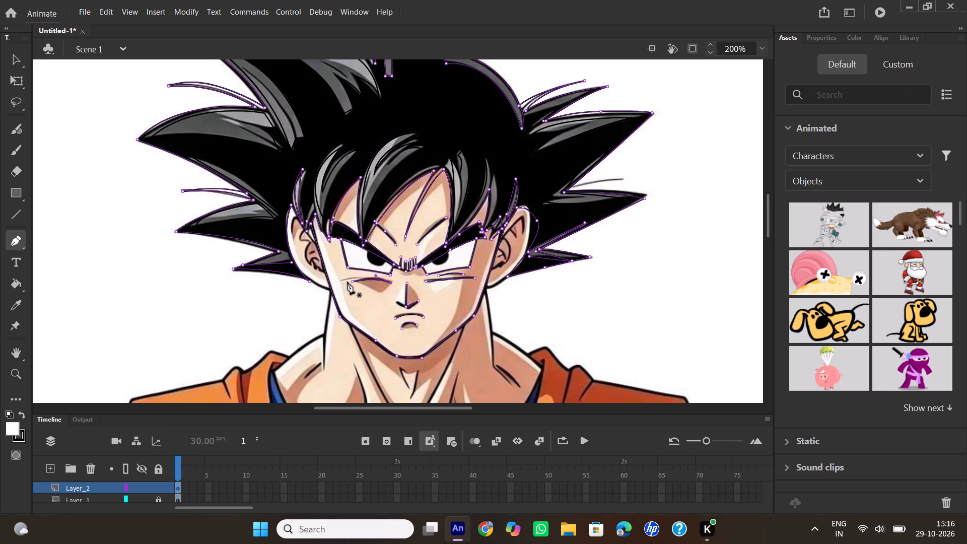
{"action": "left_click", "coordinate": [343, 280]}
{"action": "left_click_drag", "start_coordinate": [365, 277], "coordinate": [369, 277]}
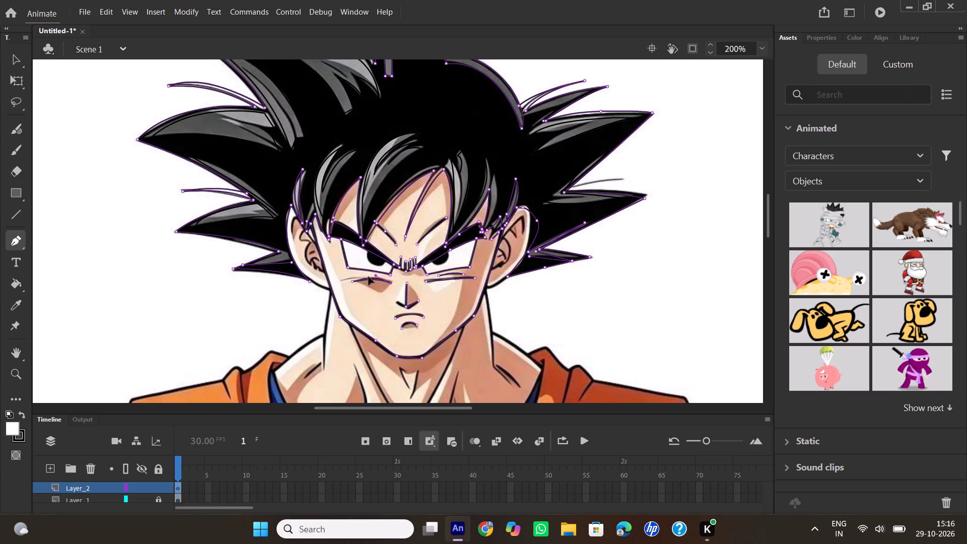
{"action": "left_click_drag", "start_coordinate": [369, 277], "coordinate": [370, 277]}
{"action": "double_click", "coordinate": [364, 277]}
Trace the left side of the neck as an open Pen path from the jaw down to the collarbone area.
{"action": "scroll", "coordinate": [340, 333], "scroll_direction": "down", "scroll_amount": 1}
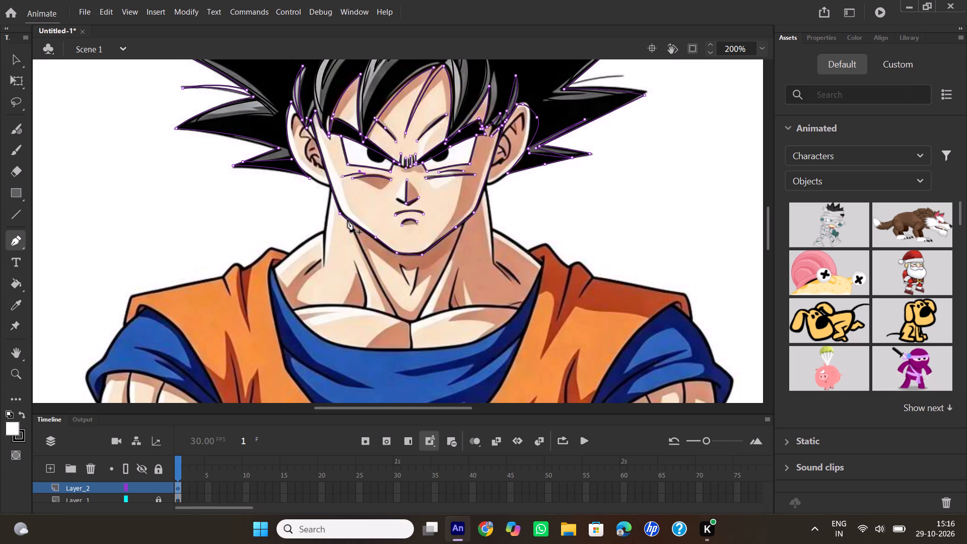
{"action": "left_click", "coordinate": [330, 186]}
{"action": "left_click_drag", "start_coordinate": [323, 265], "coordinate": [326, 283]}
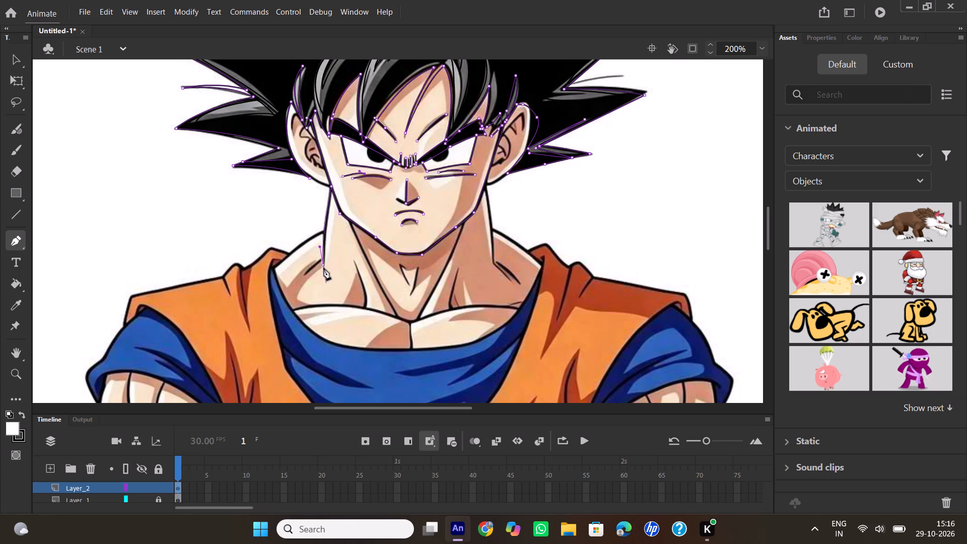
{"action": "double_click", "coordinate": [322, 266]}
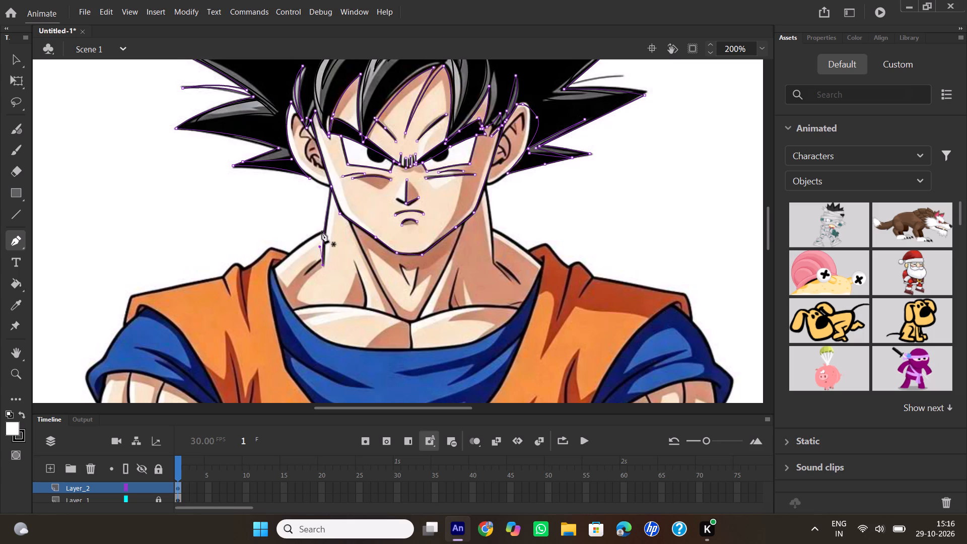
Trace a Pen path from the left side of the neck along the shoulder slope and around the blue shirt's neckline to its right end.
{"action": "left_click", "coordinate": [325, 232]}
{"action": "left_click_drag", "start_coordinate": [273, 268], "coordinate": [270, 280]}
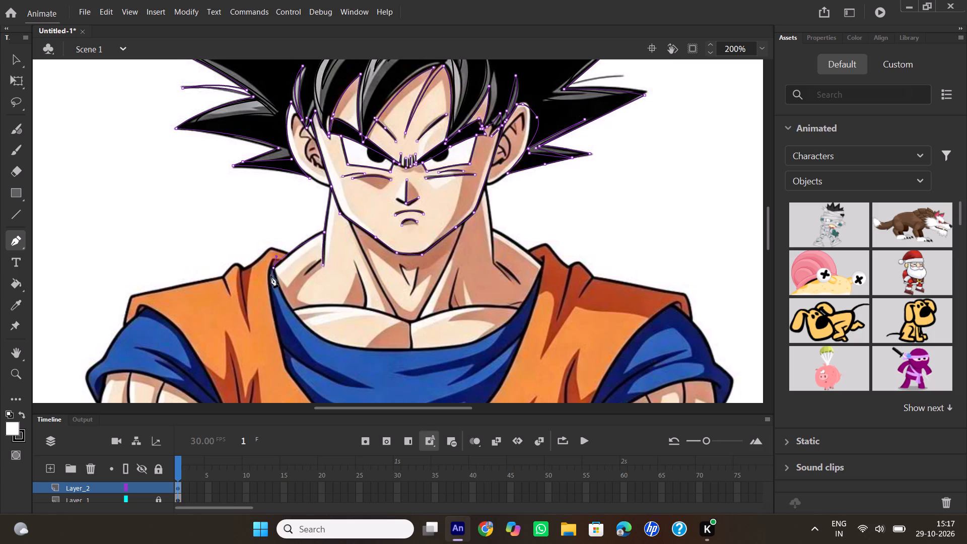
{"action": "left_click", "coordinate": [274, 269]}
{"action": "left_click_drag", "start_coordinate": [409, 348], "coordinate": [427, 348]}
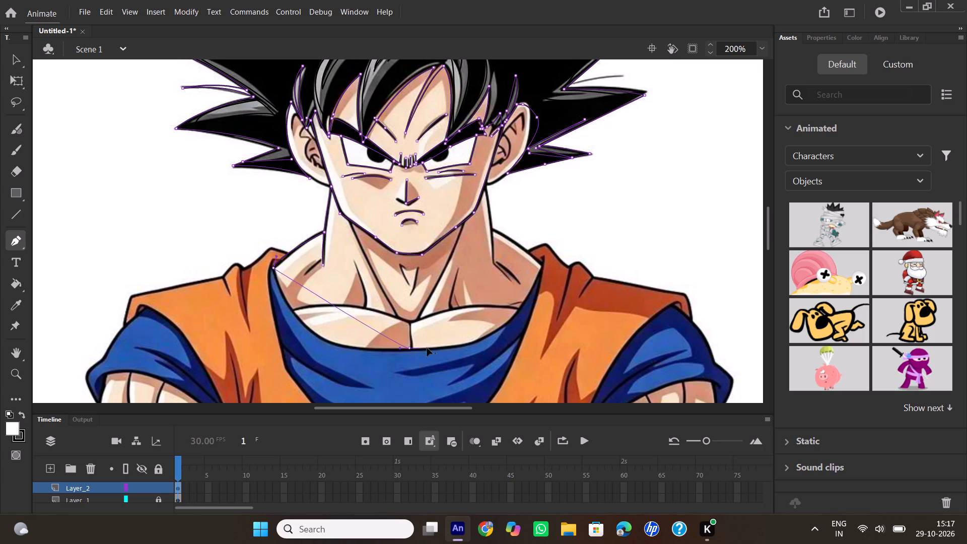
{"action": "left_click_drag", "start_coordinate": [427, 348], "coordinate": [524, 336]}
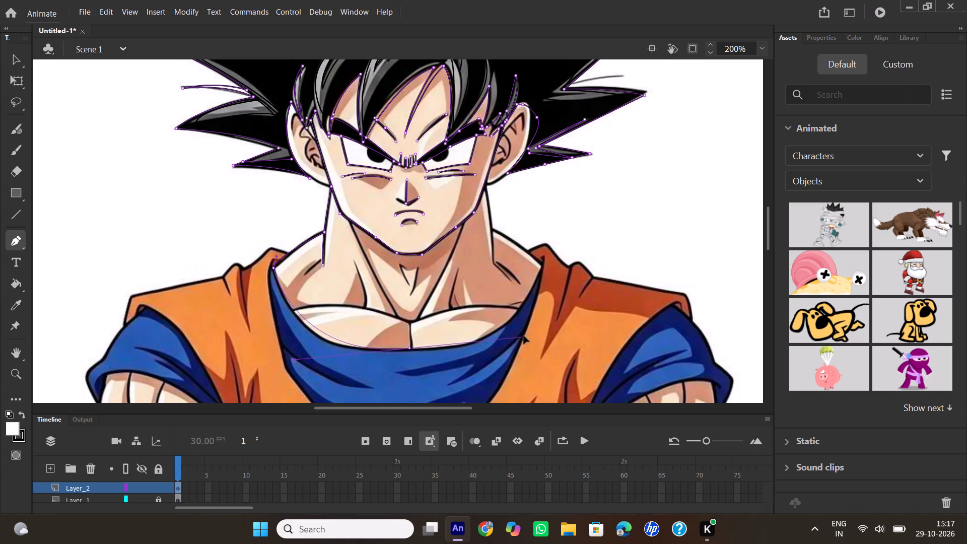
{"action": "left_click_drag", "start_coordinate": [524, 336], "coordinate": [529, 330]}
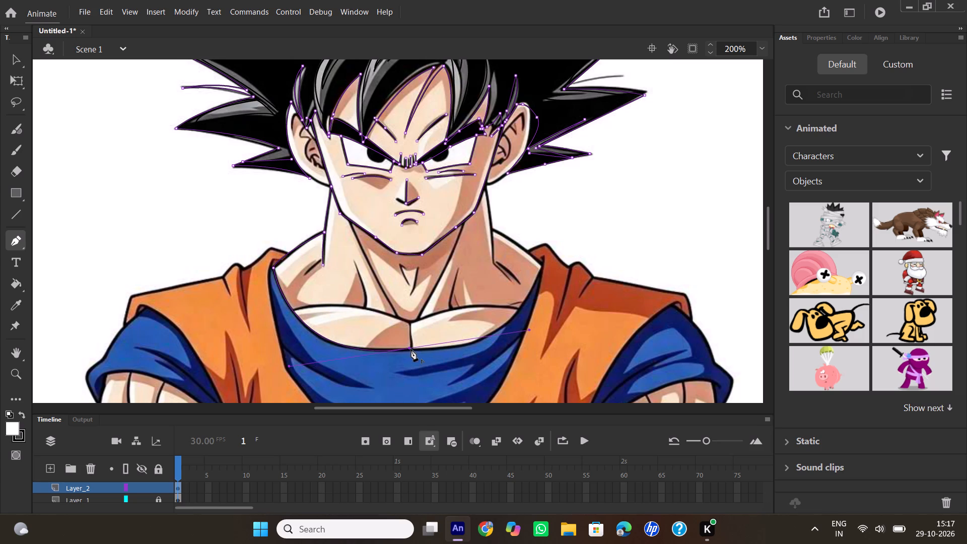
{"action": "left_click", "coordinate": [411, 349]}
{"action": "left_click_drag", "start_coordinate": [542, 263], "coordinate": [568, 178]}
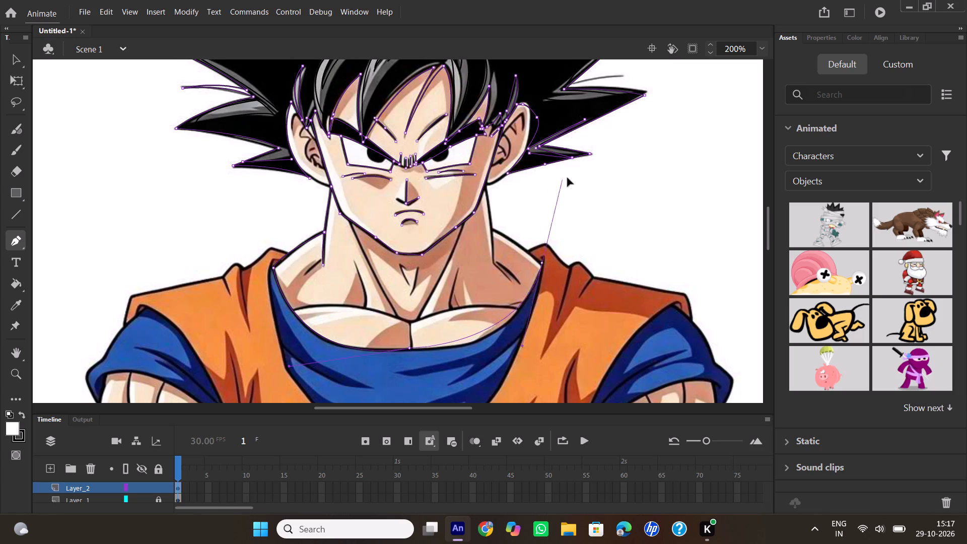
{"action": "left_click_drag", "start_coordinate": [568, 178], "coordinate": [560, 167]}
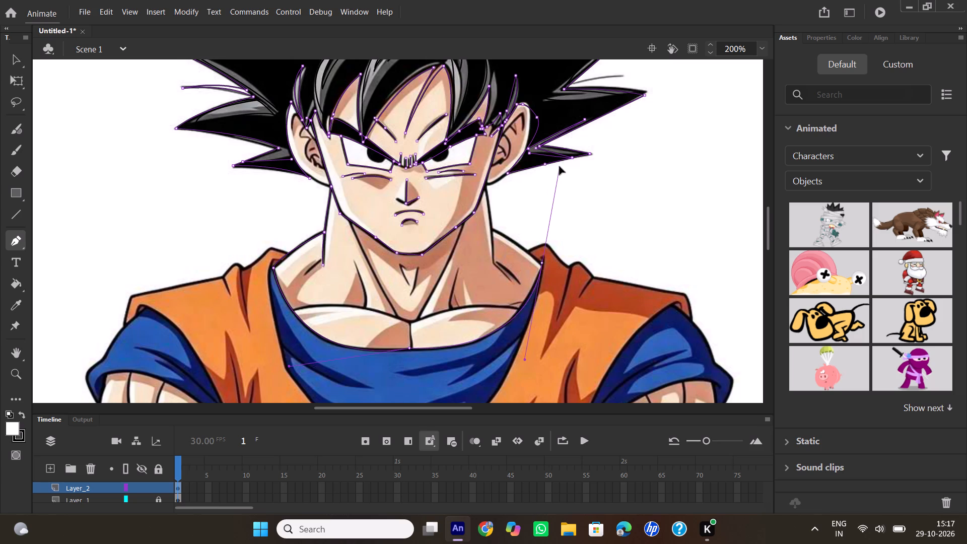
{"action": "left_click_drag", "start_coordinate": [560, 167], "coordinate": [566, 167]}
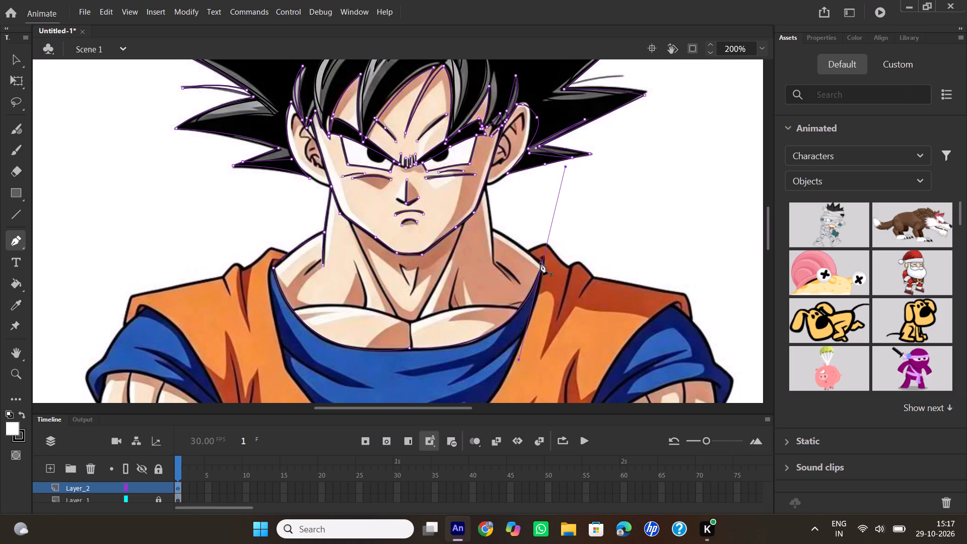
{"action": "left_click", "coordinate": [541, 262]}
Continue the path up the right shoulder slope to the neck, then along the neck's right side, ending at the jaw.
{"action": "left_click_drag", "start_coordinate": [492, 229], "coordinate": [460, 233]}
{"action": "left_click_drag", "start_coordinate": [460, 233], "coordinate": [460, 213]}
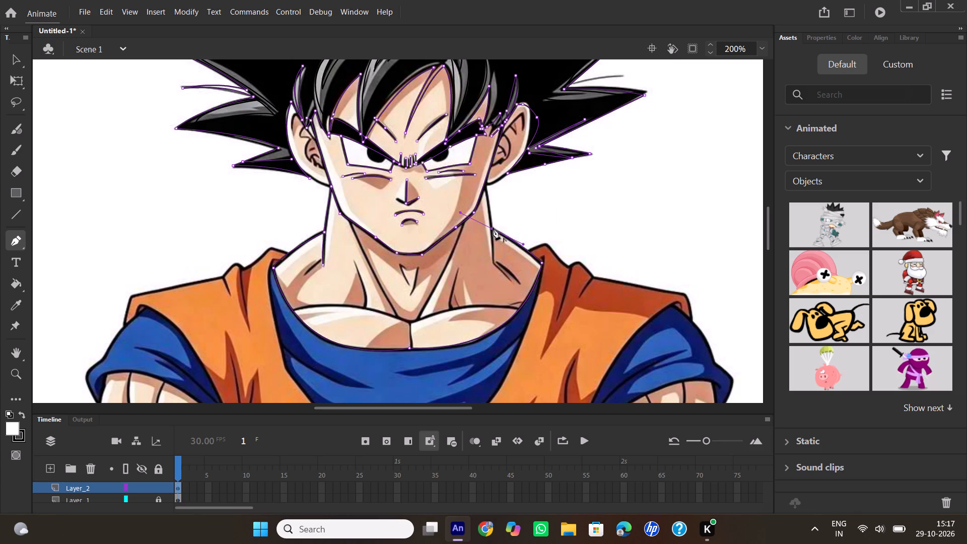
{"action": "left_click", "coordinate": [492, 228]}
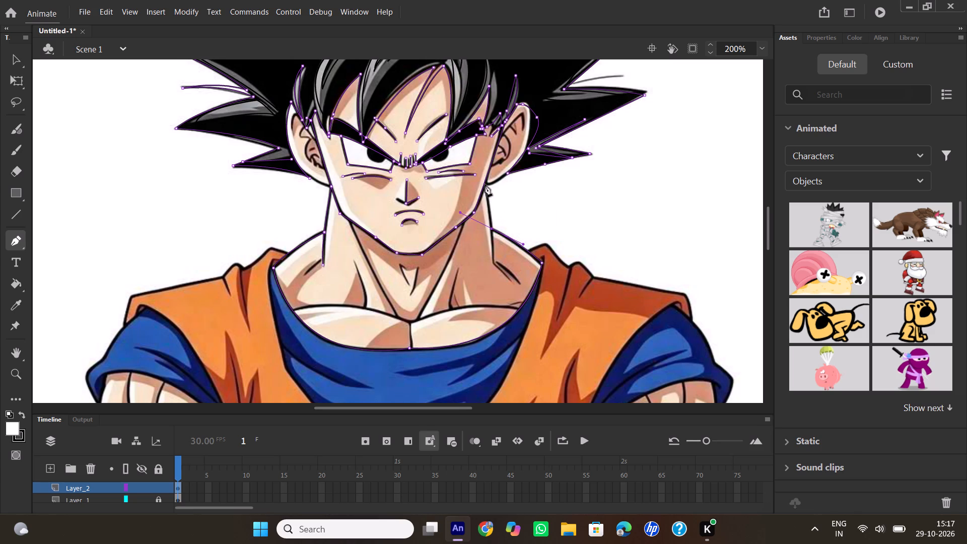
{"action": "left_click", "coordinate": [485, 184]}
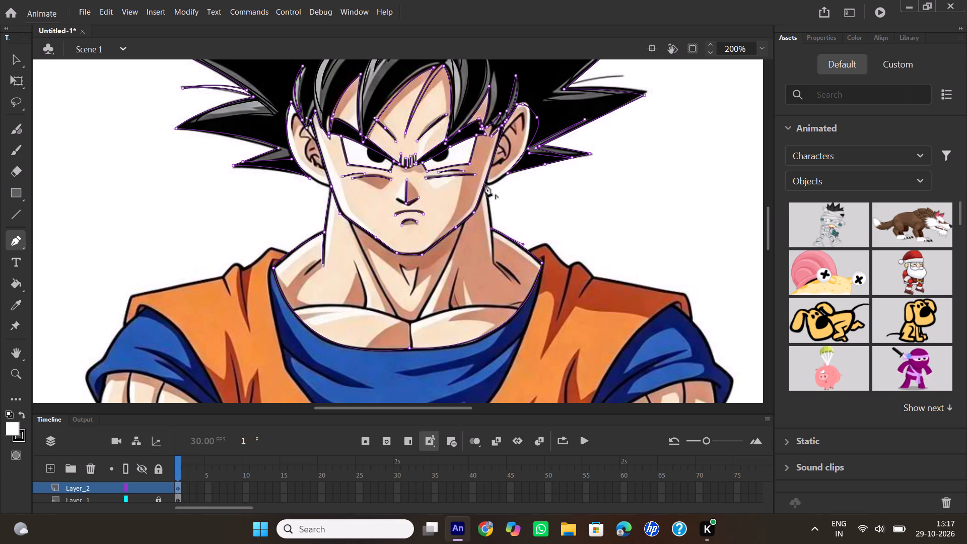
{"action": "double_click", "coordinate": [485, 184]}
Trace an open Pen path from the outer end of the right collarbone crease to the neck and up its right edge.
{"action": "left_click", "coordinate": [511, 283]}
{"action": "left_click_drag", "start_coordinate": [493, 262], "coordinate": [477, 251]}
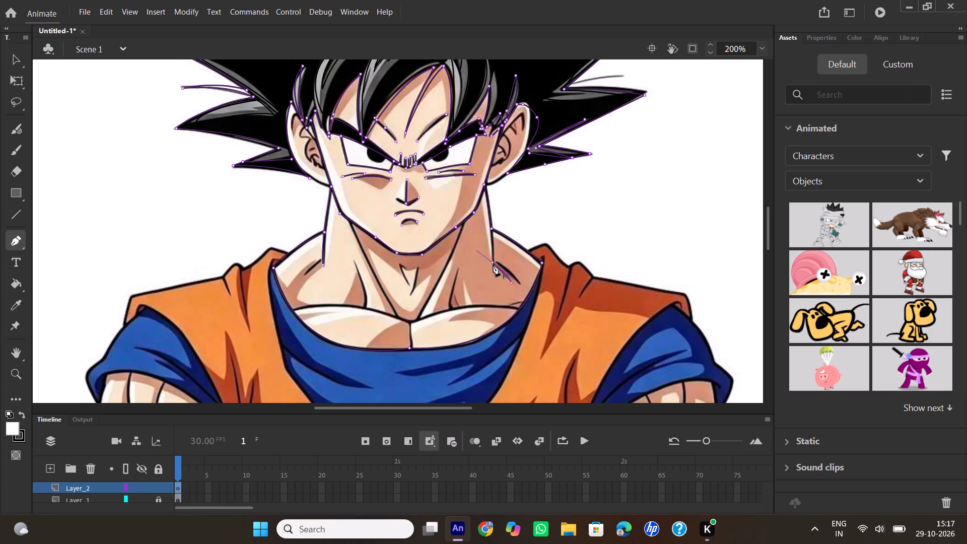
{"action": "left_click", "coordinate": [494, 264]}
{"action": "left_click_drag", "start_coordinate": [491, 222], "coordinate": [487, 214]}
{"action": "double_click", "coordinate": [491, 221]}
Trace the short shoulder crease at the base of the neck on each side as open Pen paths.
{"action": "left_click", "coordinate": [498, 264]}
{"action": "left_click_drag", "start_coordinate": [521, 285], "coordinate": [527, 299]}
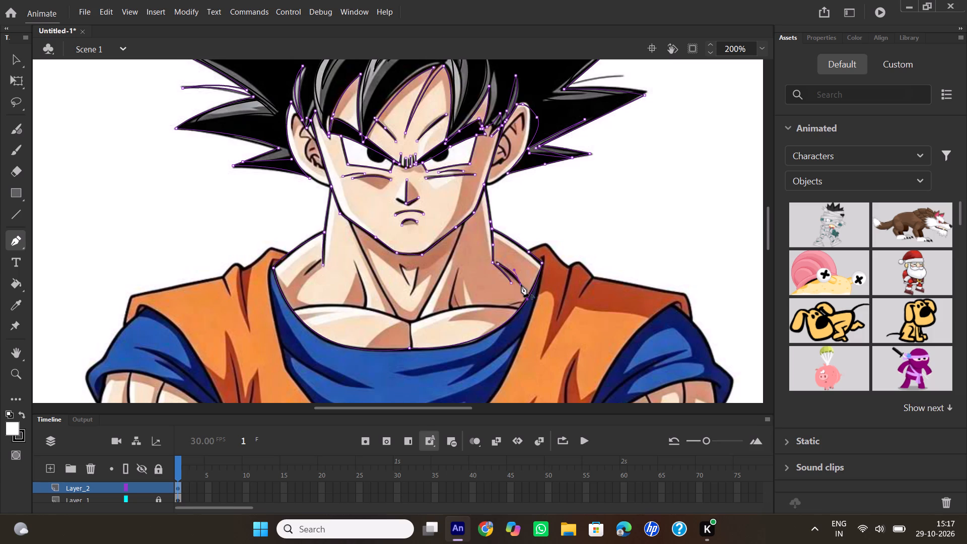
{"action": "double_click", "coordinate": [521, 285]}
{"action": "left_click", "coordinate": [305, 273]}
{"action": "left_click_drag", "start_coordinate": [321, 259], "coordinate": [327, 255]}
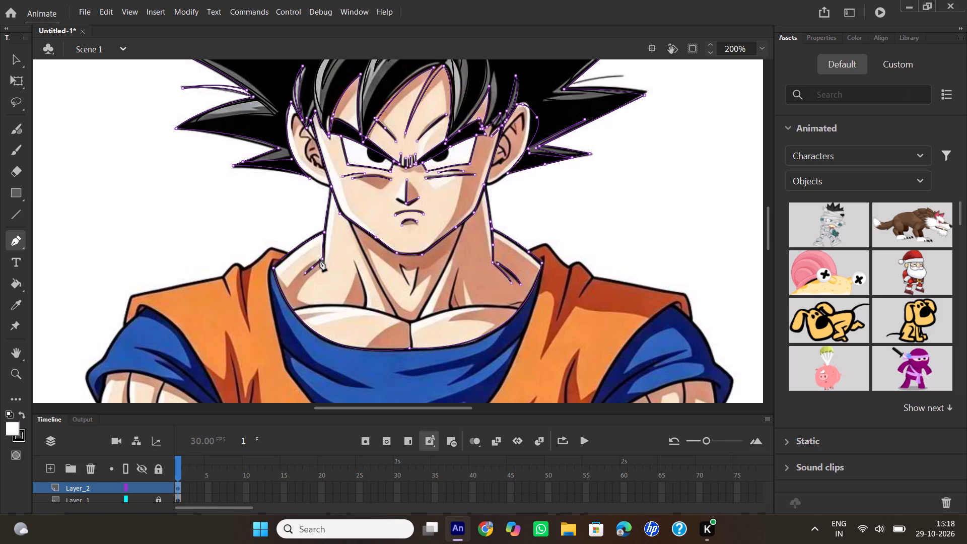
{"action": "double_click", "coordinate": [322, 259]}
Trace the collarbone line as a Pen path from the neckline's left side through the chest centre to the neckline's right side.
{"action": "left_click", "coordinate": [292, 311]}
{"action": "left_click_drag", "start_coordinate": [409, 323], "coordinate": [461, 352]}
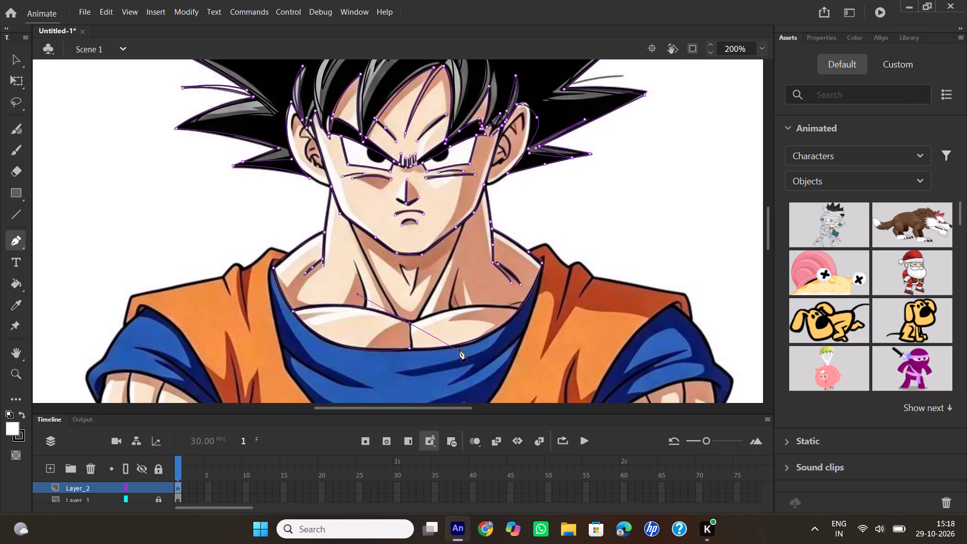
{"action": "left_click", "coordinate": [409, 323]}
{"action": "left_click_drag", "start_coordinate": [519, 309], "coordinate": [547, 324]}
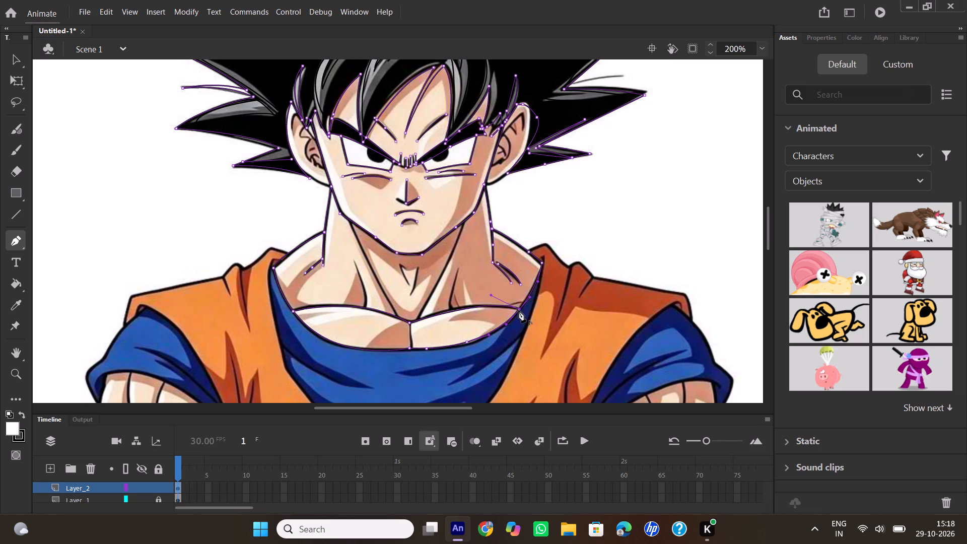
{"action": "left_click", "coordinate": [519, 310]}
{"action": "double_click", "coordinate": [519, 310]}
{"action": "left_click", "coordinate": [411, 323]}
Bend the straight left half of the collarbone line upward so it follows the artwork's curve.
{"action": "left_click", "coordinate": [12, 63]}
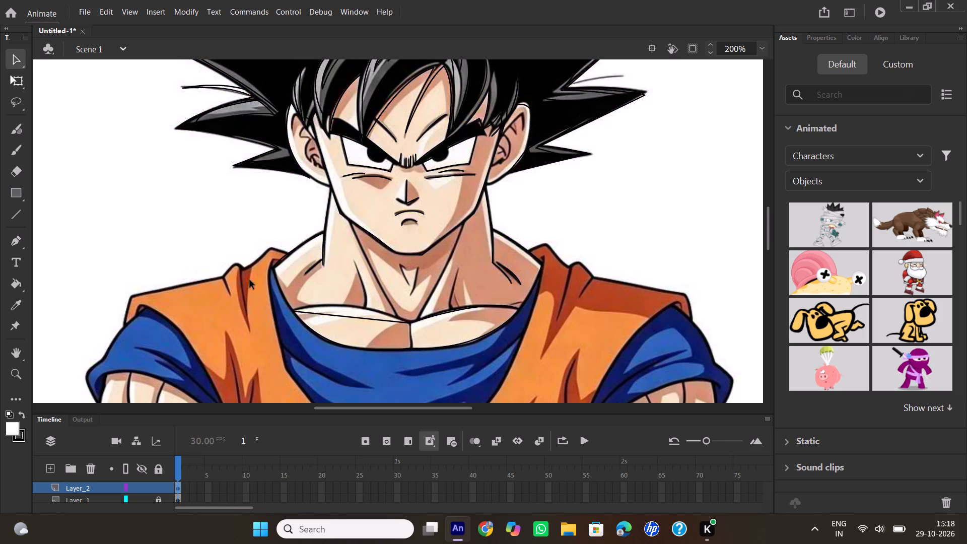
{"action": "left_click_drag", "start_coordinate": [360, 318], "coordinate": [360, 308]}
Trace the short vertical chest line with the Pen tool from the collarbone centre down to the shirt's neckline.
{"action": "left_click", "coordinate": [20, 249]}
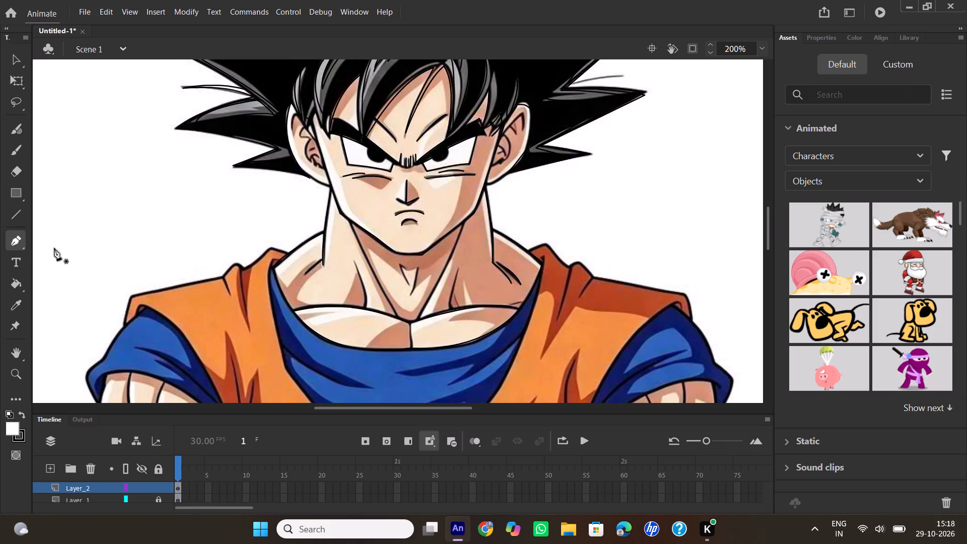
{"action": "left_click", "coordinate": [411, 322]}
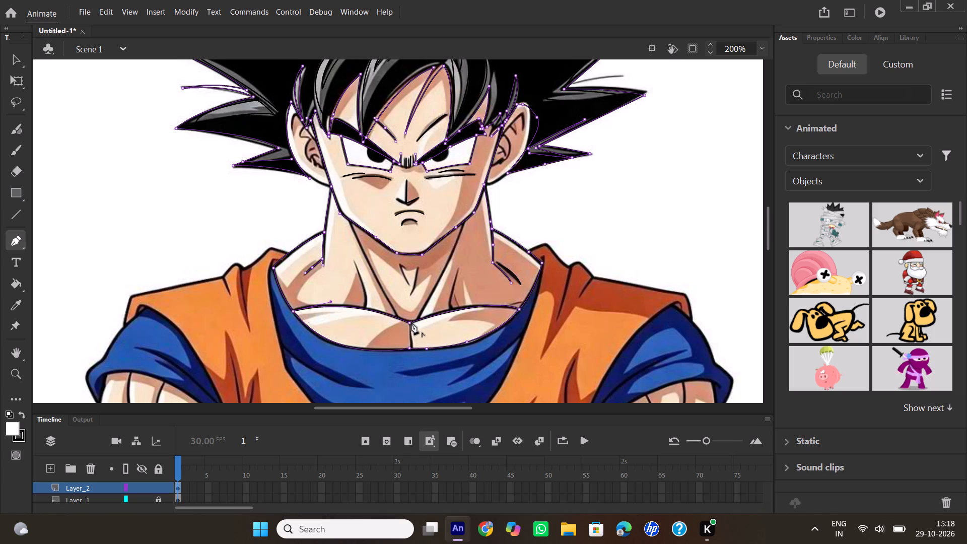
{"action": "left_click", "coordinate": [411, 322]}
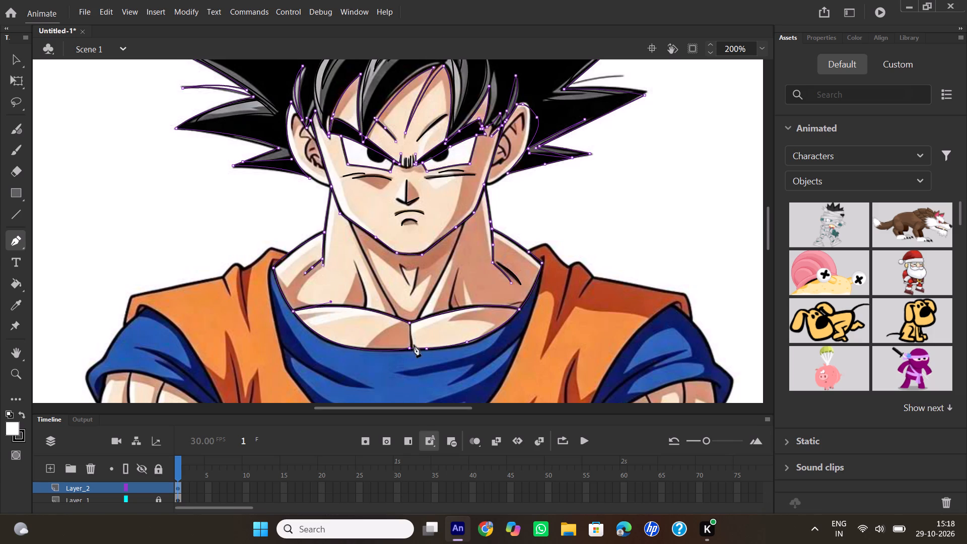
{"action": "left_click", "coordinate": [410, 348]}
{"action": "double_click", "coordinate": [411, 348]}
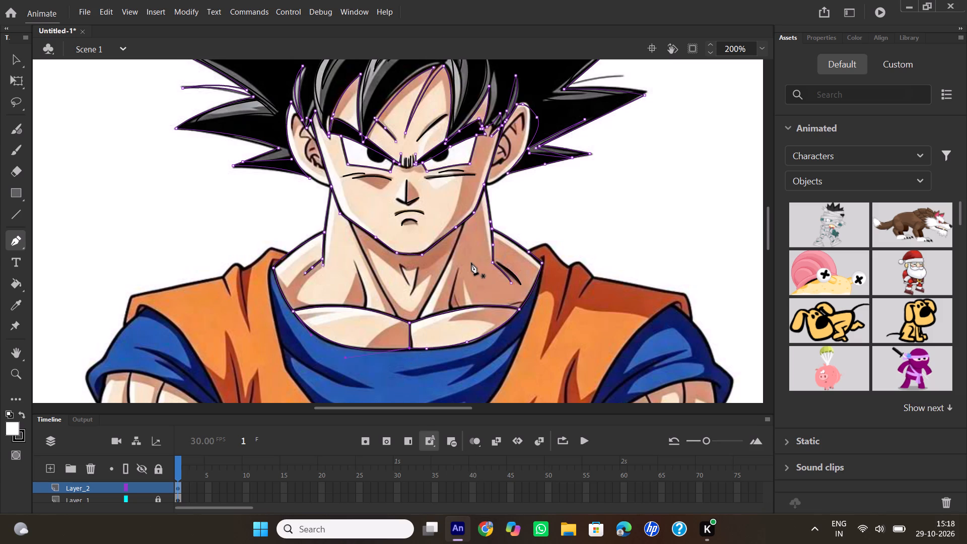
Trace the two slanted neck lines as open Pen paths from each side of the jaw down to the collarbone centre.
{"action": "left_click", "coordinate": [351, 220]}
{"action": "left_click", "coordinate": [397, 317]}
{"action": "double_click", "coordinate": [397, 317]}
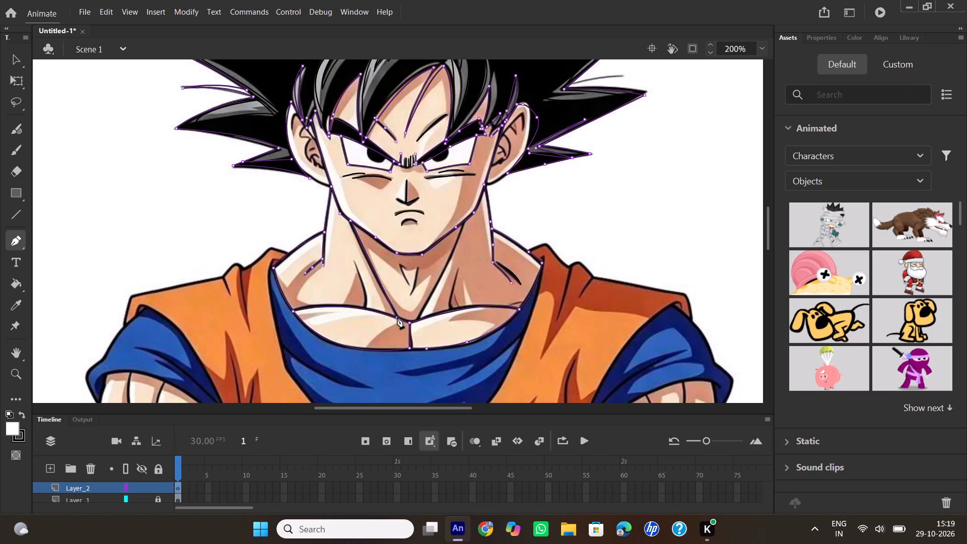
{"action": "left_click", "coordinate": [464, 220]}
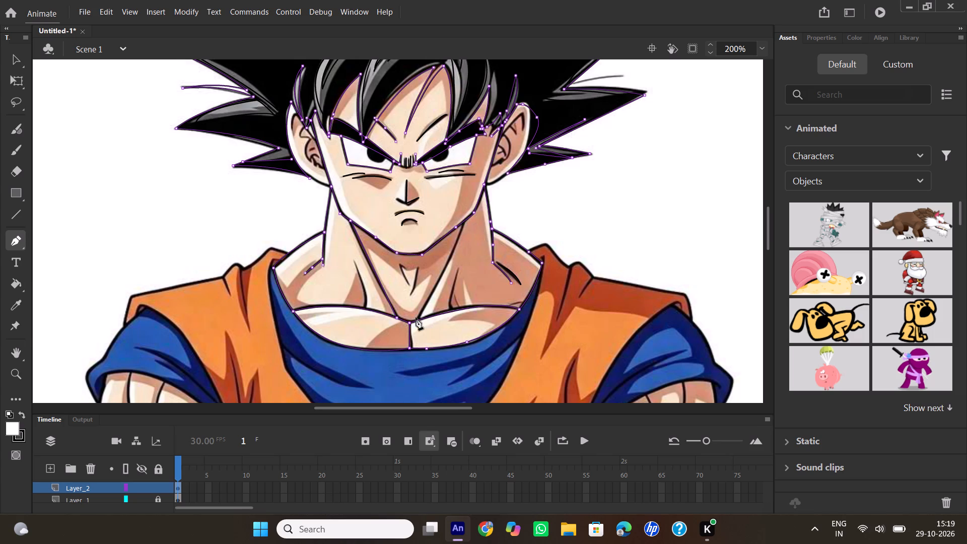
{"action": "left_click_drag", "start_coordinate": [416, 320], "coordinate": [403, 331]}
{"action": "double_click", "coordinate": [416, 320]}
Trace the two small strokes of the V-shaped throat mark below the chin as open Pen paths.
{"action": "left_click", "coordinate": [408, 270]}
{"action": "left_click", "coordinate": [400, 264]}
{"action": "left_click_drag", "start_coordinate": [409, 284], "coordinate": [413, 290]}
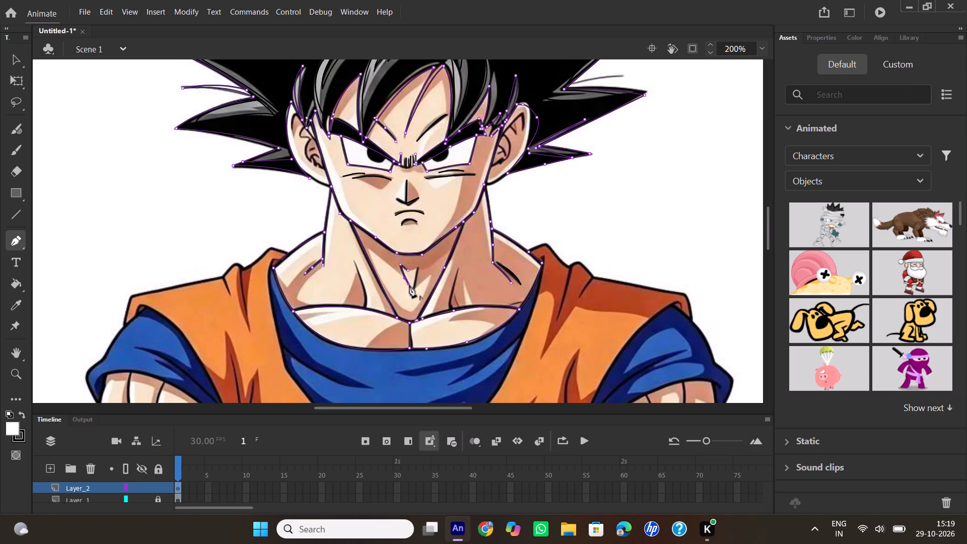
{"action": "double_click", "coordinate": [408, 284]}
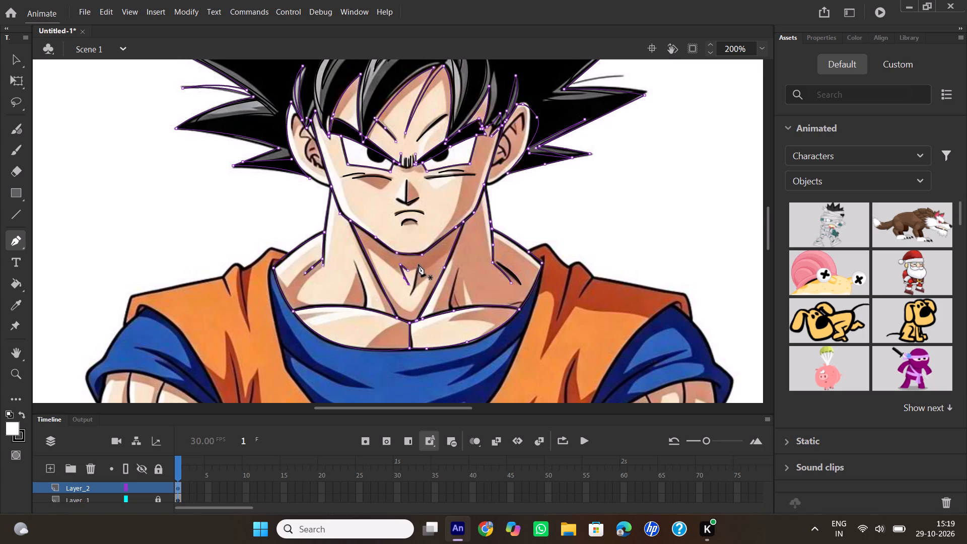
{"action": "left_click", "coordinate": [418, 266]}
{"action": "left_click_drag", "start_coordinate": [411, 295], "coordinate": [405, 300]}
{"action": "double_click", "coordinate": [411, 296]}
Trace the curved muscle line on the left side of the neck down to the collarbone line.
{"action": "left_click", "coordinate": [354, 262]}
{"action": "left_click_drag", "start_coordinate": [363, 307], "coordinate": [359, 318]}
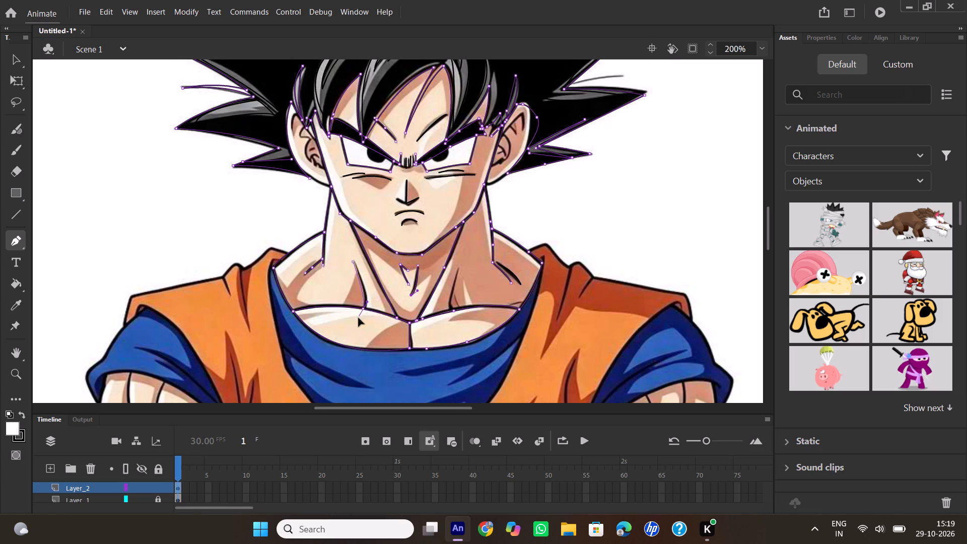
{"action": "left_click_drag", "start_coordinate": [359, 318], "coordinate": [358, 324]}
{"action": "double_click", "coordinate": [363, 308]}
Trace the muscle line on the right side of the neck, hooking outward where it meets the collarbone line.
{"action": "left_click", "coordinate": [459, 267]}
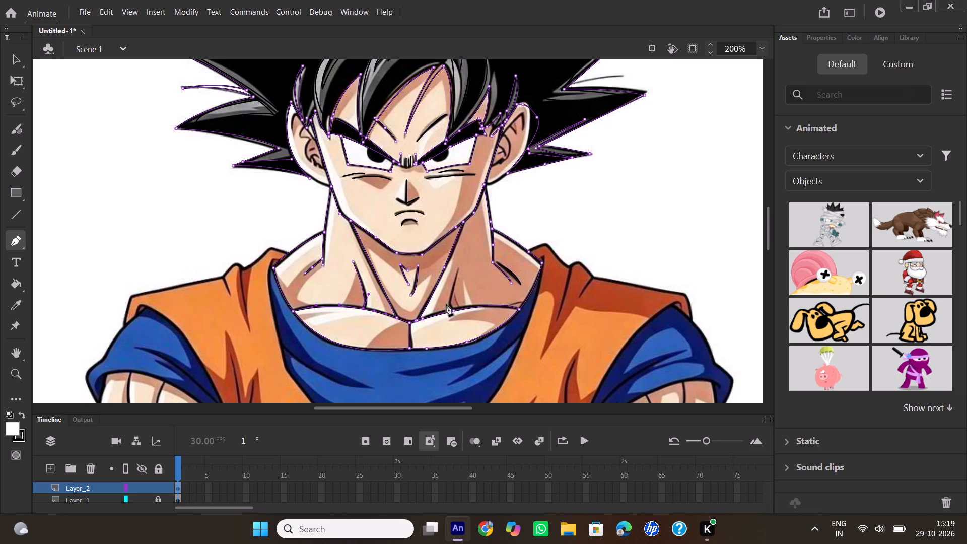
{"action": "left_click", "coordinate": [449, 301]}
{"action": "left_click_drag", "start_coordinate": [459, 309], "coordinate": [469, 313]}
{"action": "left_click_drag", "start_coordinate": [469, 313], "coordinate": [470, 314]}
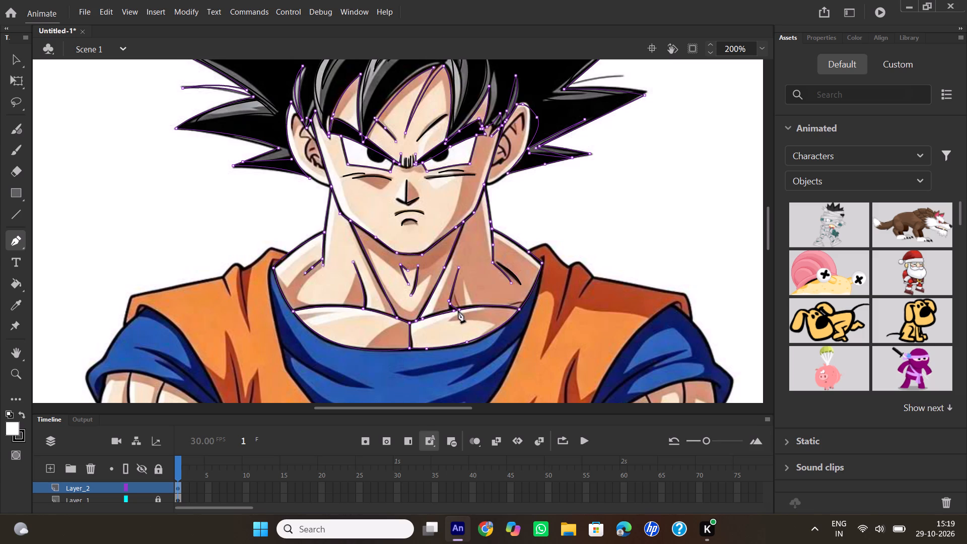
{"action": "double_click", "coordinate": [460, 310]}
Toggle the visibility of the reference image on Layer_1 to check the traced linework, leaving the image shown.
{"action": "left_click", "coordinate": [22, 61]}
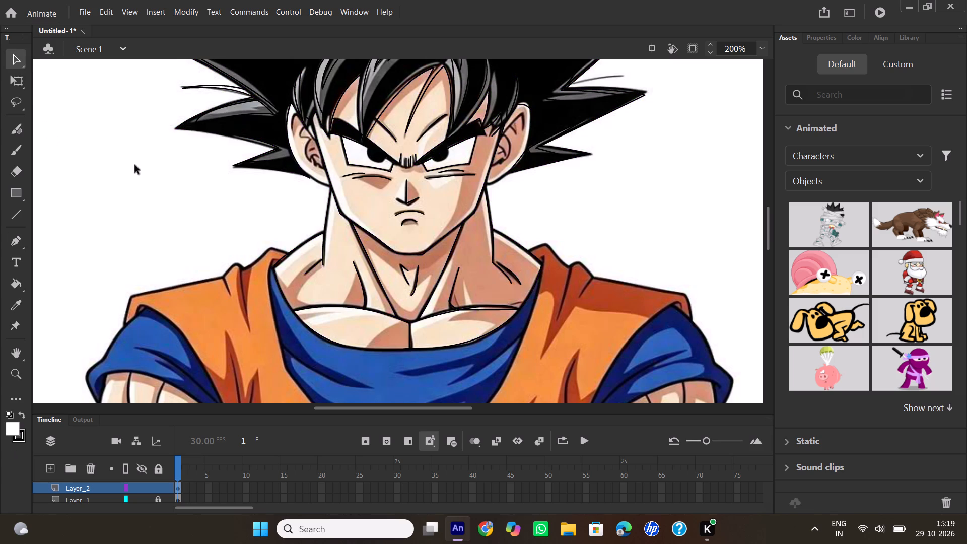
{"action": "left_click", "coordinate": [492, 311]}
{"action": "left_click", "coordinate": [448, 313]}
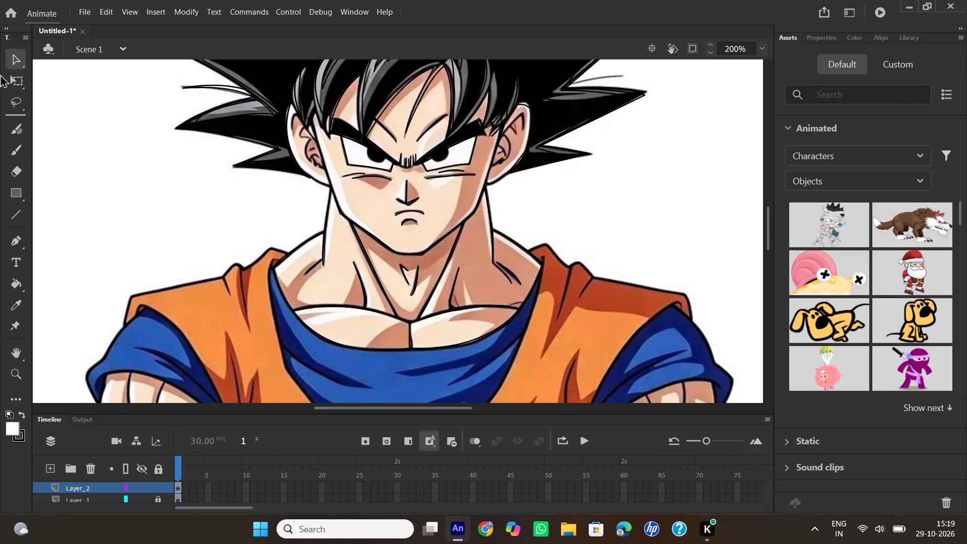
{"action": "left_click", "coordinate": [19, 244]}
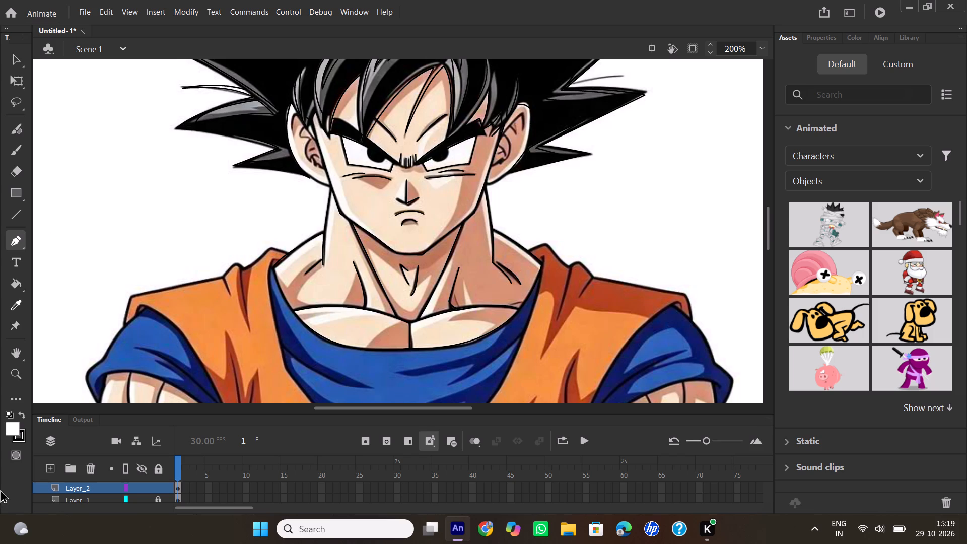
{"action": "left_click", "coordinate": [145, 500]}
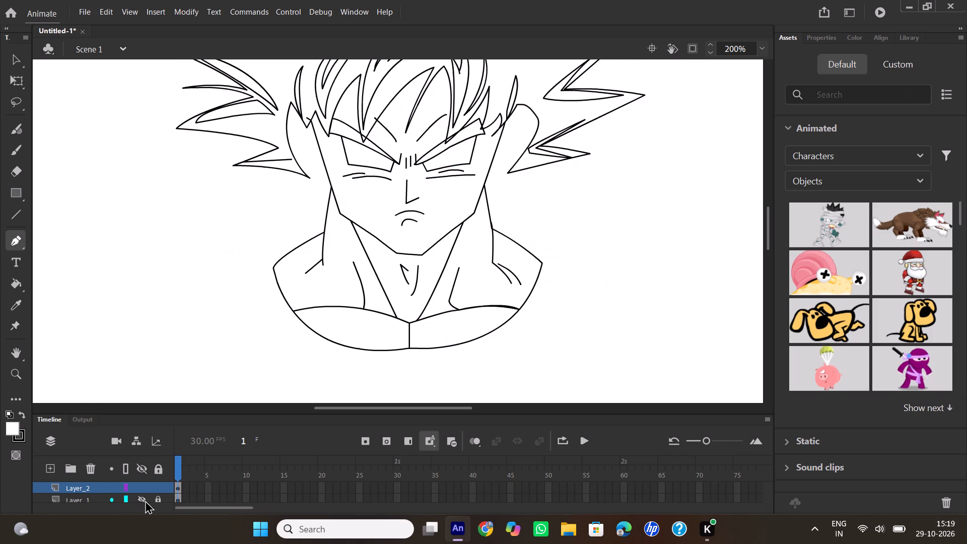
{"action": "left_click", "coordinate": [145, 500]}
{"action": "left_click", "coordinate": [145, 500]}
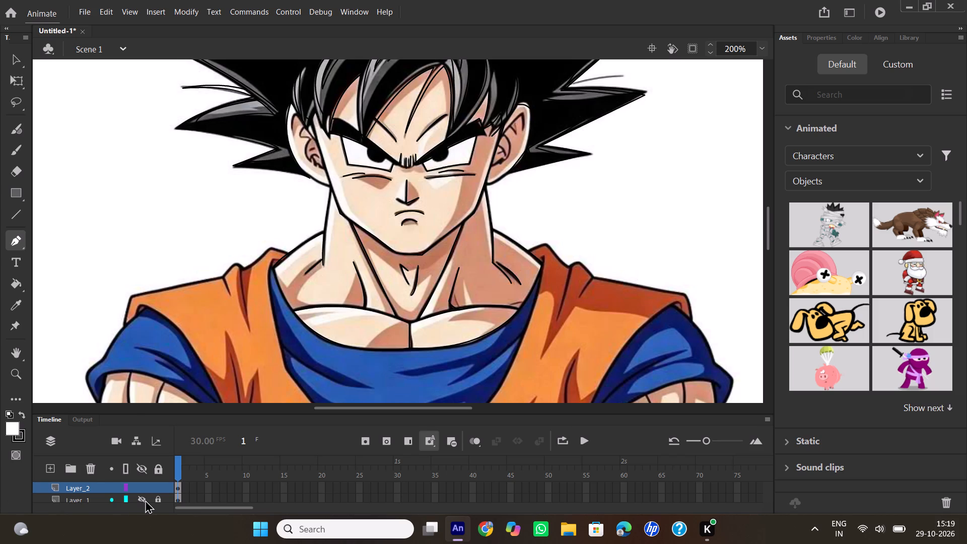
{"action": "left_click", "coordinate": [145, 500]}
Trace the lower edges of both ears from the existing ear outlines down to the jaw as open, curved Pen paths.
{"action": "left_click", "coordinate": [303, 172]}
{"action": "left_click", "coordinate": [303, 172]}
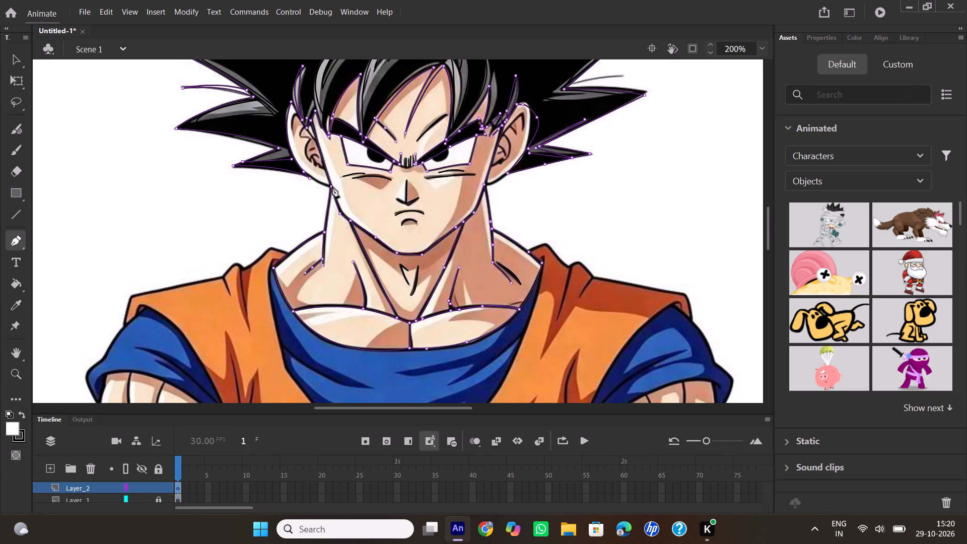
{"action": "left_click_drag", "start_coordinate": [332, 186], "coordinate": [346, 187]}
{"action": "double_click", "coordinate": [333, 188]}
{"action": "left_click", "coordinate": [513, 168]}
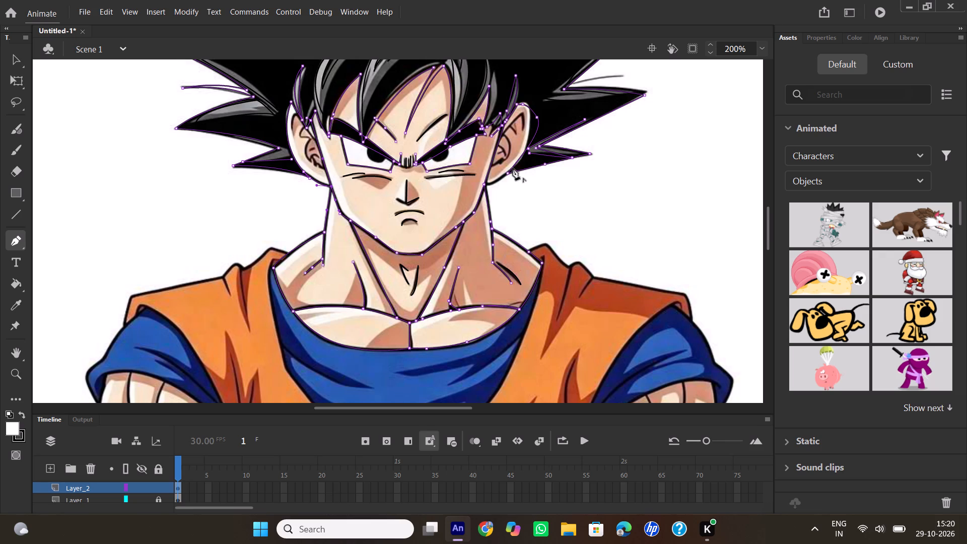
{"action": "left_click_drag", "start_coordinate": [485, 185], "coordinate": [471, 190]}
{"action": "double_click", "coordinate": [485, 184]}
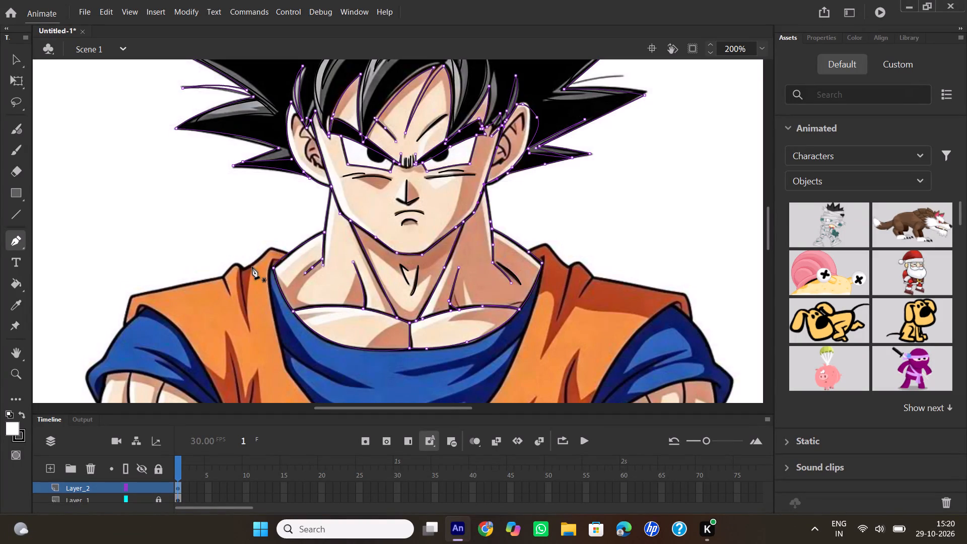
Trace the curved lower outlines of the pupils in both eyes as open Pen paths ending at the upper eye lines.
{"action": "left_click", "coordinate": [368, 149]}
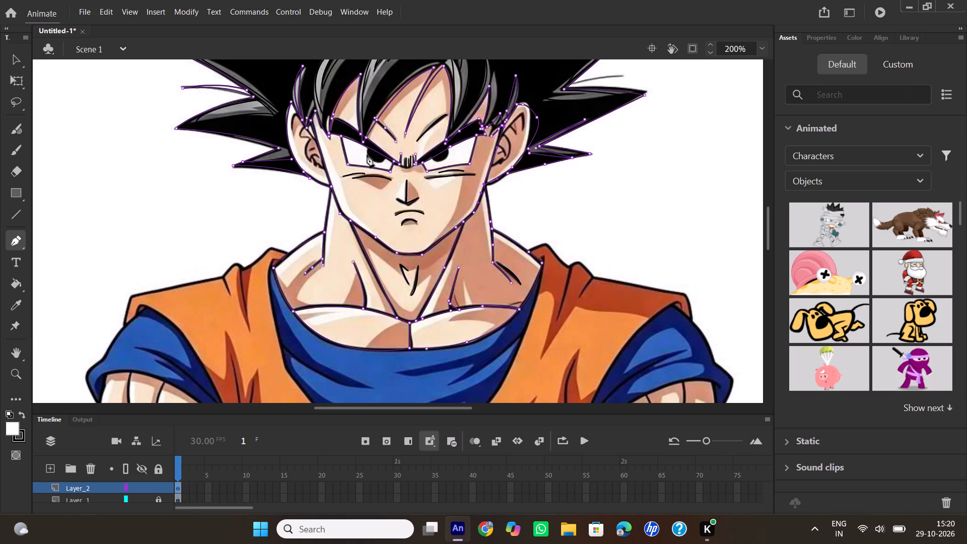
{"action": "left_click_drag", "start_coordinate": [370, 158], "coordinate": [375, 163]}
{"action": "left_click", "coordinate": [370, 159]}
{"action": "left_click_drag", "start_coordinate": [384, 155], "coordinate": [387, 141]}
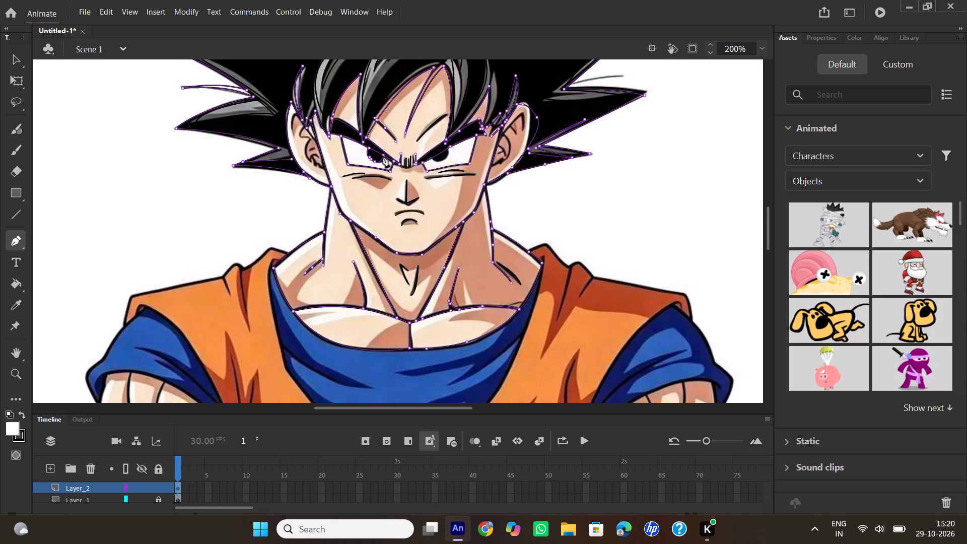
{"action": "double_click", "coordinate": [383, 156]}
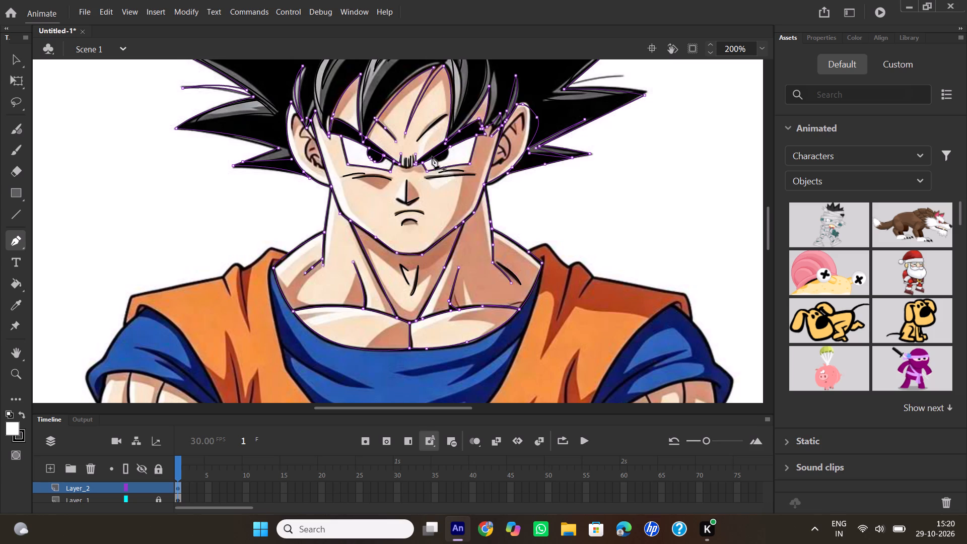
{"action": "left_click", "coordinate": [432, 158]}
{"action": "left_click_drag", "start_coordinate": [447, 150], "coordinate": [456, 124]}
{"action": "left_click_drag", "start_coordinate": [456, 124], "coordinate": [447, 126]}
{"action": "double_click", "coordinate": [446, 149]}
Trace the top edge of the orange gi's left shoulder from the neck over the fold to the outer corner above the blue sleeve.
{"action": "scroll", "coordinate": [480, 237], "scroll_direction": "down", "scroll_amount": 2}
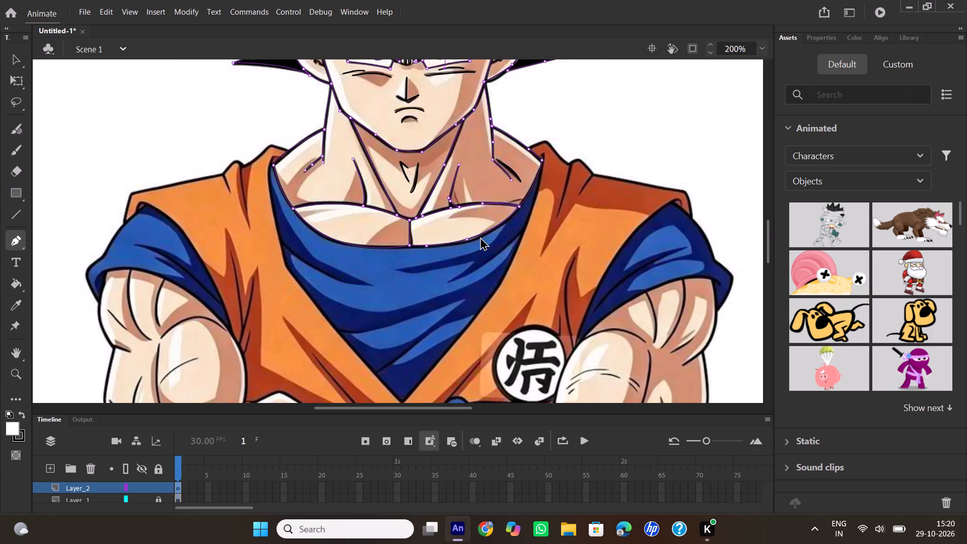
{"action": "scroll", "coordinate": [480, 237], "scroll_direction": "up", "scroll_amount": 1}
{"action": "left_click", "coordinate": [290, 151]}
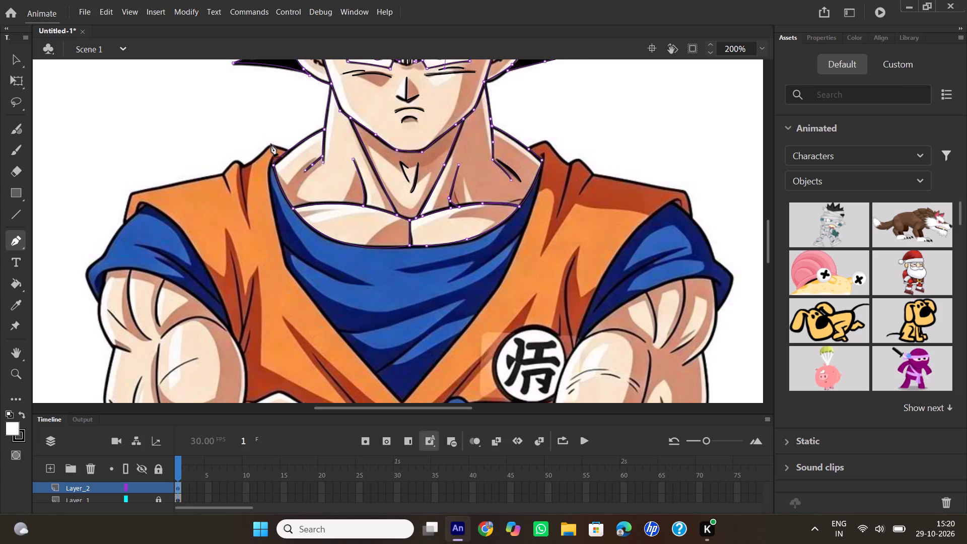
{"action": "left_click", "coordinate": [271, 144]}
{"action": "left_click_drag", "start_coordinate": [246, 166], "coordinate": [235, 168]}
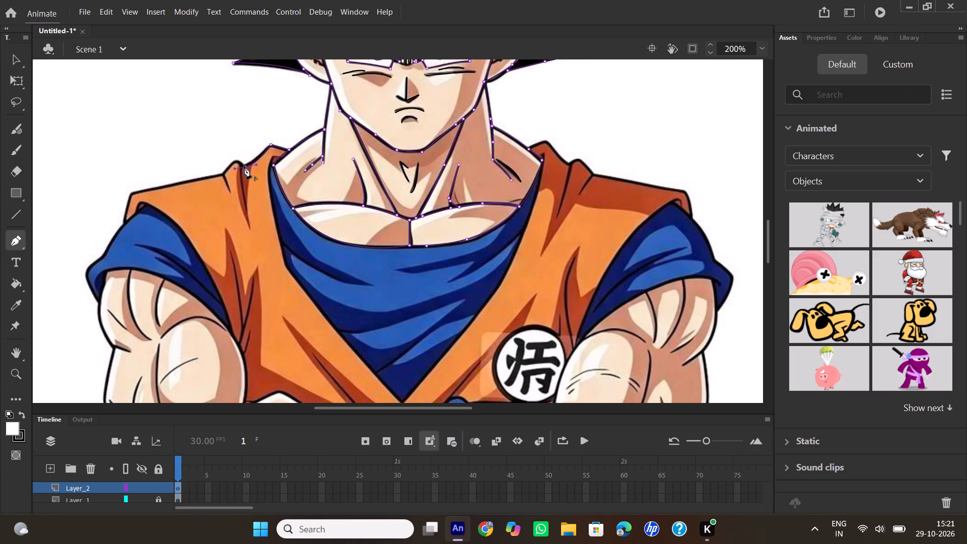
{"action": "left_click", "coordinate": [244, 166]}
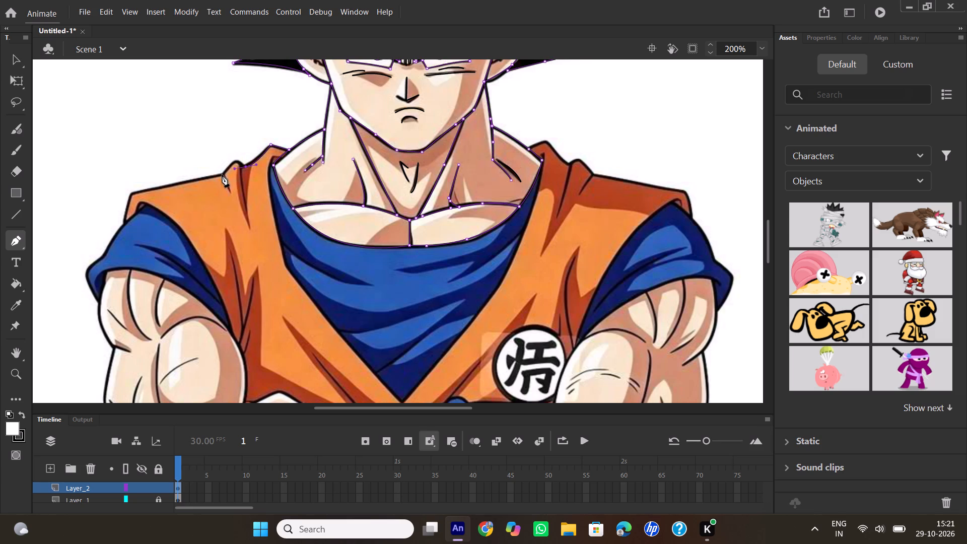
{"action": "left_click_drag", "start_coordinate": [222, 175], "coordinate": [204, 201]}
{"action": "left_click", "coordinate": [223, 175]}
{"action": "left_click", "coordinate": [132, 194]}
{"action": "left_click", "coordinate": [126, 222]}
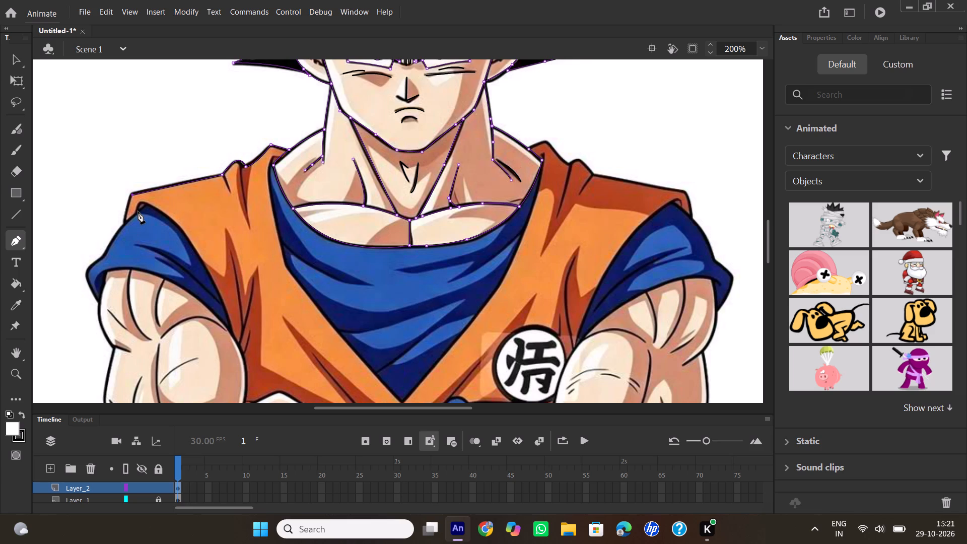
Continue the gi outline from the left shoulder's outer corner along the blue sleeve and upper arm down to the crossed forearm.
{"action": "left_click", "coordinate": [139, 211]}
{"action": "left_click_drag", "start_coordinate": [153, 207], "coordinate": [171, 216]}
{"action": "left_click_drag", "start_coordinate": [171, 216], "coordinate": [177, 219]}
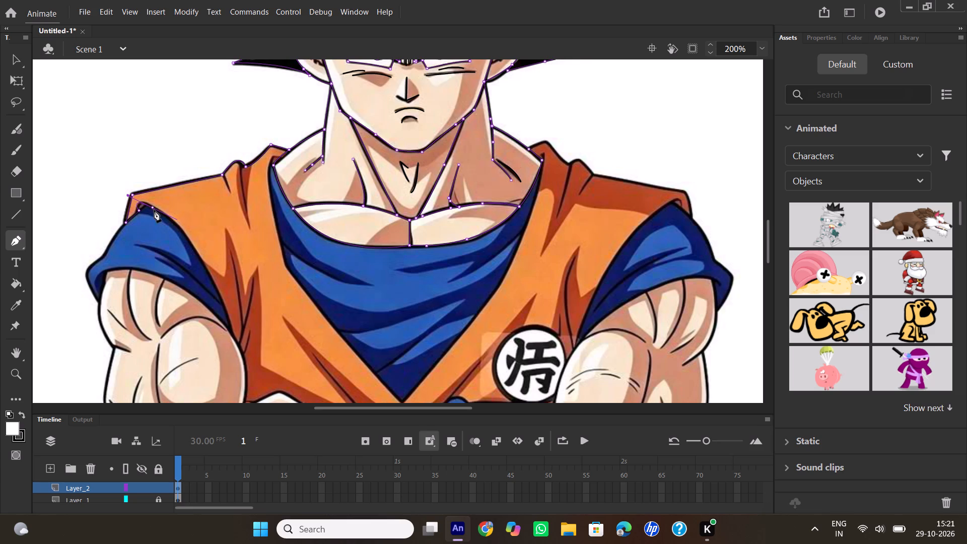
{"action": "left_click", "coordinate": [154, 210]}
{"action": "left_click_drag", "start_coordinate": [233, 334], "coordinate": [257, 421]}
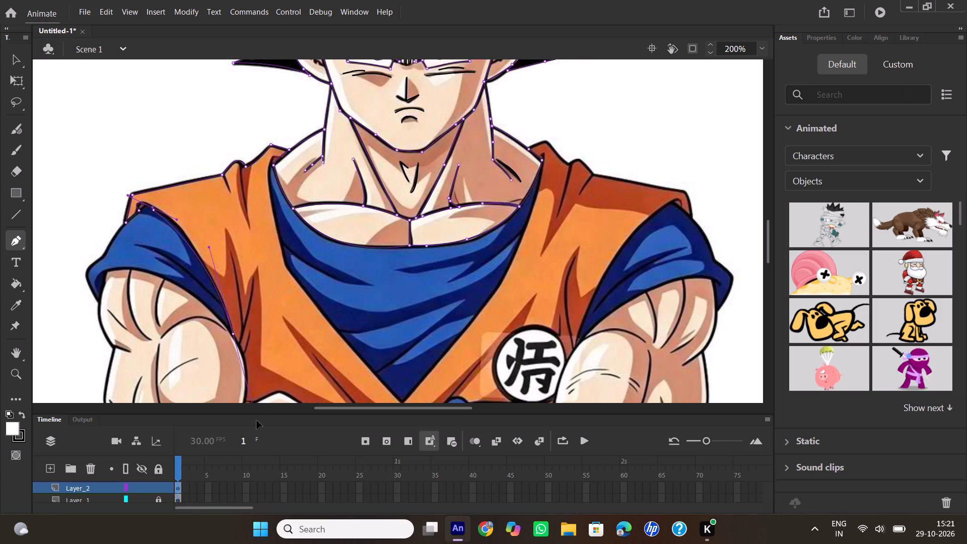
{"action": "left_click_drag", "start_coordinate": [257, 421], "coordinate": [256, 422]}
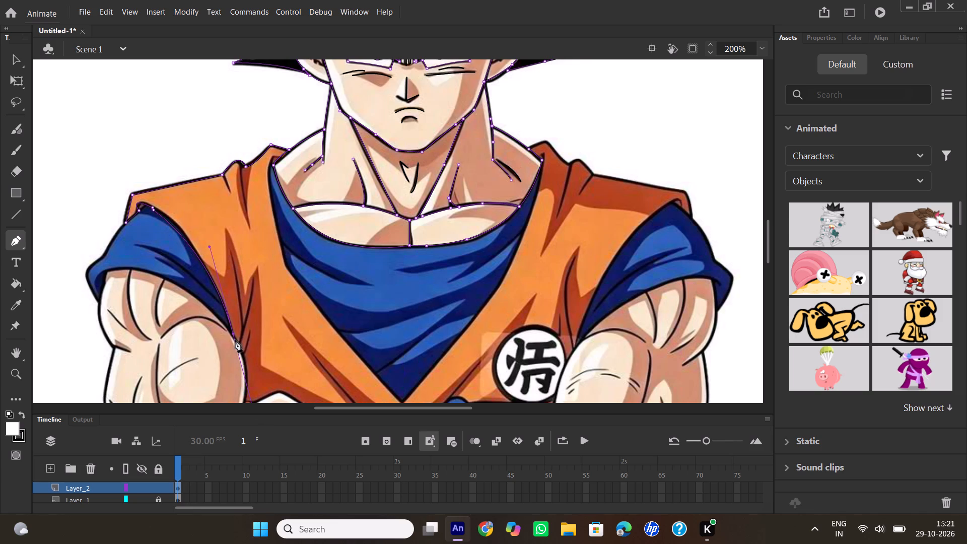
{"action": "left_click", "coordinate": [233, 335]}
{"action": "scroll", "coordinate": [260, 351], "scroll_direction": "down", "scroll_amount": 1}
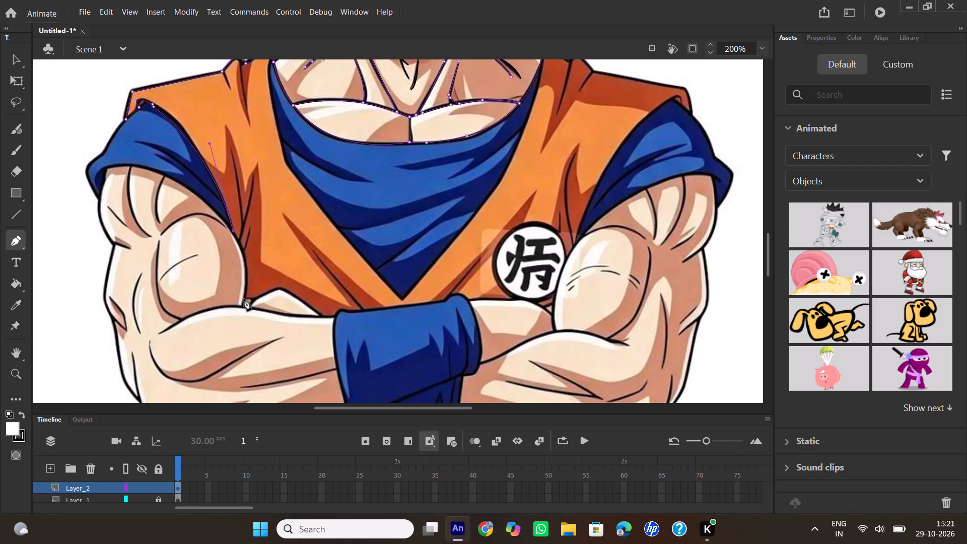
{"action": "left_click_drag", "start_coordinate": [244, 300], "coordinate": [244, 304]}
{"action": "left_click_drag", "start_coordinate": [244, 304], "coordinate": [239, 336]}
{"action": "left_click", "coordinate": [244, 300]}
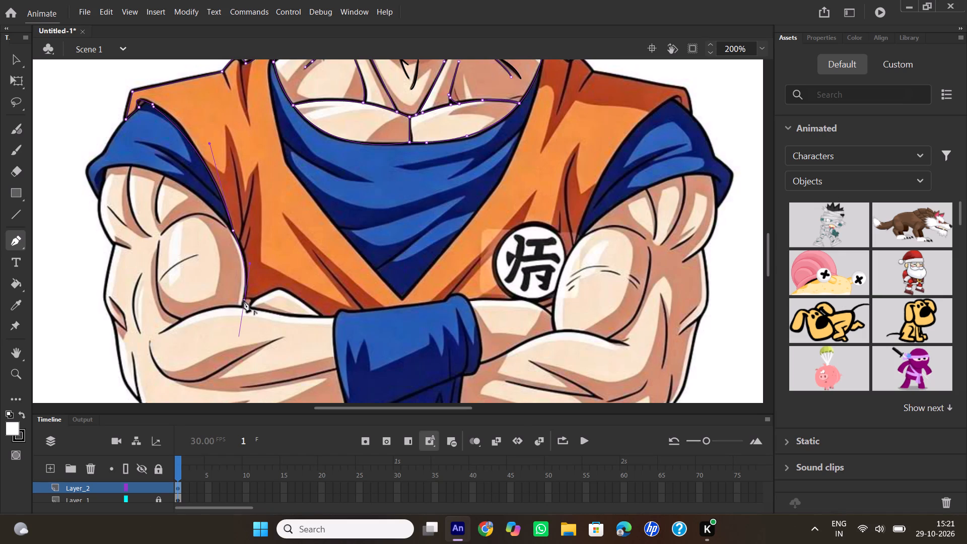
Trace the gi's lower edge along the top of the left forearm, over its raised bump, to the start of the blue wristband.
{"action": "left_click_drag", "start_coordinate": [251, 300], "coordinate": [257, 304]}
{"action": "left_click", "coordinate": [252, 300]}
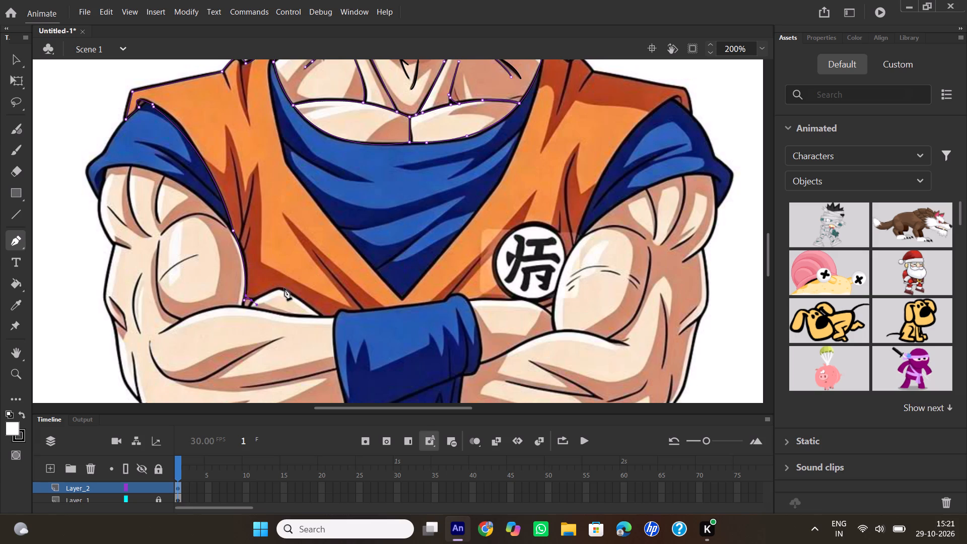
{"action": "left_click", "coordinate": [280, 288]}
{"action": "left_click", "coordinate": [323, 317]}
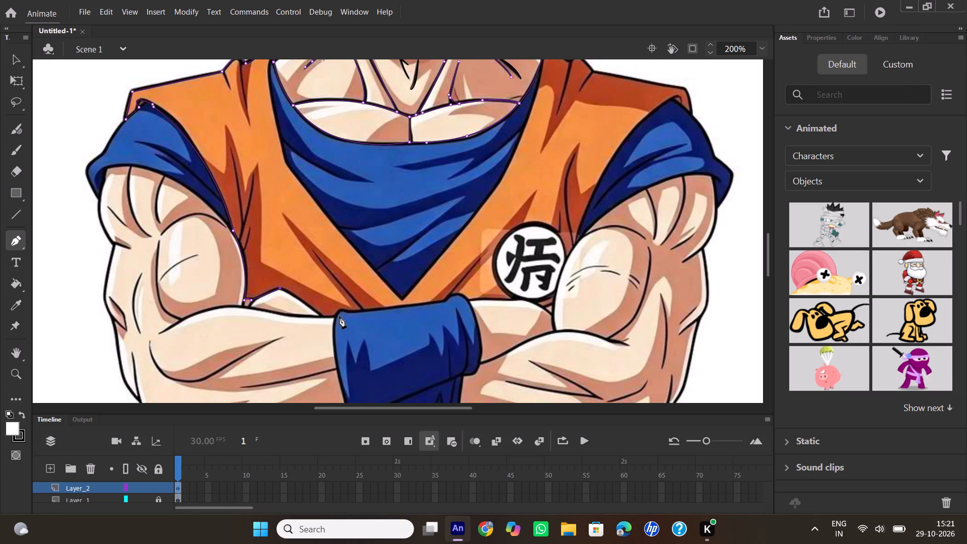
{"action": "left_click", "coordinate": [335, 317]}
{"action": "left_click_drag", "start_coordinate": [354, 313], "coordinate": [366, 319]}
{"action": "left_click_drag", "start_coordinate": [366, 319], "coordinate": [375, 321]}
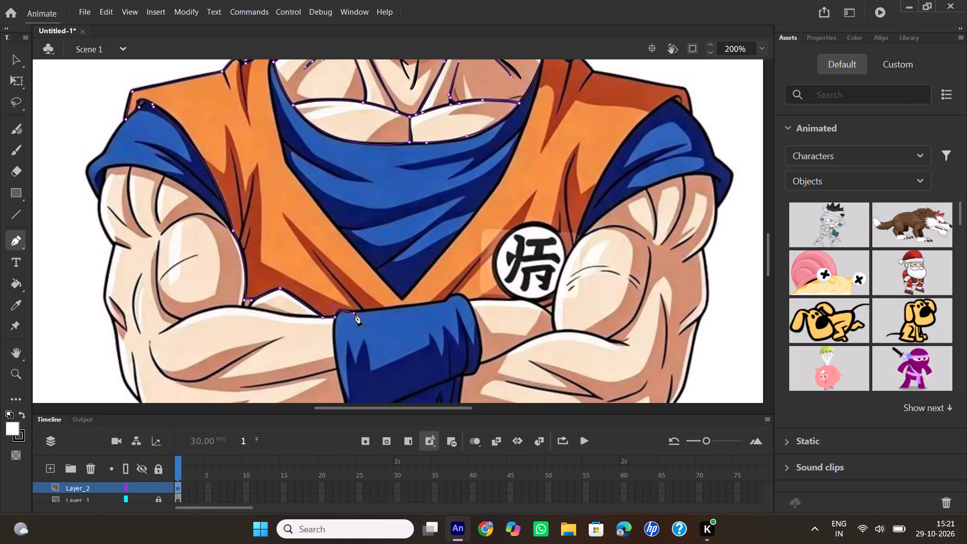
{"action": "left_click", "coordinate": [355, 313]}
Continue the gi's lower edge along the top of the blue wristband and the adjoining forearm to the right bicep.
{"action": "left_click", "coordinate": [447, 300]}
{"action": "left_click_drag", "start_coordinate": [467, 300], "coordinate": [479, 312]}
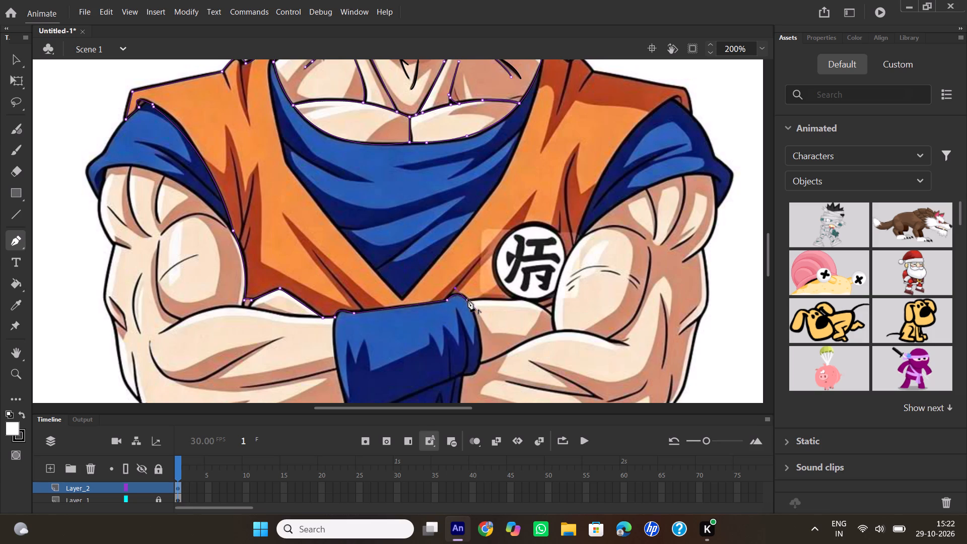
{"action": "left_click", "coordinate": [468, 299]}
{"action": "left_click", "coordinate": [512, 300]}
{"action": "left_click_drag", "start_coordinate": [554, 318], "coordinate": [562, 331]}
{"action": "left_click_drag", "start_coordinate": [562, 331], "coordinate": [578, 344]}
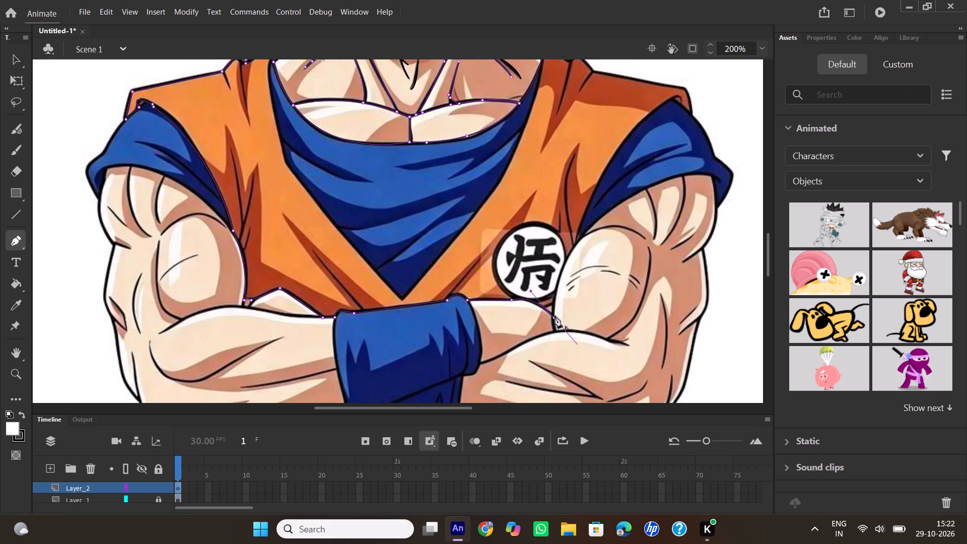
{"action": "left_click", "coordinate": [555, 316]}
Trace the gi's right armhole edge up along the bicep and blue sleeve, curving over to the shoulder's lower outer corner.
{"action": "left_click_drag", "start_coordinate": [576, 244], "coordinate": [582, 230]}
{"action": "left_click_drag", "start_coordinate": [582, 230], "coordinate": [594, 220]}
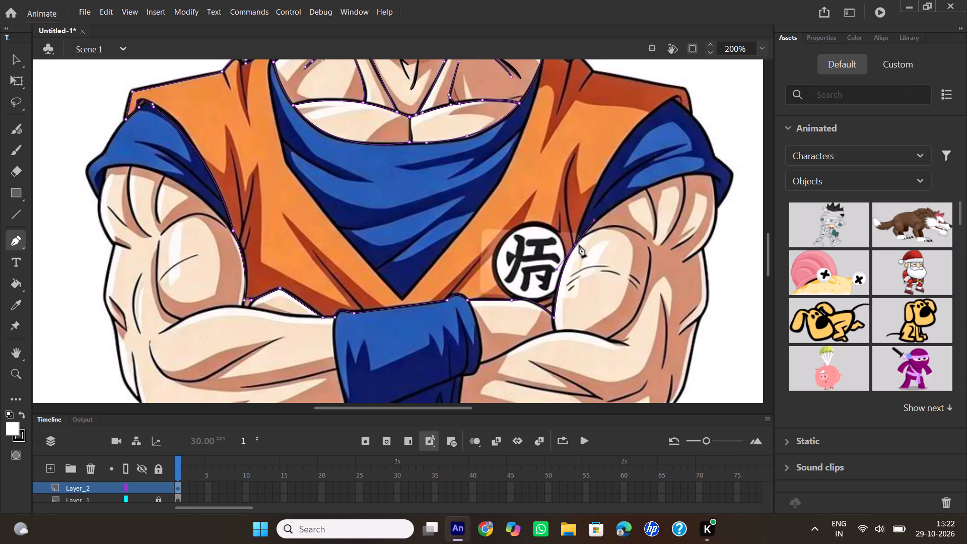
{"action": "left_click", "coordinate": [577, 244]}
{"action": "left_click_drag", "start_coordinate": [672, 100], "coordinate": [732, 80]}
{"action": "left_click", "coordinate": [673, 100]}
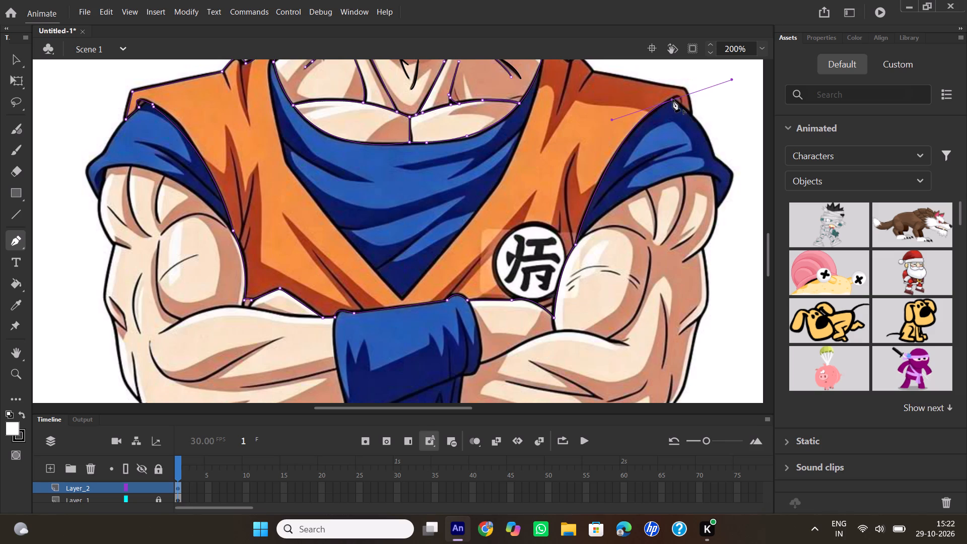
{"action": "left_click_drag", "start_coordinate": [683, 104], "coordinate": [688, 121]}
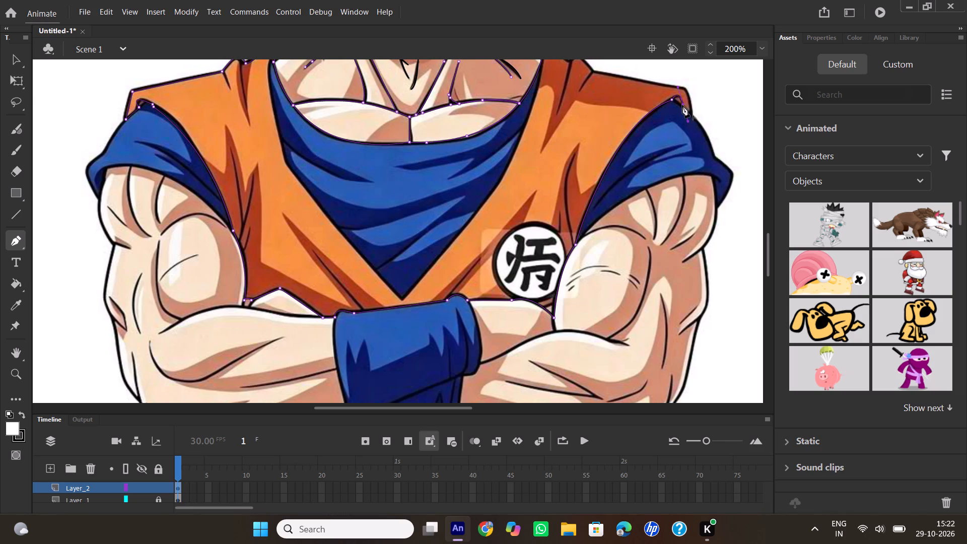
{"action": "left_click", "coordinate": [682, 105]}
{"action": "left_click", "coordinate": [692, 114]}
Continue the gi outline from the right shoulder's outer corner along its top edge and over the fold bump beside the collar.
{"action": "left_click_drag", "start_coordinate": [679, 87], "coordinate": [666, 83]}
{"action": "left_click_drag", "start_coordinate": [666, 83], "coordinate": [663, 83]}
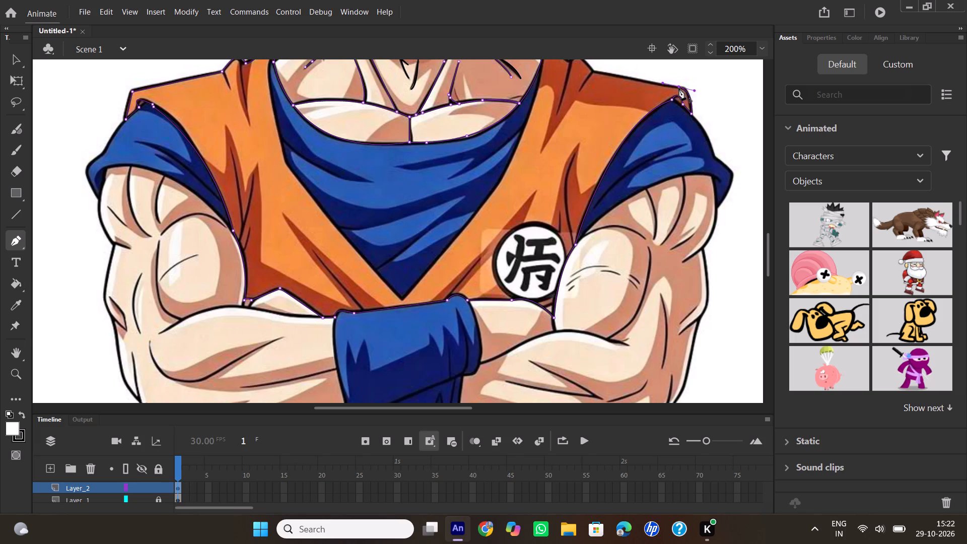
{"action": "left_click", "coordinate": [678, 88]}
{"action": "scroll", "coordinate": [642, 104], "scroll_direction": "up", "scroll_amount": 1}
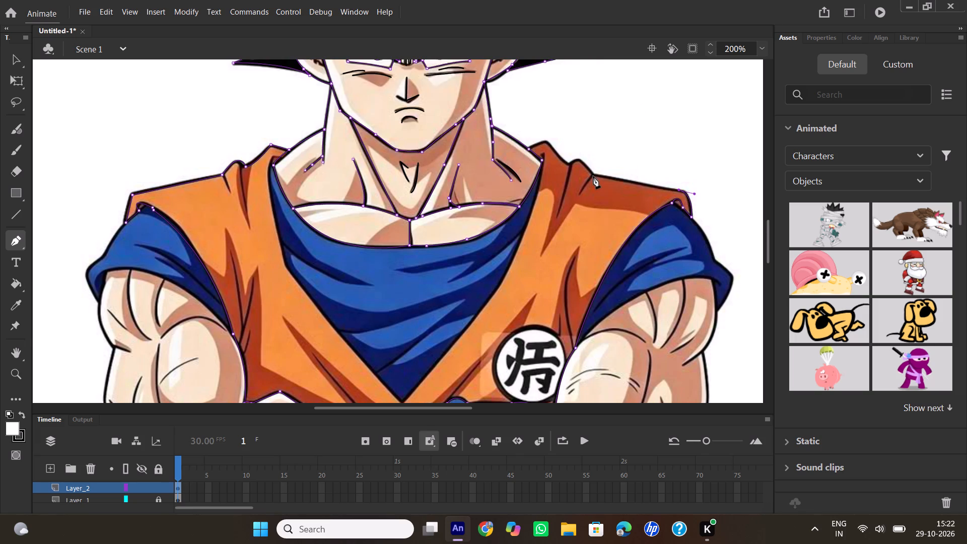
{"action": "left_click", "coordinate": [593, 175]}
{"action": "left_click", "coordinate": [584, 163]}
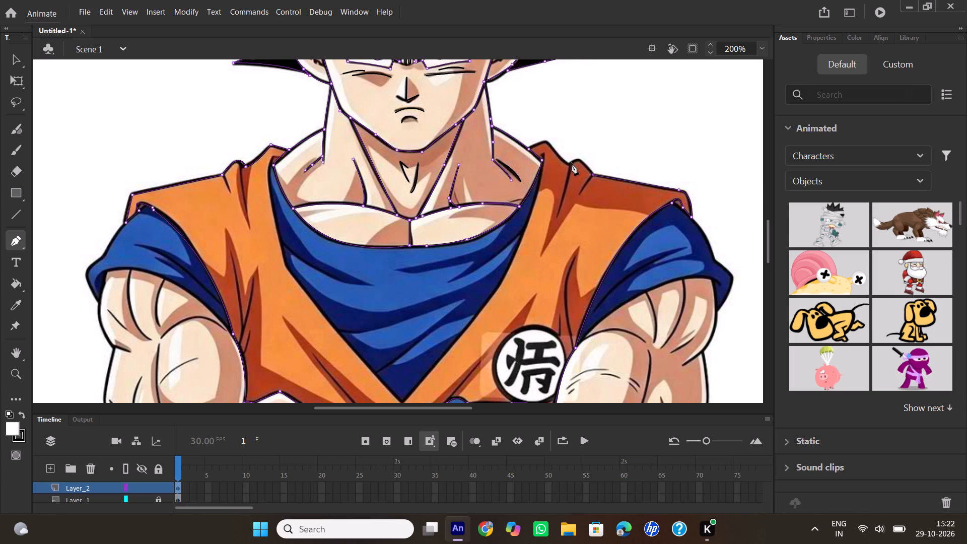
{"action": "left_click_drag", "start_coordinate": [571, 163], "coordinate": [566, 171]}
{"action": "left_click", "coordinate": [573, 163]}
Trace the right collar's peak and its short edge against the neck down to the top of the inner neckline.
{"action": "left_click_drag", "start_coordinate": [547, 144], "coordinate": [545, 132]}
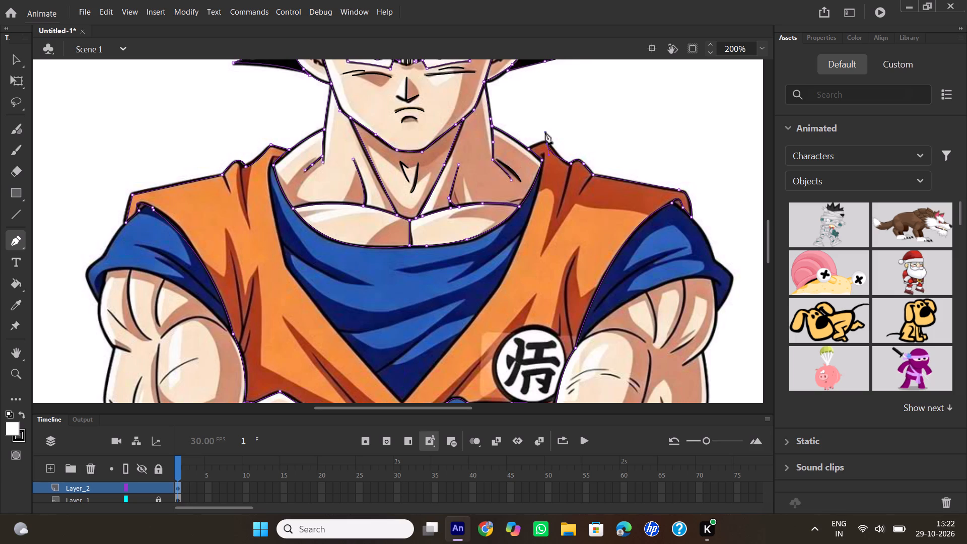
{"action": "left_click", "coordinate": [549, 143]}
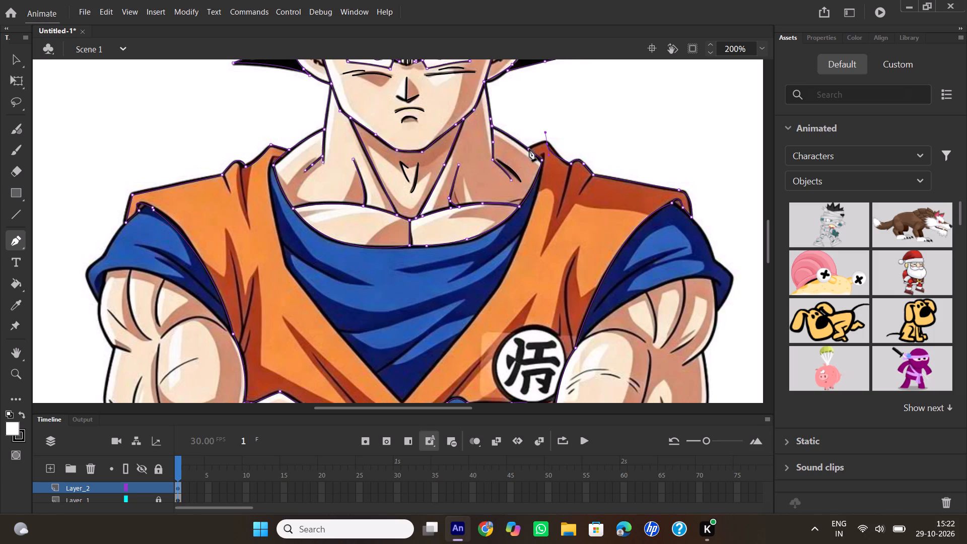
{"action": "left_click", "coordinate": [528, 150]}
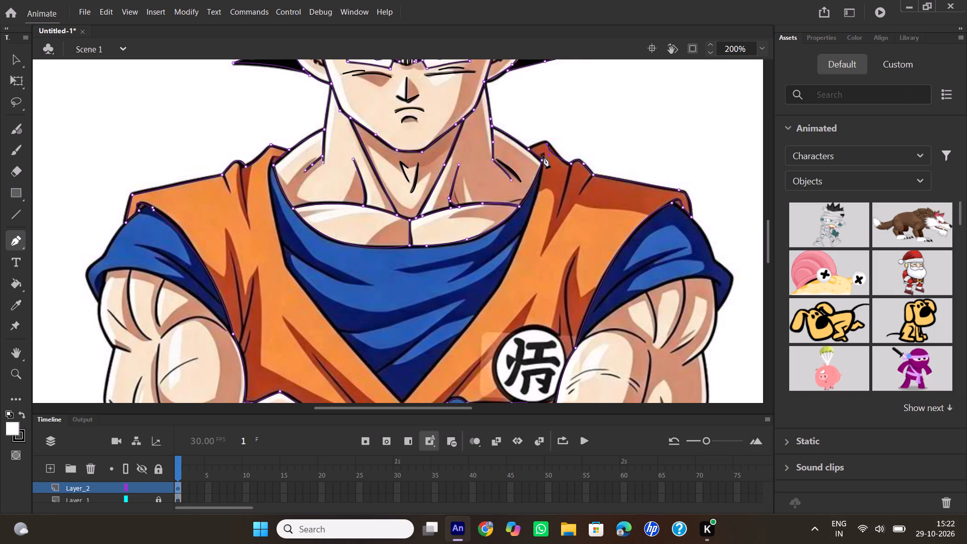
{"action": "left_click", "coordinate": [542, 164]}
Trace the gi's right neckline edge along the blue undershirt down to the V point above the wristband, ending in a corner.
{"action": "scroll", "coordinate": [413, 250], "scroll_direction": "down", "scroll_amount": 1}
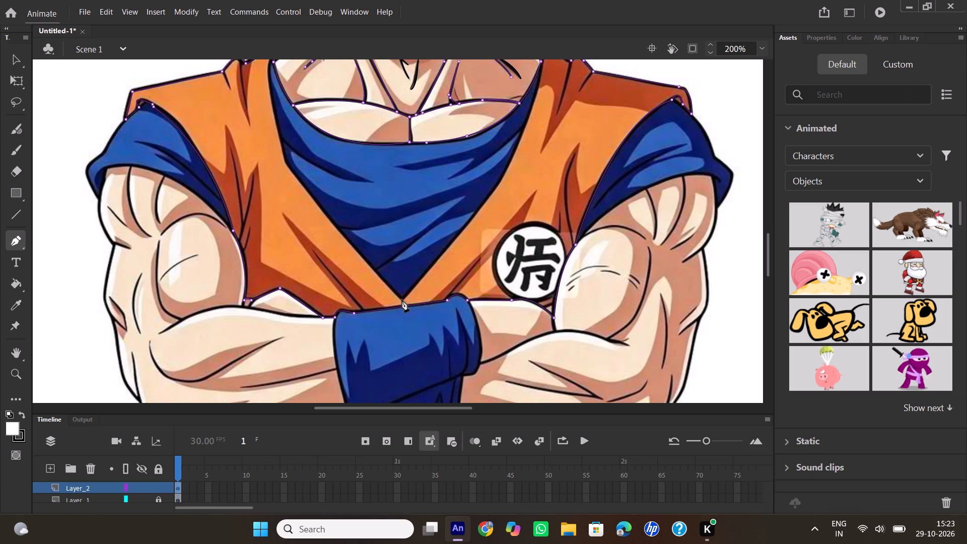
{"action": "left_click_drag", "start_coordinate": [402, 298], "coordinate": [331, 344]}
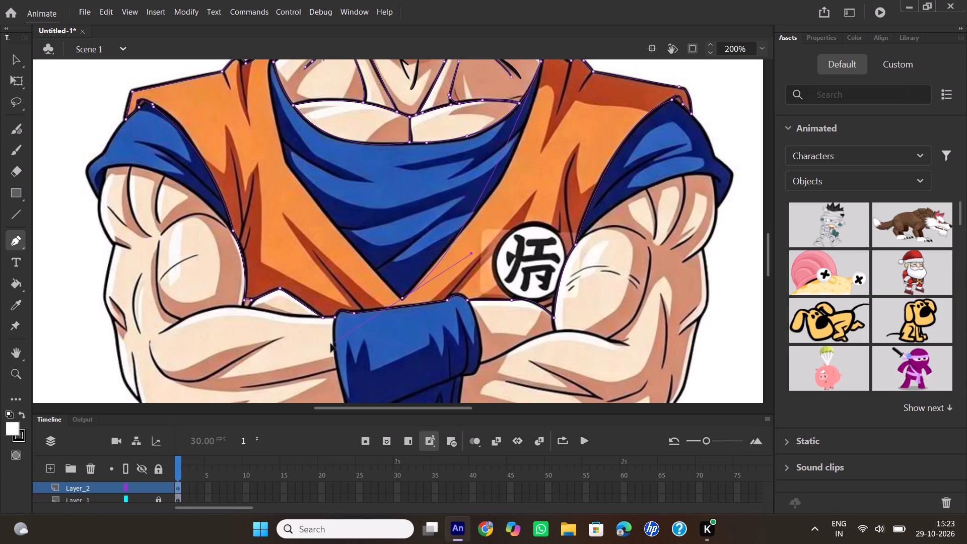
{"action": "left_click_drag", "start_coordinate": [331, 344], "coordinate": [271, 414]}
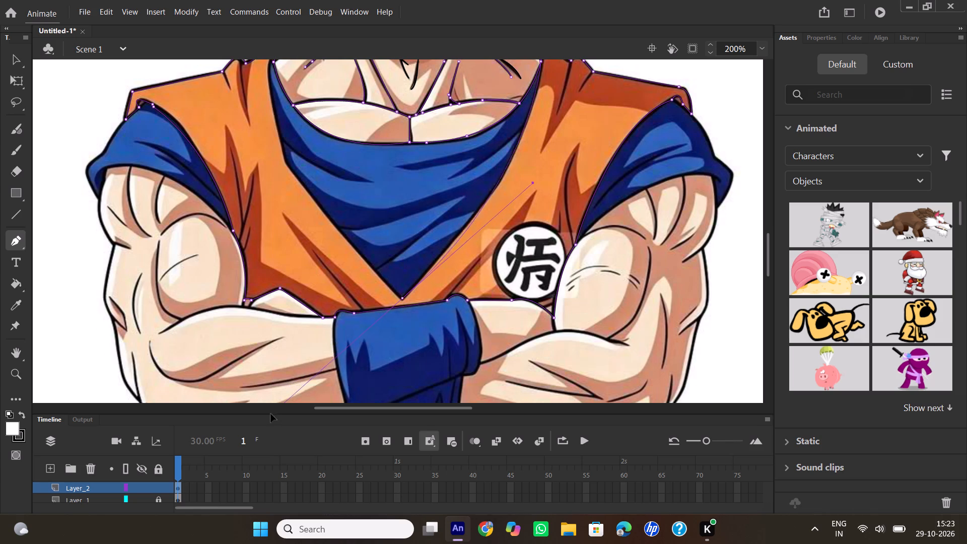
{"action": "left_click_drag", "start_coordinate": [271, 414], "coordinate": [267, 415]}
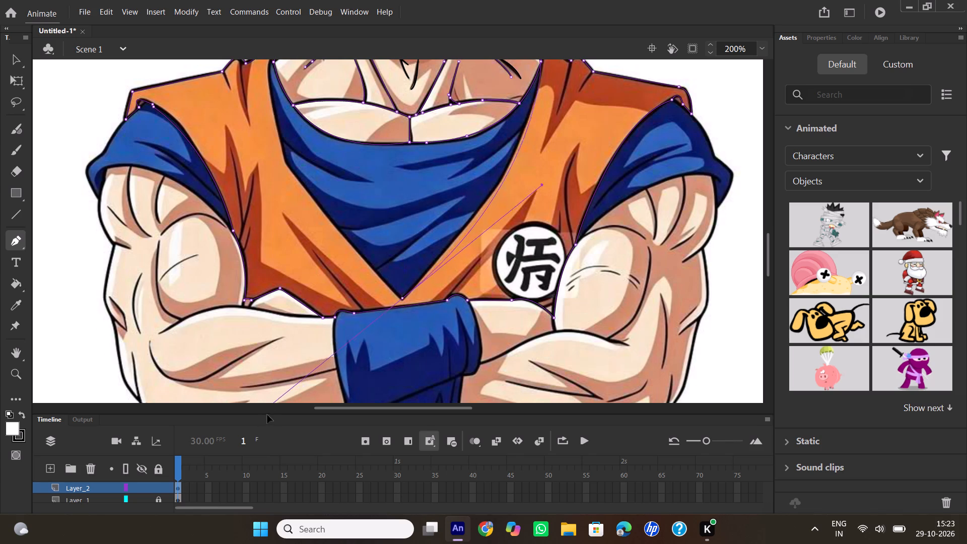
{"action": "left_click_drag", "start_coordinate": [267, 415], "coordinate": [273, 421]}
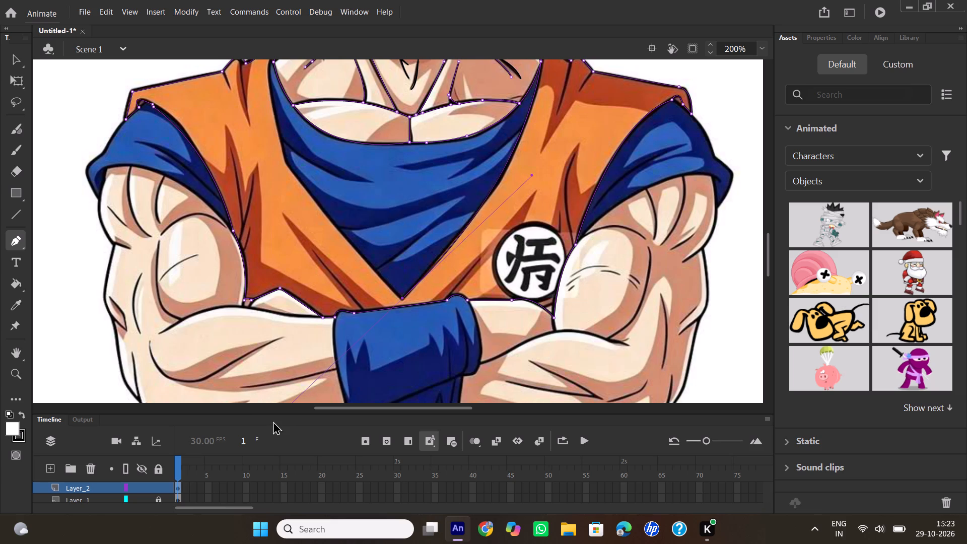
{"action": "left_click", "coordinate": [403, 299]}
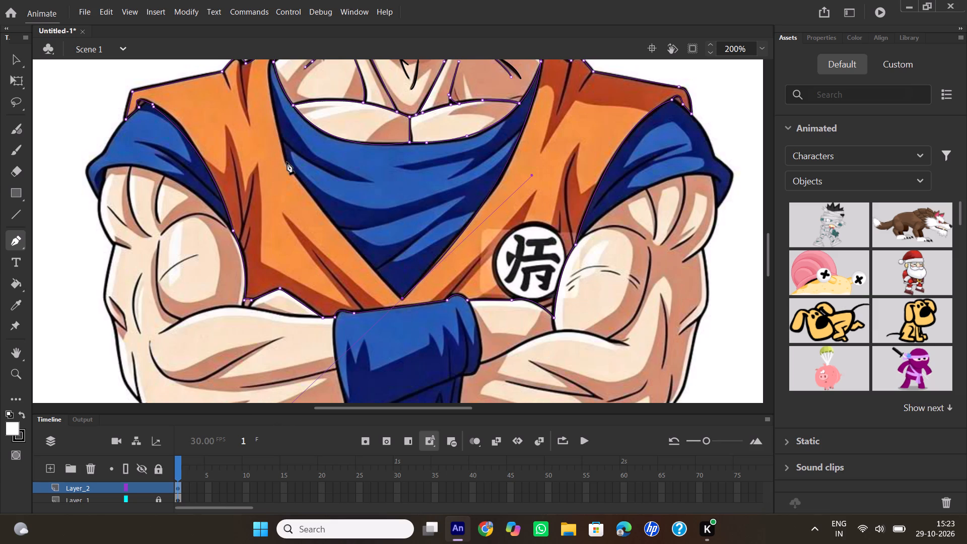
Trace the left neckline edge from the V point up along the blue undershirt, finishing the path where the collar meets the neck.
{"action": "left_click_drag", "start_coordinate": [287, 162], "coordinate": [281, 146]}
{"action": "left_click", "coordinate": [288, 162]}
{"action": "scroll", "coordinate": [288, 143], "scroll_direction": "up", "scroll_amount": 1}
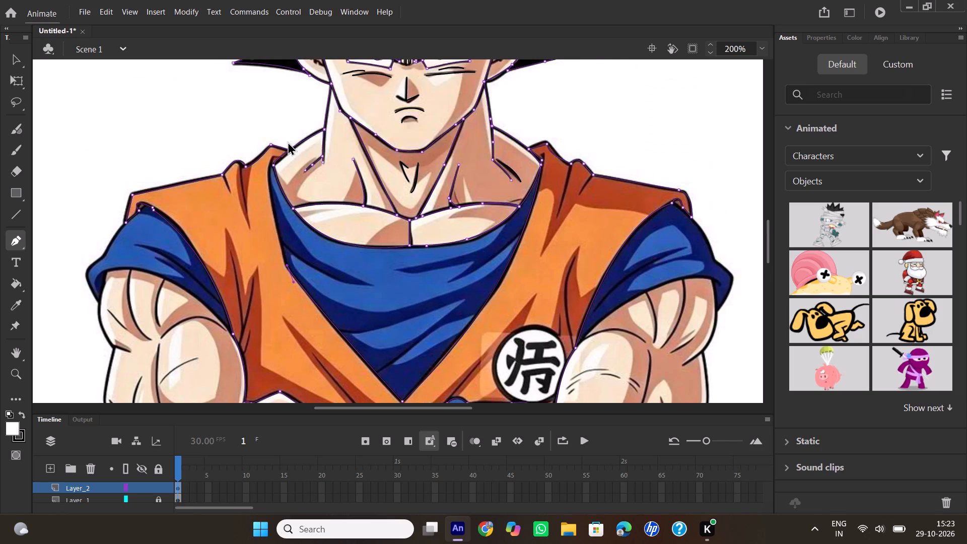
{"action": "left_click_drag", "start_coordinate": [277, 162], "coordinate": [277, 161]}
{"action": "left_click_drag", "start_coordinate": [277, 161], "coordinate": [294, 156]}
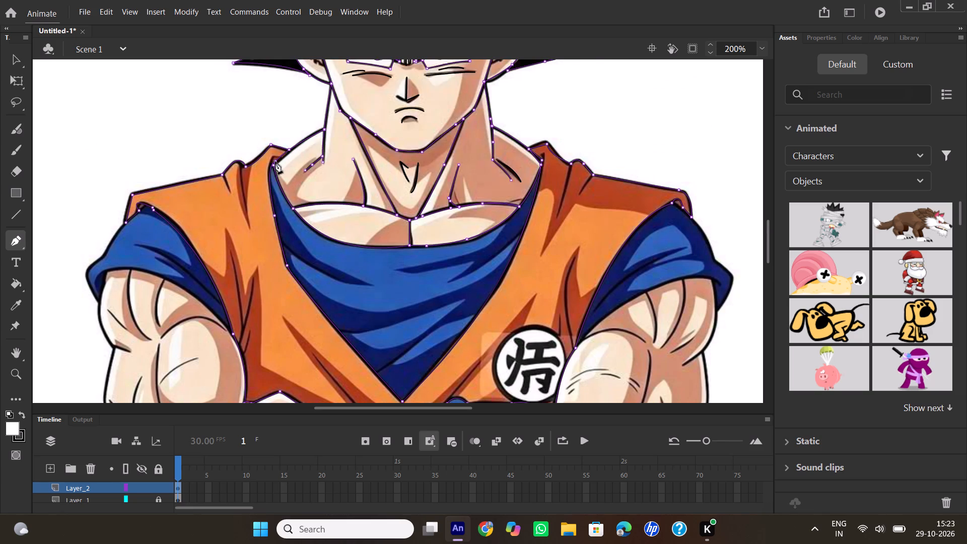
{"action": "left_click", "coordinate": [277, 162]}
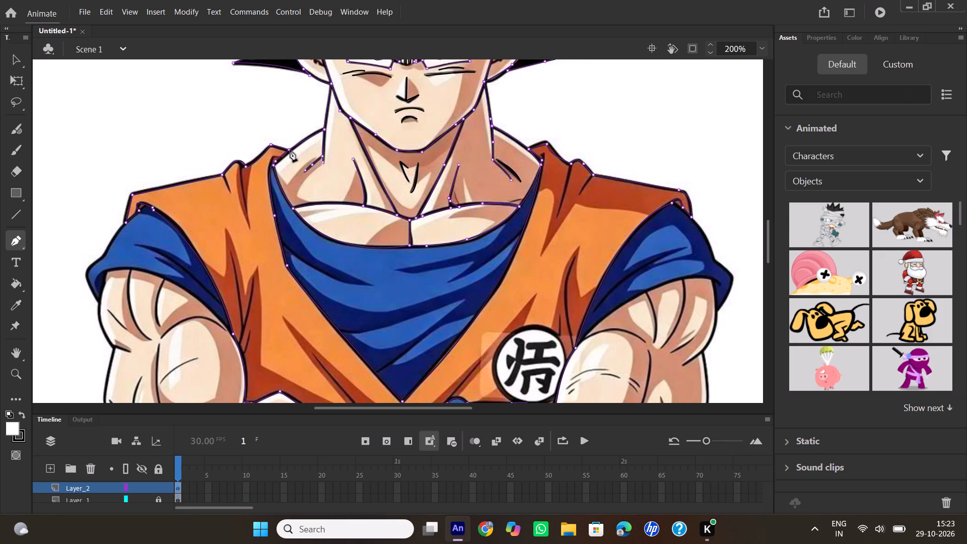
{"action": "left_click", "coordinate": [290, 150]}
{"action": "double_click", "coordinate": [290, 150]}
Draw a short separate fold line running down from the notch in the gi's left shoulder beside the collar.
{"action": "left_click", "coordinate": [225, 173]}
{"action": "key", "text": "ctrl+z"}
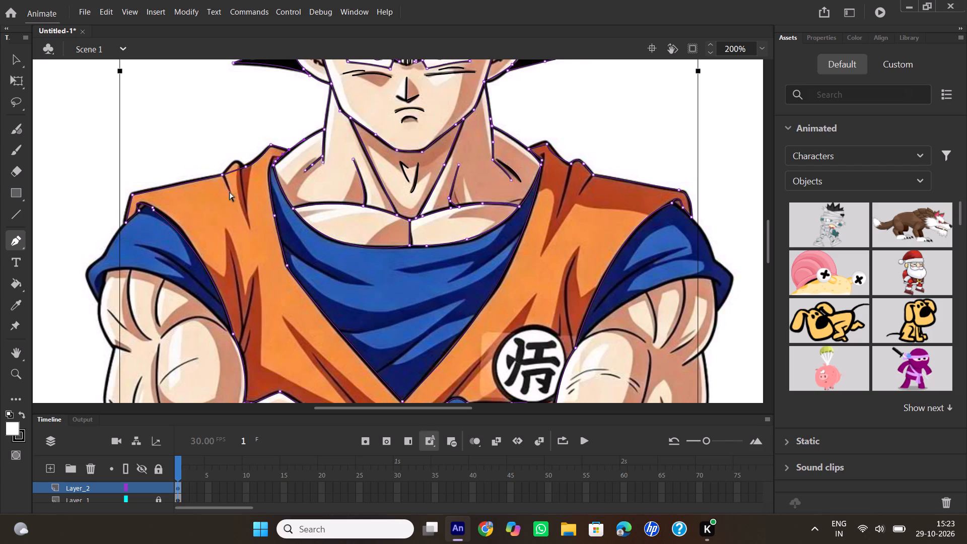
{"action": "left_click", "coordinate": [18, 58]}
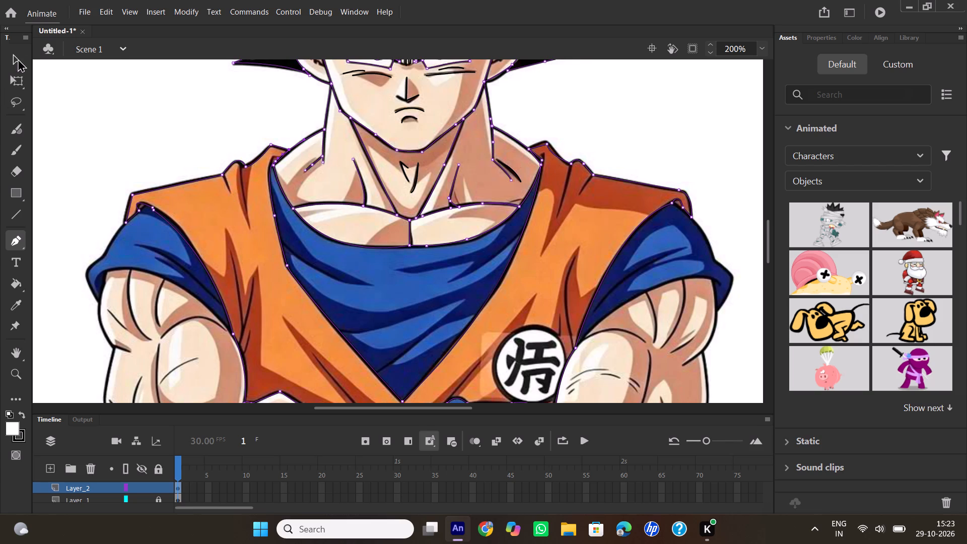
{"action": "left_click", "coordinate": [14, 236]}
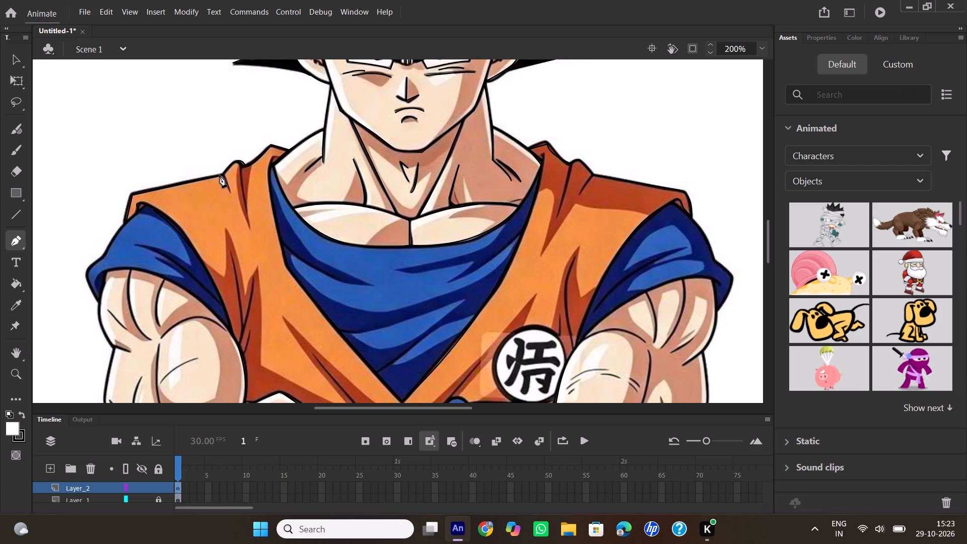
{"action": "left_click", "coordinate": [220, 175]}
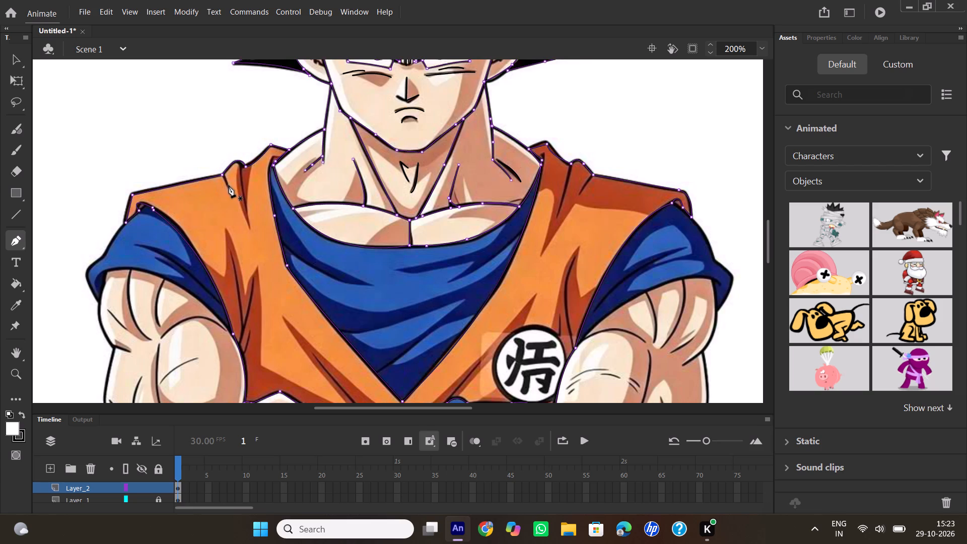
{"action": "left_click_drag", "start_coordinate": [231, 189], "coordinate": [236, 200]}
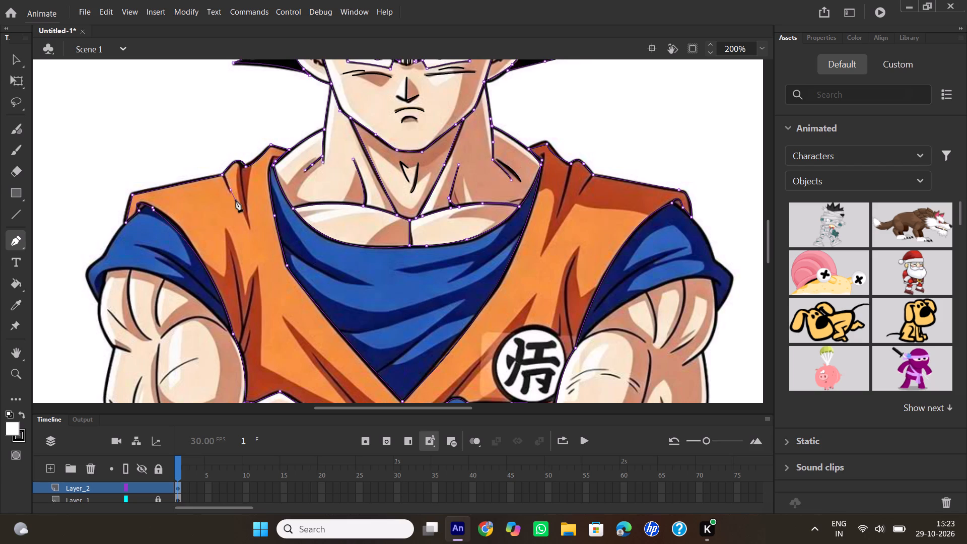
{"action": "double_click", "coordinate": [232, 190]}
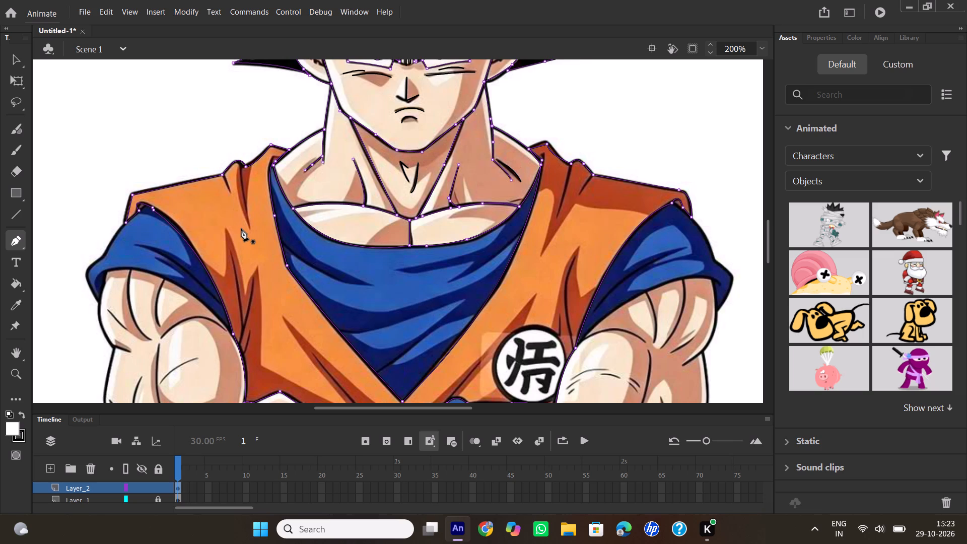
Start a new Pen path at the top of the fold on the gi's left chest, beside the armhole.
{"action": "scroll", "coordinate": [237, 241], "scroll_direction": "down", "scroll_amount": 2}
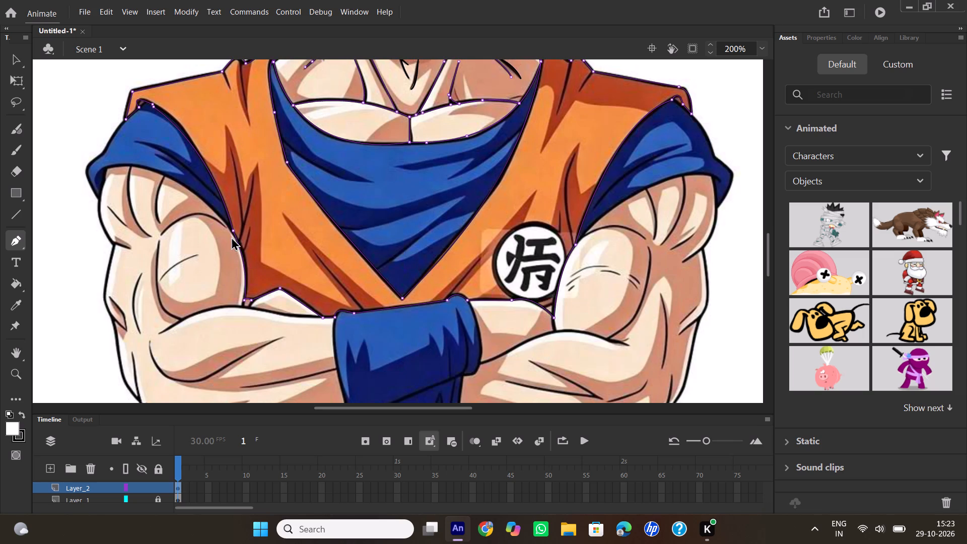
{"action": "scroll", "coordinate": [231, 235], "scroll_direction": "up", "scroll_amount": 1}
{"action": "left_click", "coordinate": [253, 173]}
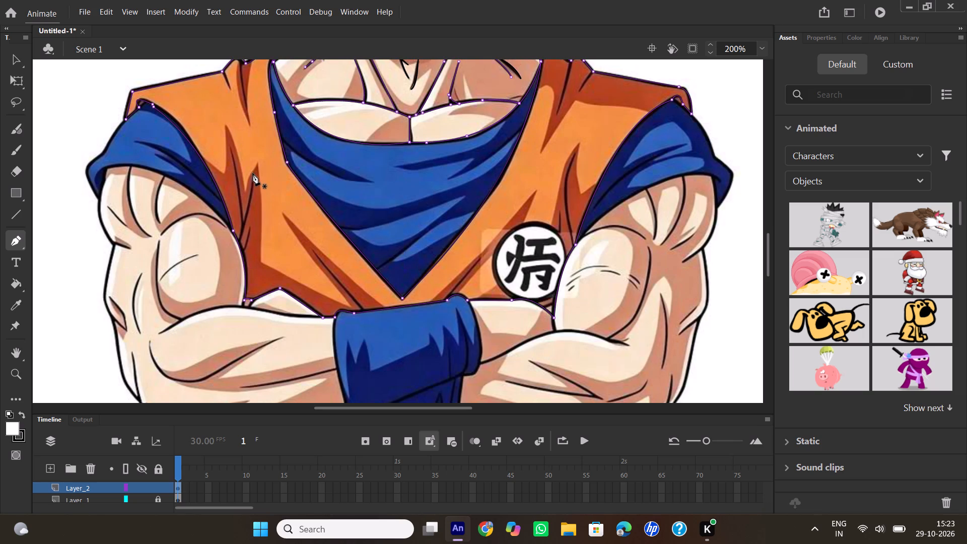
Trace the three fold lines converging at the left armhole edge: two long ones in one path and a short separate one.
{"action": "left_click_drag", "start_coordinate": [238, 243], "coordinate": [226, 254]}
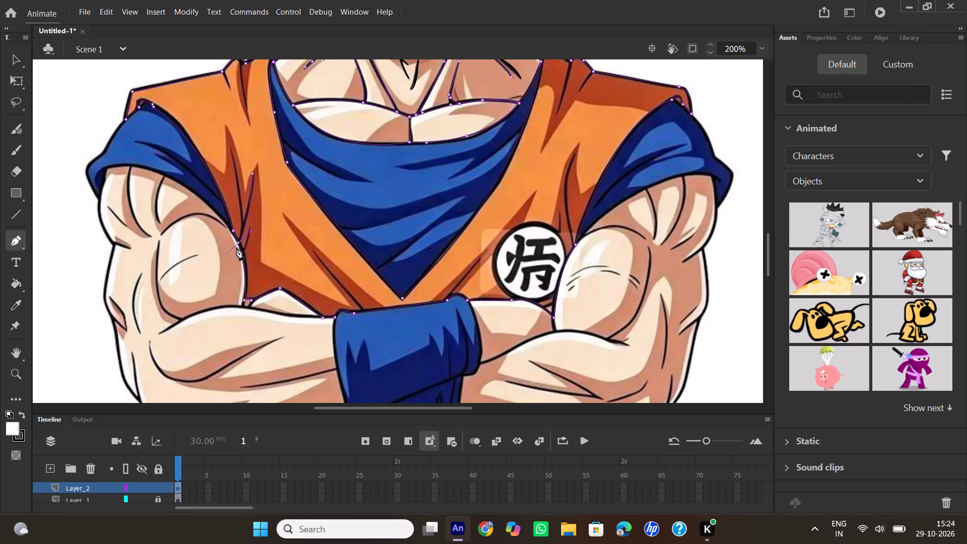
{"action": "left_click", "coordinate": [238, 244]}
{"action": "left_click_drag", "start_coordinate": [232, 152], "coordinate": [219, 131]}
{"action": "double_click", "coordinate": [233, 152]}
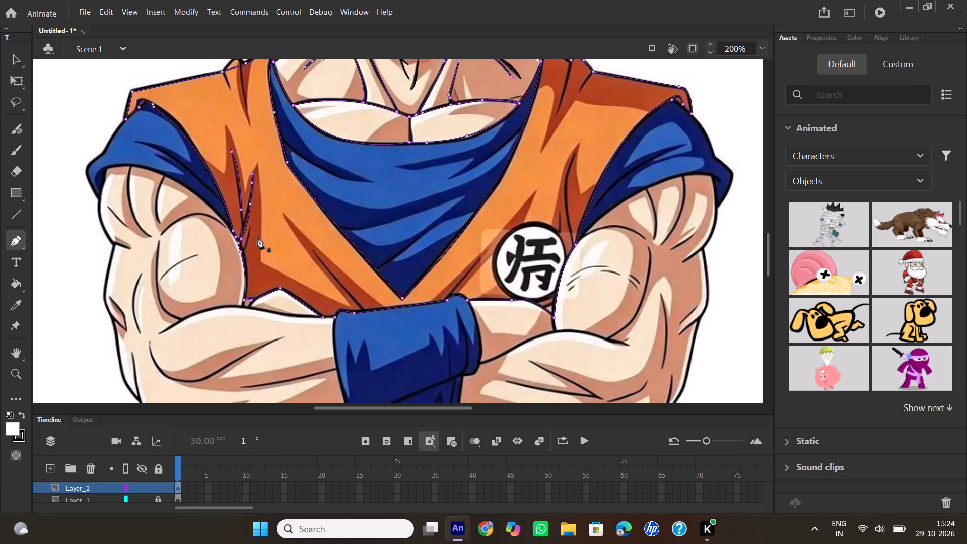
{"action": "left_click", "coordinate": [251, 228]}
{"action": "left_click_drag", "start_coordinate": [241, 255], "coordinate": [238, 260]}
{"action": "double_click", "coordinate": [243, 257]}
Draw a curved fold line on the gi's lower left chest, running down to the top edge of the wristband.
{"action": "scroll", "coordinate": [305, 290], "scroll_direction": "down", "scroll_amount": 2}
{"action": "scroll", "coordinate": [278, 0], "scroll_direction": "up", "scroll_amount": 2}
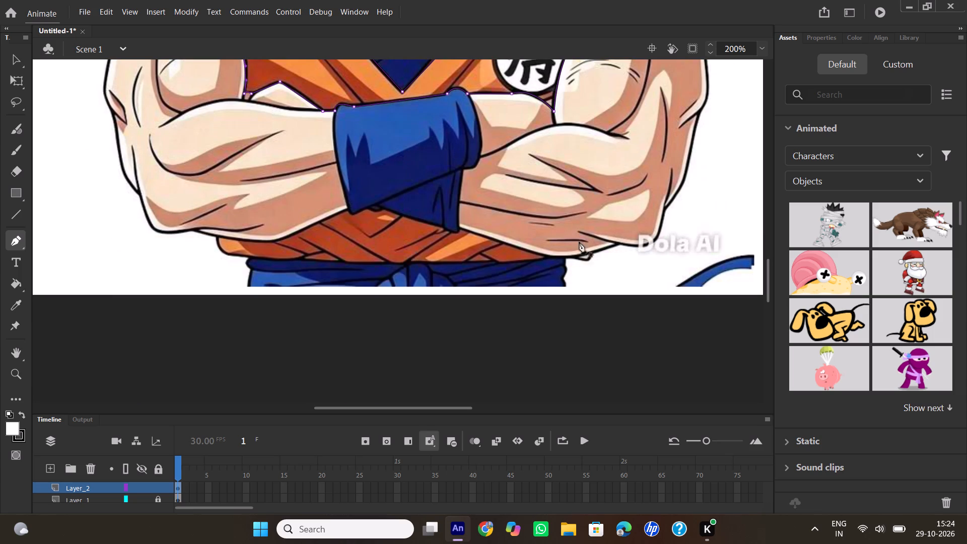
{"action": "scroll", "coordinate": [618, 208], "scroll_direction": "down", "scroll_amount": 1}
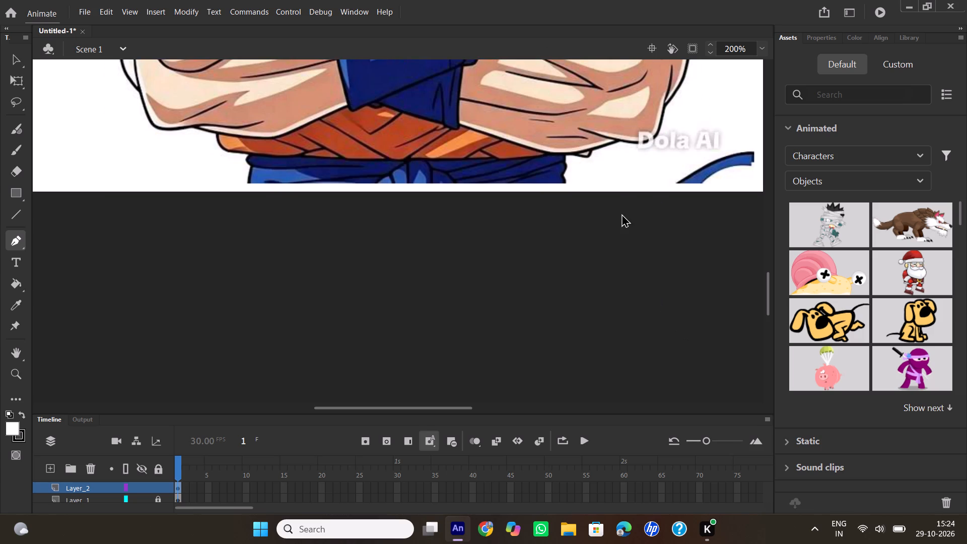
{"action": "scroll", "coordinate": [632, 227], "scroll_direction": "up", "scroll_amount": 3}
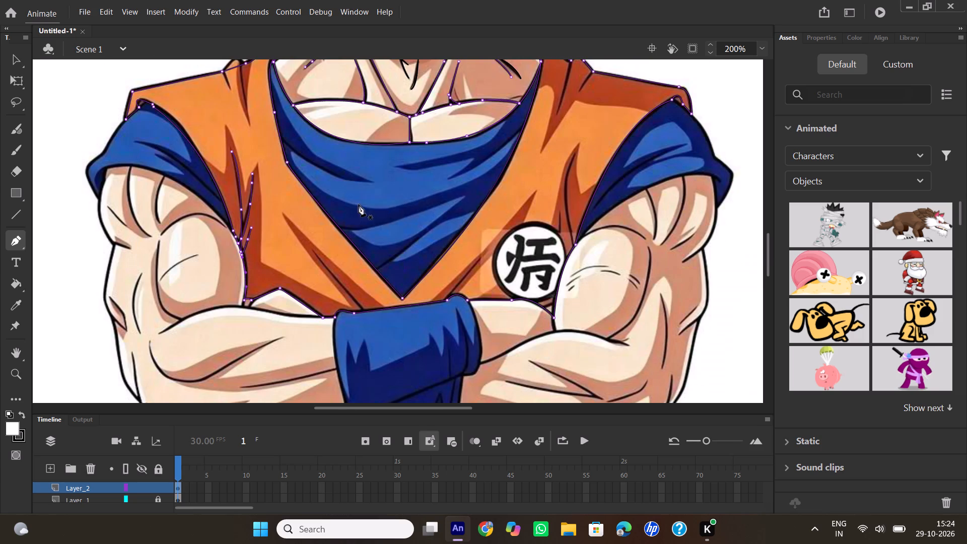
{"action": "left_click", "coordinate": [312, 251]}
{"action": "left_click_drag", "start_coordinate": [366, 310], "coordinate": [382, 318]}
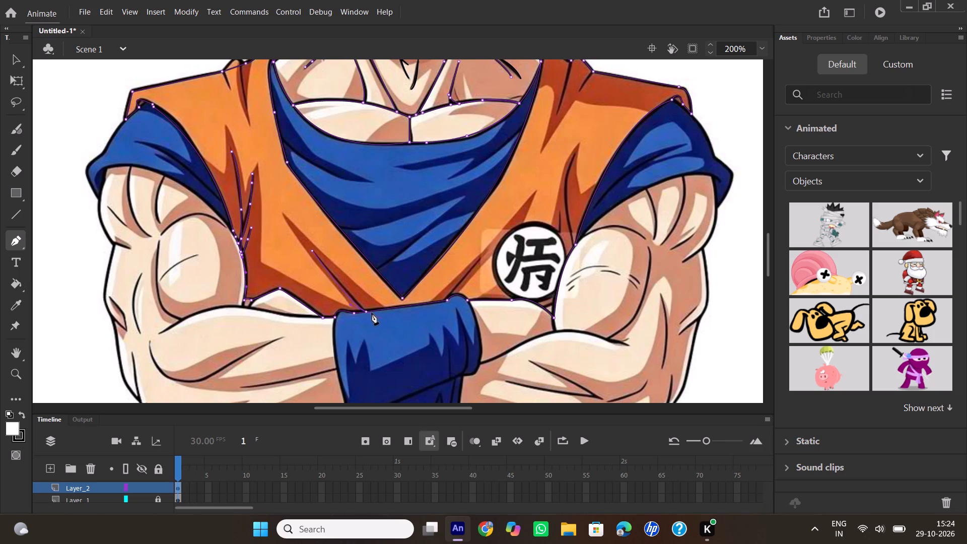
{"action": "double_click", "coordinate": [366, 312]}
Draw a curved fold line on the gi's right chest, bowing down to the armhole edge above the emblem-side arm.
{"action": "left_click", "coordinate": [575, 151]}
{"action": "left_click_drag", "start_coordinate": [577, 246], "coordinate": [589, 276]}
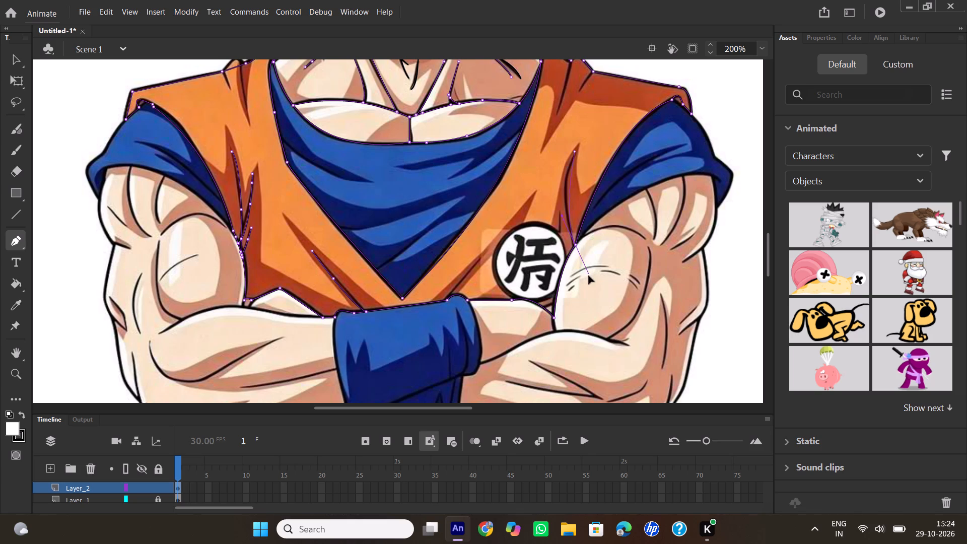
{"action": "left_click_drag", "start_coordinate": [589, 276], "coordinate": [600, 290]}
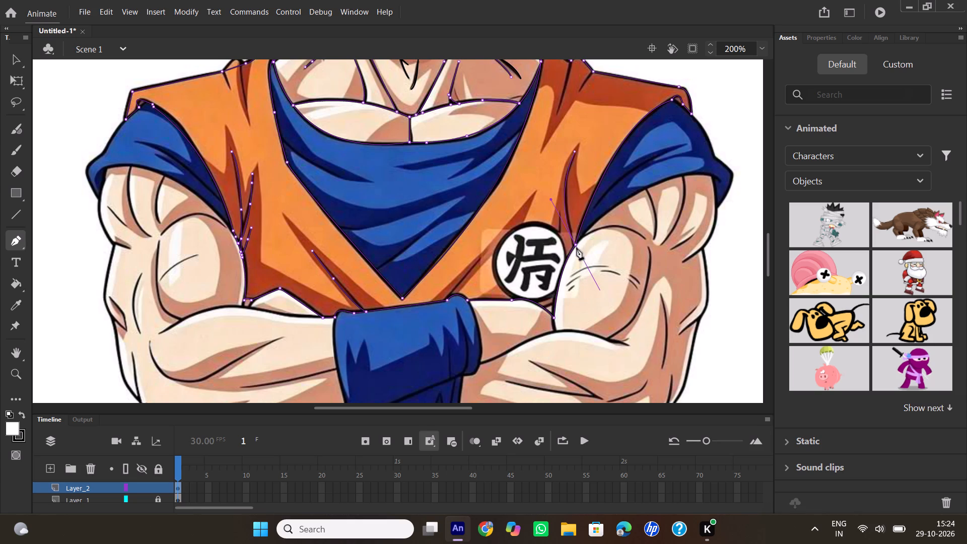
{"action": "double_click", "coordinate": [576, 246]}
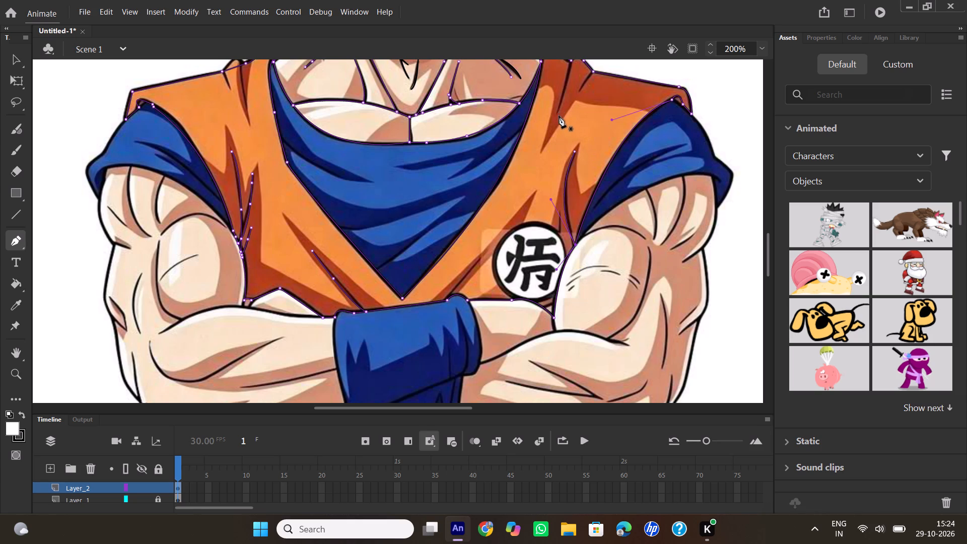
Draw a fold line from the gi's upper right chest up to the shoulder edge beside the collar.
{"action": "left_click", "coordinate": [557, 117]}
{"action": "scroll", "coordinate": [556, 116], "scroll_direction": "up", "scroll_amount": 1}
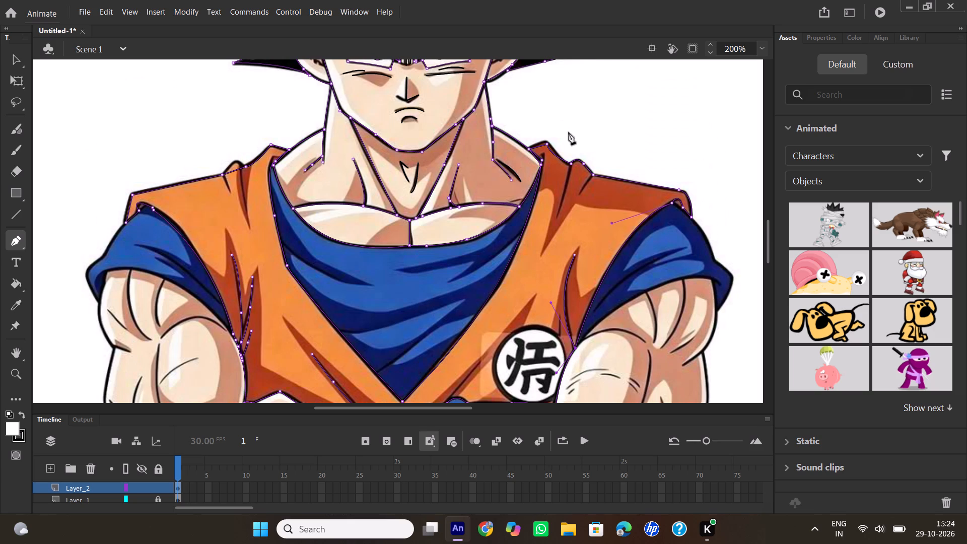
{"action": "left_click_drag", "start_coordinate": [569, 163], "coordinate": [564, 158]}
{"action": "left_click_drag", "start_coordinate": [564, 158], "coordinate": [563, 157]}
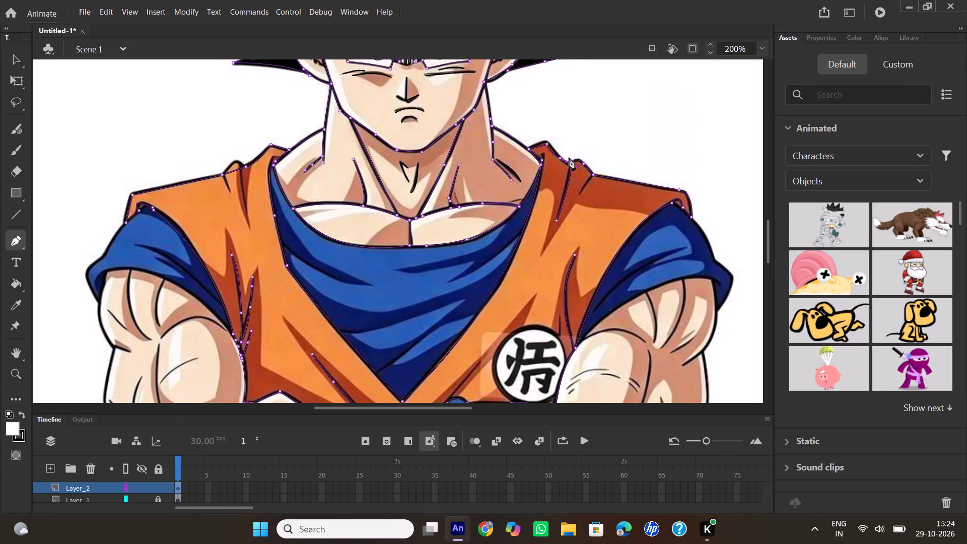
{"action": "double_click", "coordinate": [571, 163]}
Draw a short curved fold line from the gi's right shoulder up to the notch in the shoulder outline.
{"action": "left_click", "coordinate": [578, 199]}
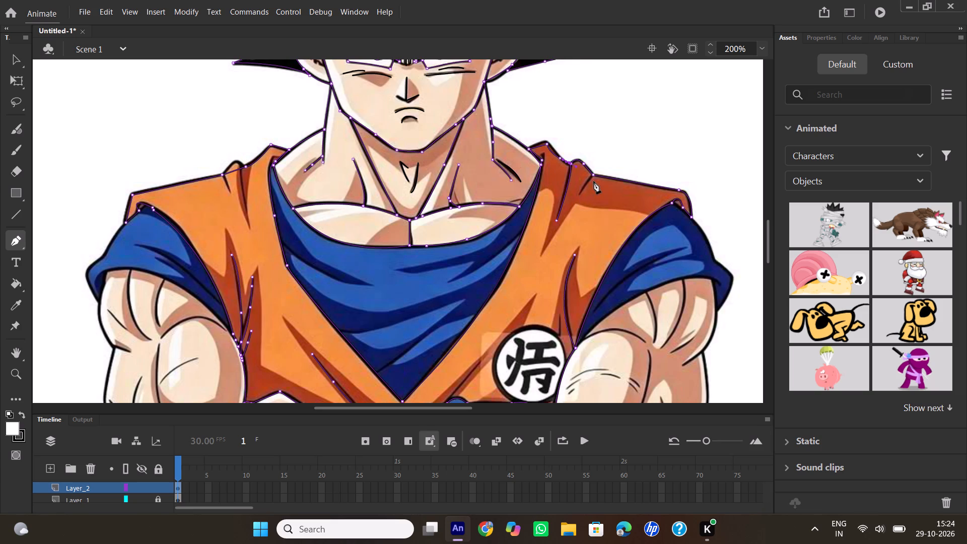
{"action": "left_click_drag", "start_coordinate": [597, 174], "coordinate": [608, 172]}
{"action": "double_click", "coordinate": [598, 176]}
Draw a curved fold line from beside the chest emblem down to the top edge of the wristband.
{"action": "scroll", "coordinate": [593, 227], "scroll_direction": "down", "scroll_amount": 1}
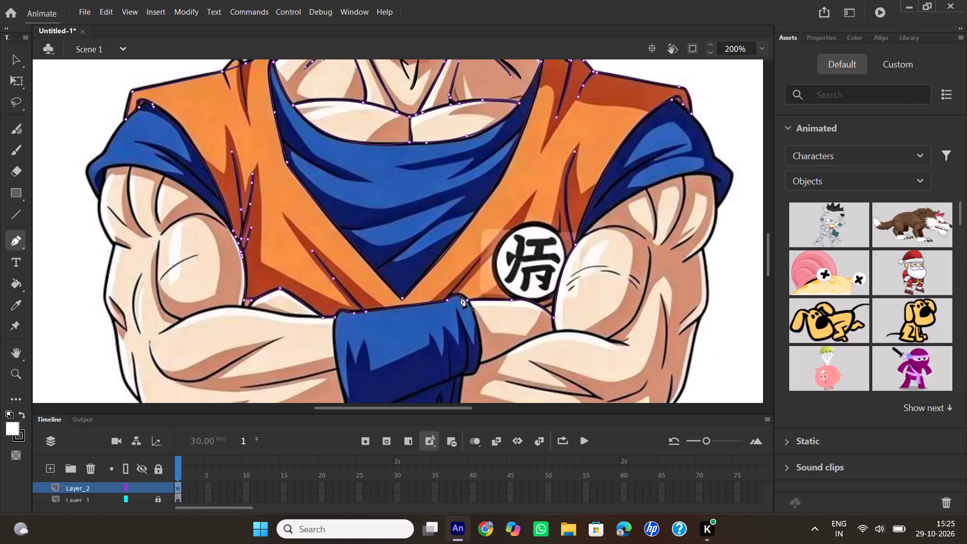
{"action": "left_click", "coordinate": [491, 246]}
{"action": "left_click_drag", "start_coordinate": [443, 300], "coordinate": [427, 308]}
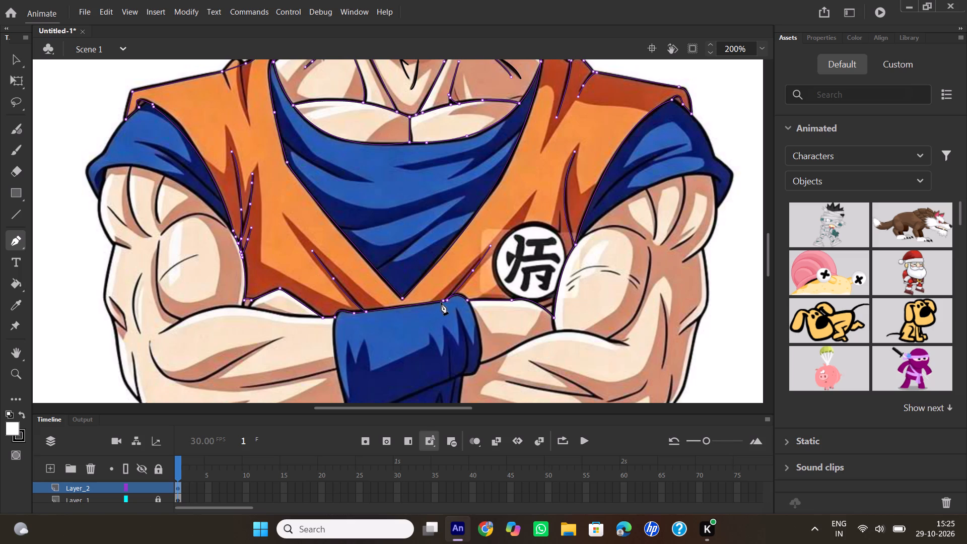
{"action": "double_click", "coordinate": [445, 300]}
Hide the Layer_1 reference image to examine the traced linework of the head and gi, and show it again.
{"action": "scroll", "coordinate": [402, 199], "scroll_direction": "up", "scroll_amount": 1}
{"action": "scroll", "coordinate": [402, 199], "scroll_direction": "down", "scroll_amount": 1}
{"action": "left_click", "coordinate": [141, 501]}
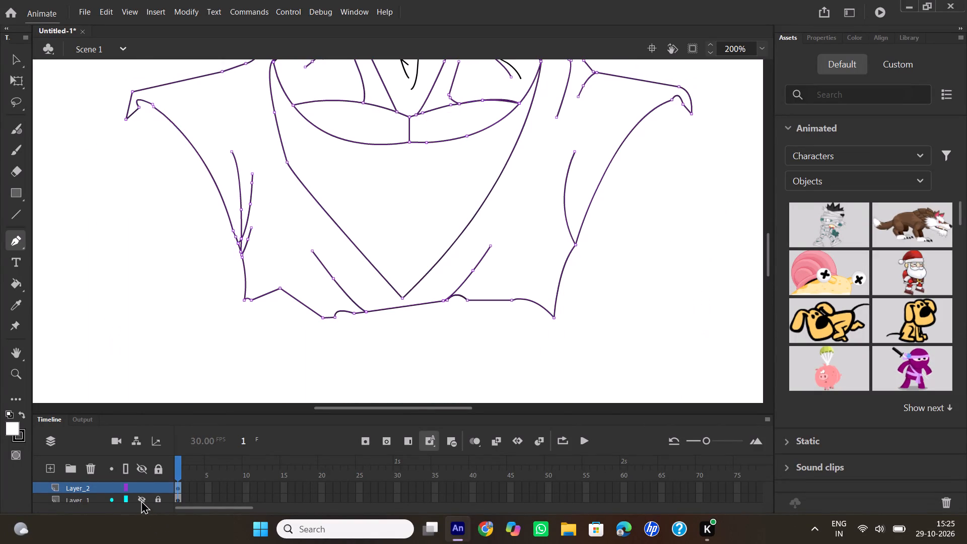
{"action": "left_click", "coordinate": [141, 500]}
{"action": "left_click", "coordinate": [140, 493]}
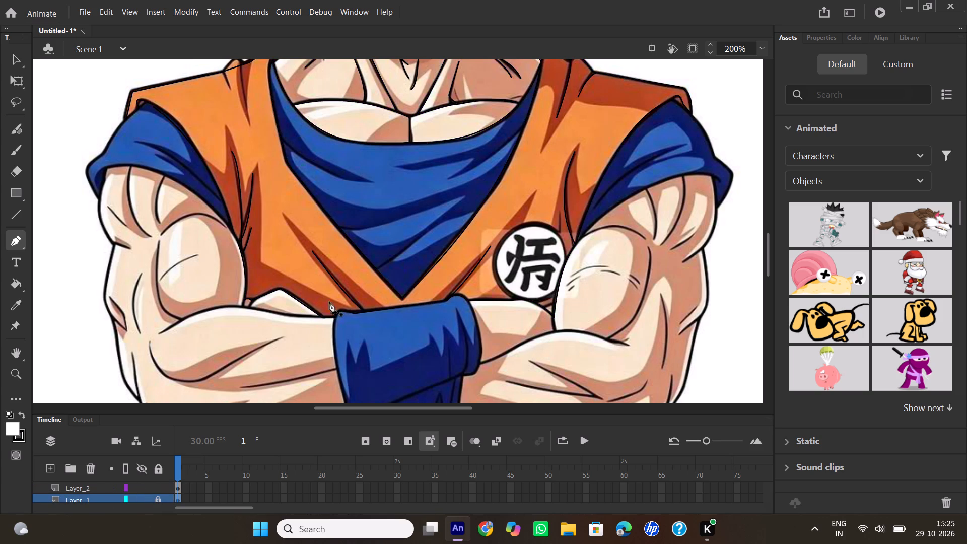
{"action": "left_click", "coordinate": [141, 500]}
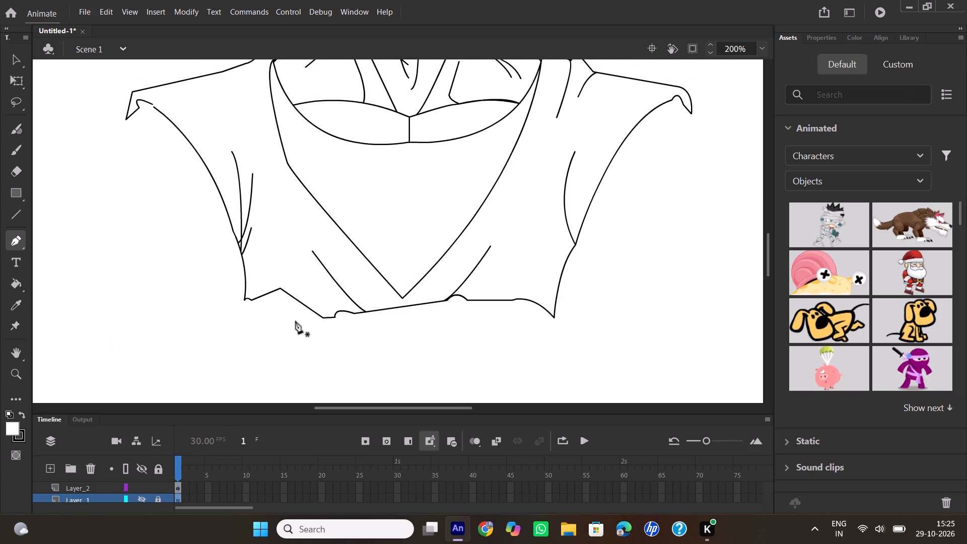
{"action": "scroll", "coordinate": [296, 321], "scroll_direction": "up", "scroll_amount": 2}
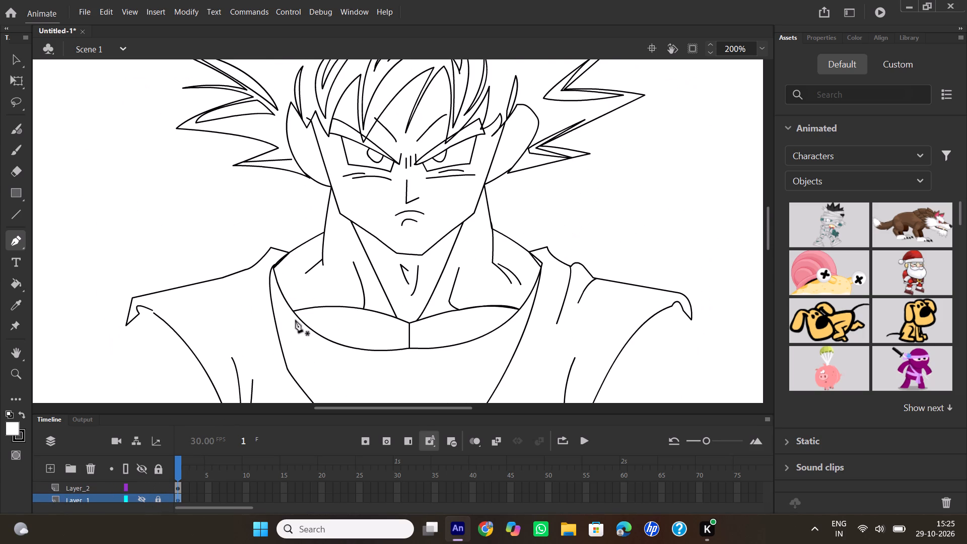
{"action": "scroll", "coordinate": [296, 320], "scroll_direction": "down", "scroll_amount": 3}
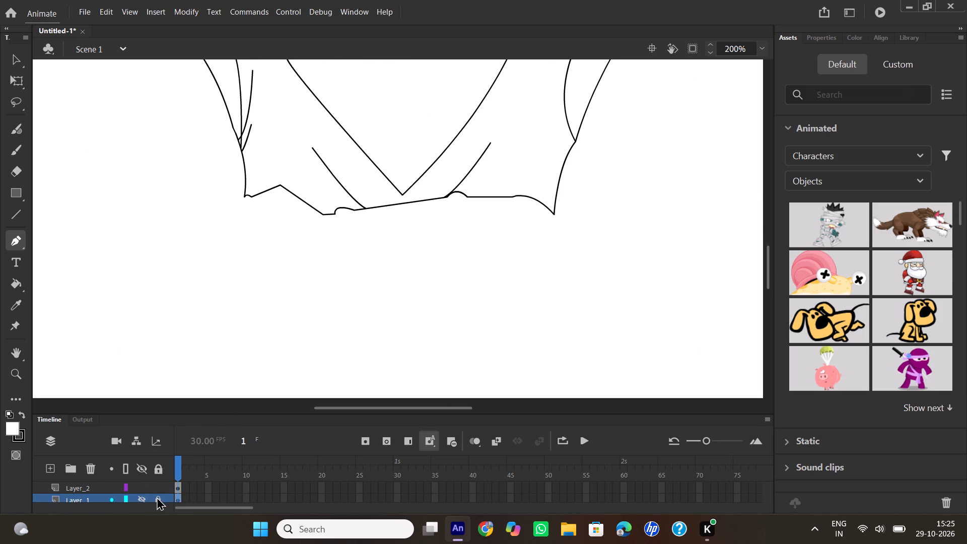
{"action": "left_click", "coordinate": [141, 497]}
{"action": "scroll", "coordinate": [447, 170], "scroll_direction": "up", "scroll_amount": 1}
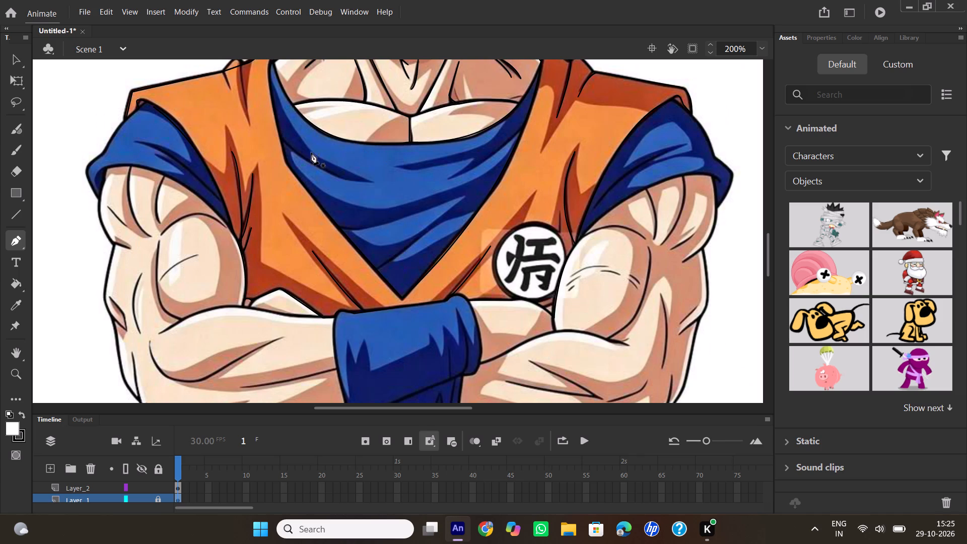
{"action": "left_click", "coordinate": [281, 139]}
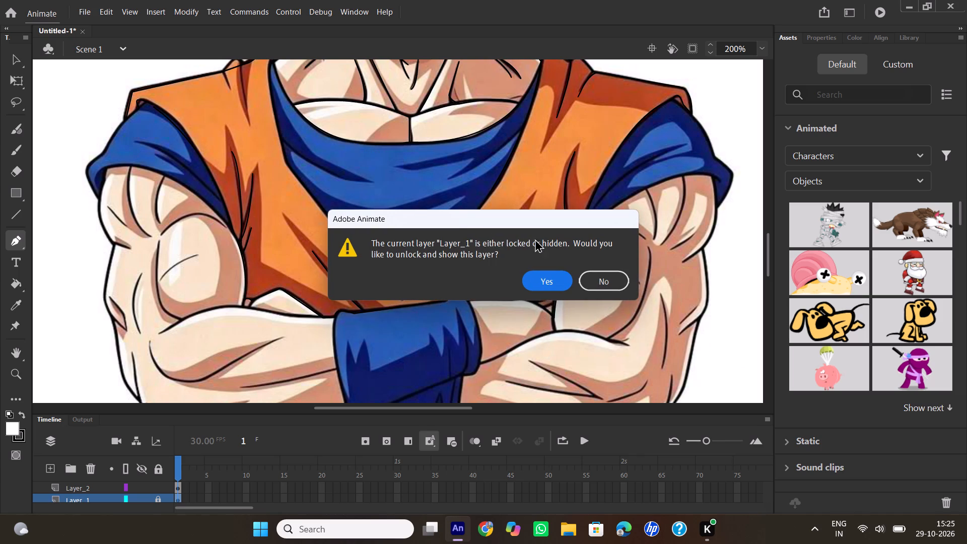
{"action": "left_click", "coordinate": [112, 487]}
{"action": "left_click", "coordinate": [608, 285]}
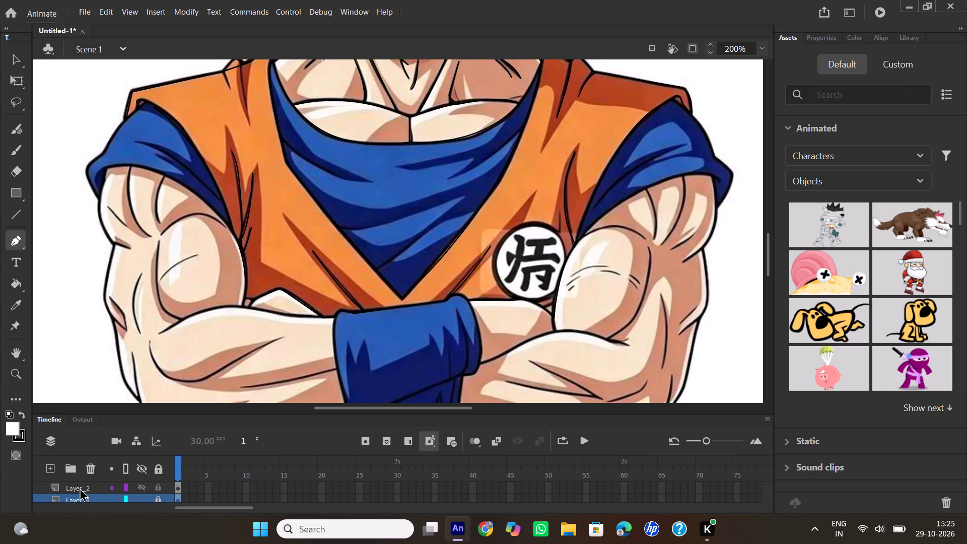
On Layer_2, draw the pointed undershirt fold opposite the emblem, from the lapel edge to its inner tip and back up to the neckline.
{"action": "left_click", "coordinate": [80, 488]}
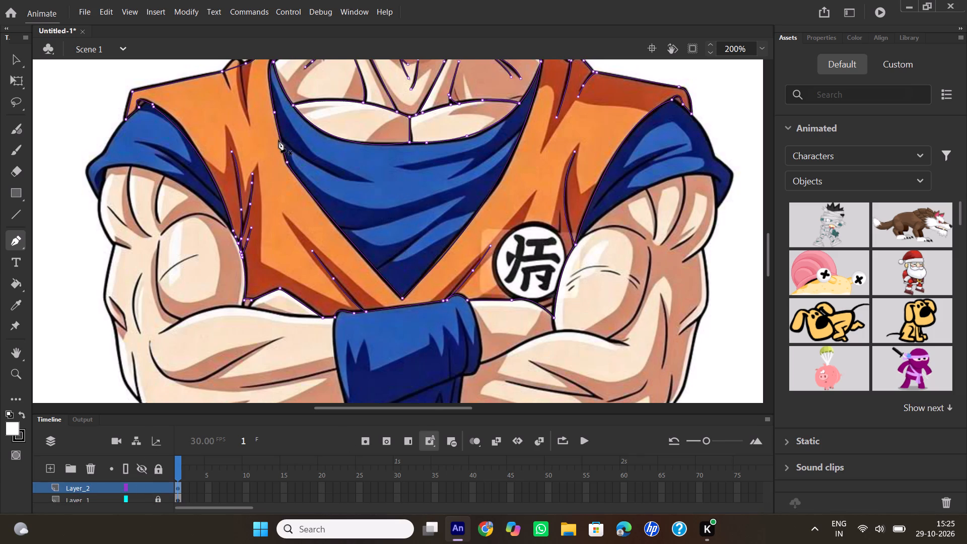
{"action": "left_click", "coordinate": [279, 136]}
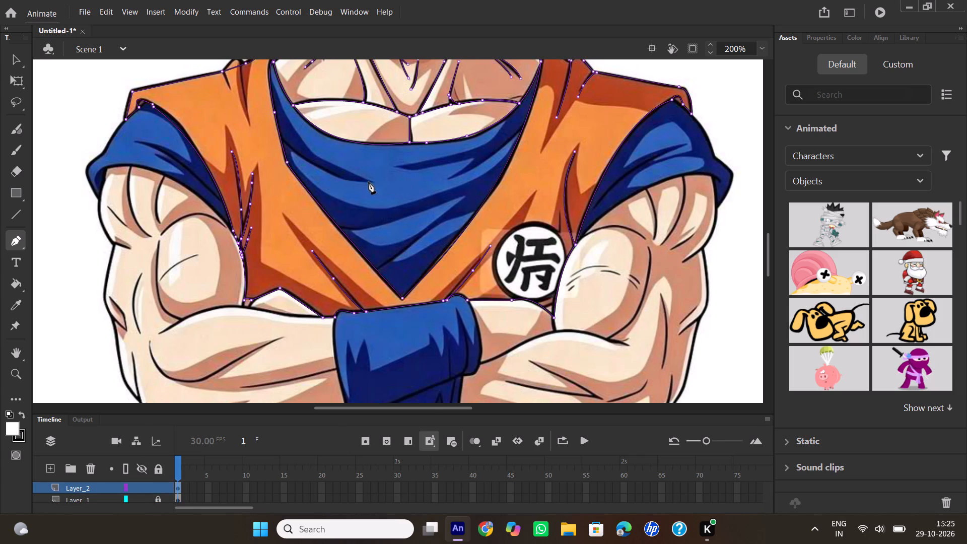
{"action": "left_click_drag", "start_coordinate": [371, 182], "coordinate": [418, 179]}
{"action": "left_click", "coordinate": [370, 183]}
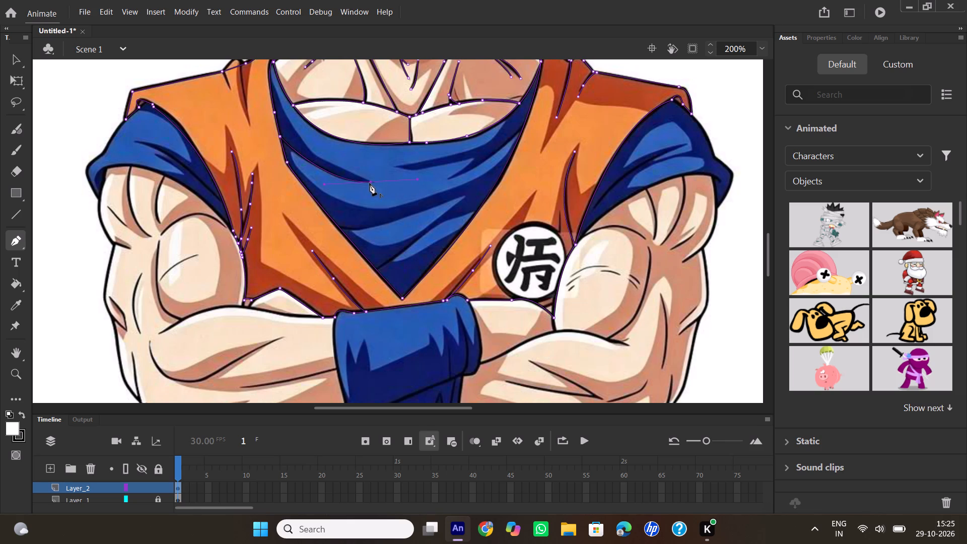
{"action": "left_click_drag", "start_coordinate": [271, 77], "coordinate": [265, 69]}
{"action": "left_click_drag", "start_coordinate": [265, 69], "coordinate": [262, 61]}
{"action": "left_click_drag", "start_coordinate": [262, 61], "coordinate": [278, 29]}
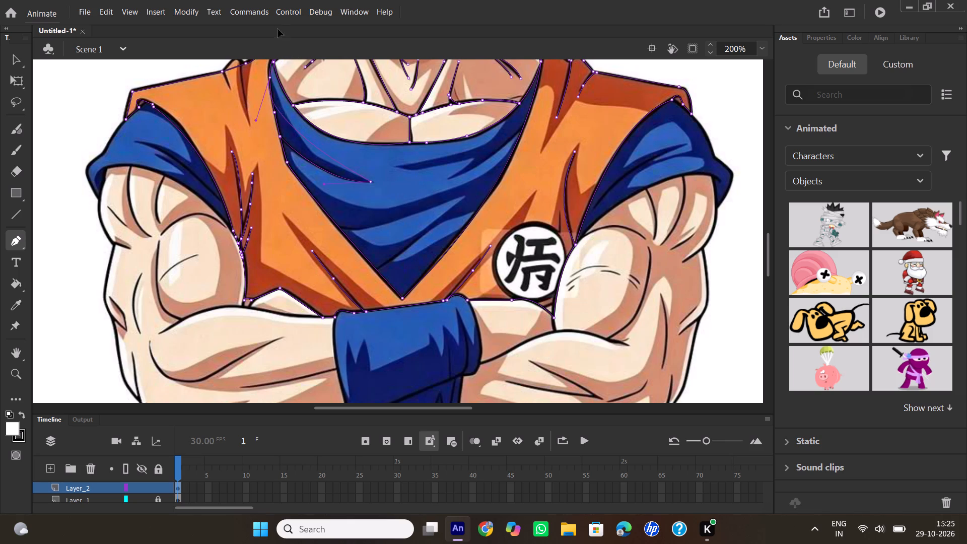
{"action": "left_click_drag", "start_coordinate": [278, 29], "coordinate": [257, 8]}
{"action": "double_click", "coordinate": [269, 79]}
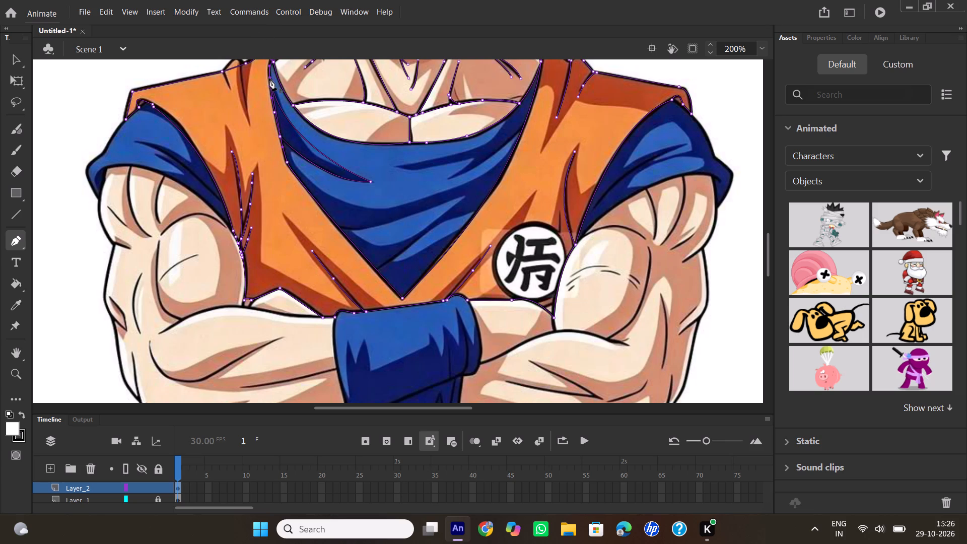
Draw the zigzag fold line on the emblem side of the undershirt, from its inner tip through the notch up to the lapel edge.
{"action": "left_click", "coordinate": [398, 166]}
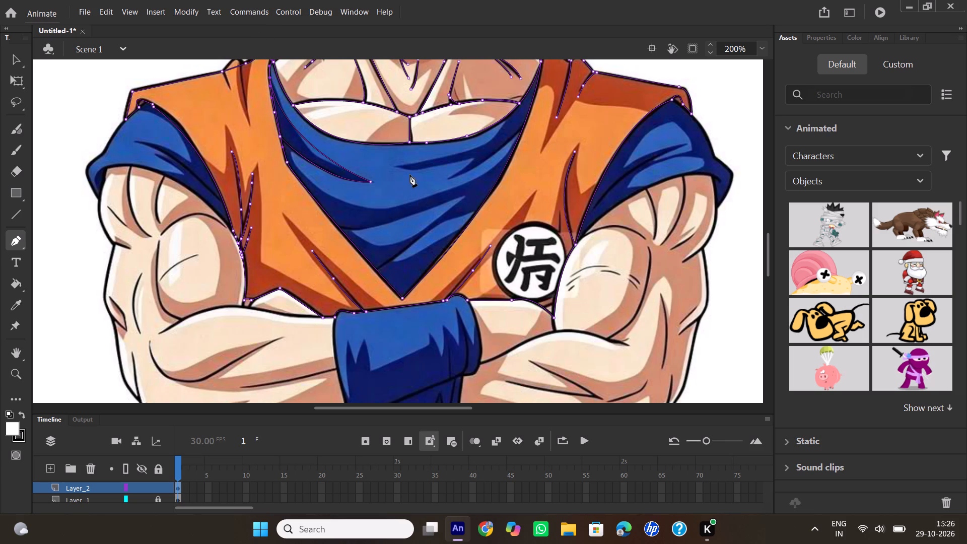
{"action": "left_click", "coordinate": [418, 171]}
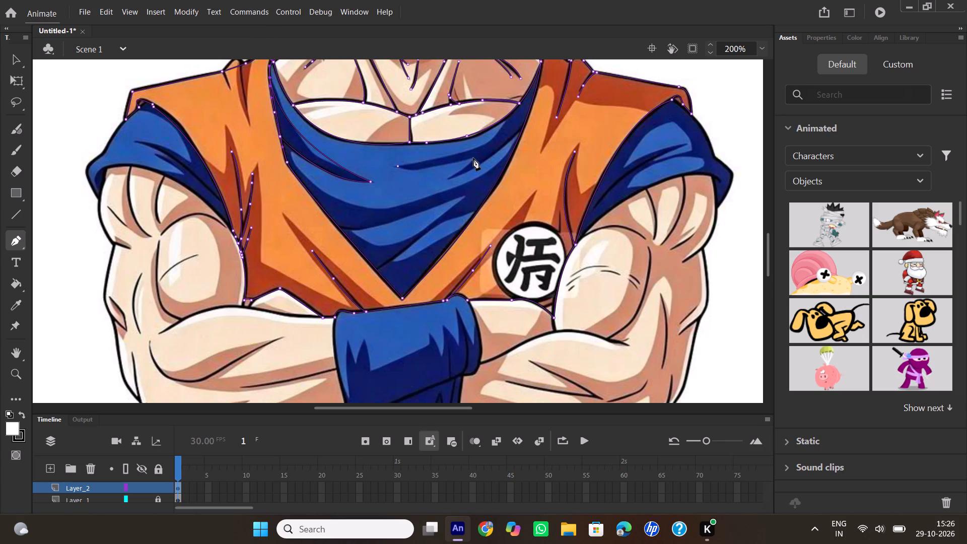
{"action": "left_click", "coordinate": [473, 158]}
{"action": "left_click_drag", "start_coordinate": [451, 179], "coordinate": [444, 179]}
{"action": "left_click", "coordinate": [453, 179]}
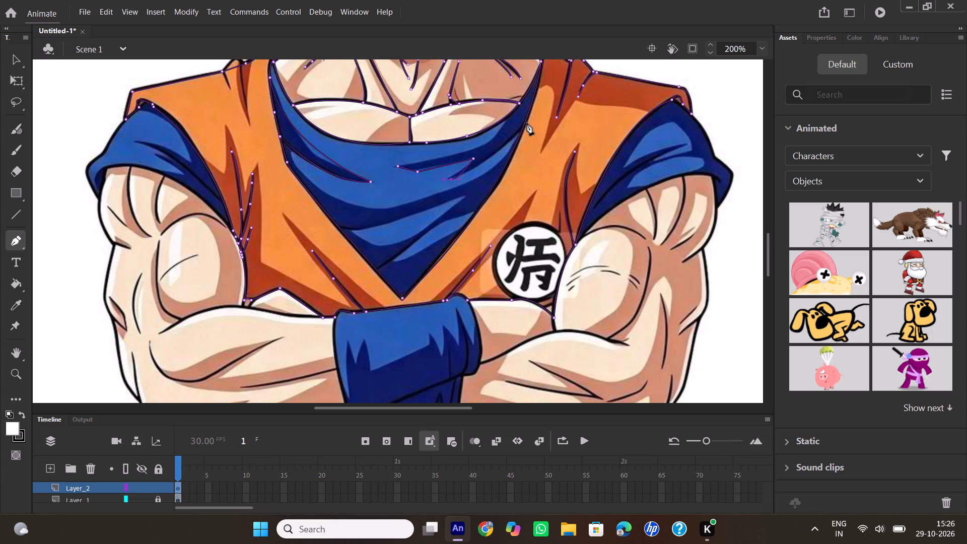
{"action": "left_click_drag", "start_coordinate": [527, 123], "coordinate": [544, 102]}
{"action": "left_click_drag", "start_coordinate": [544, 102], "coordinate": [542, 89]}
{"action": "double_click", "coordinate": [525, 122]}
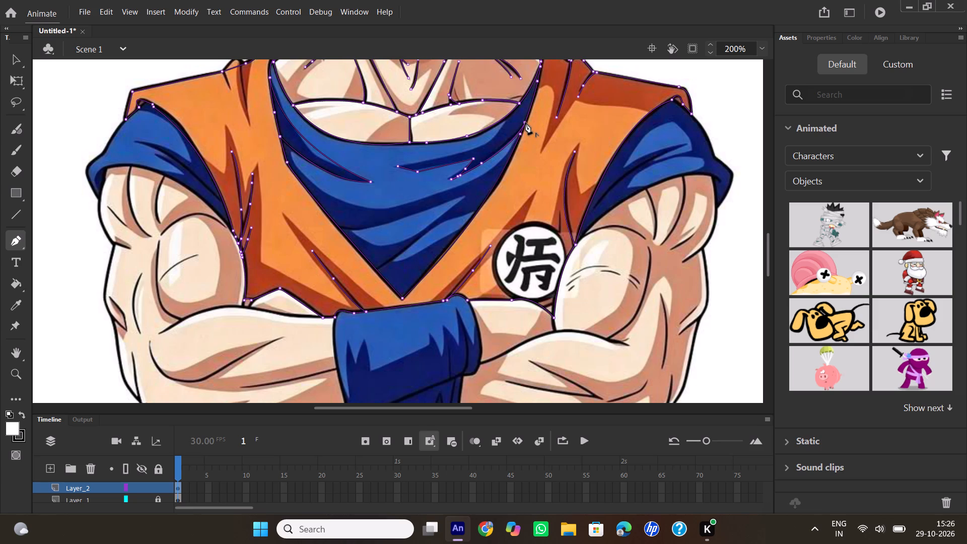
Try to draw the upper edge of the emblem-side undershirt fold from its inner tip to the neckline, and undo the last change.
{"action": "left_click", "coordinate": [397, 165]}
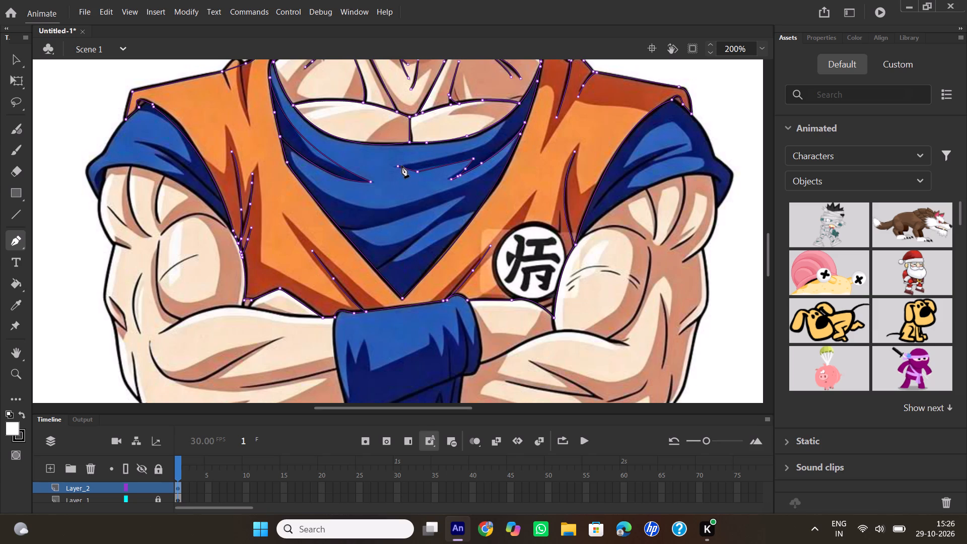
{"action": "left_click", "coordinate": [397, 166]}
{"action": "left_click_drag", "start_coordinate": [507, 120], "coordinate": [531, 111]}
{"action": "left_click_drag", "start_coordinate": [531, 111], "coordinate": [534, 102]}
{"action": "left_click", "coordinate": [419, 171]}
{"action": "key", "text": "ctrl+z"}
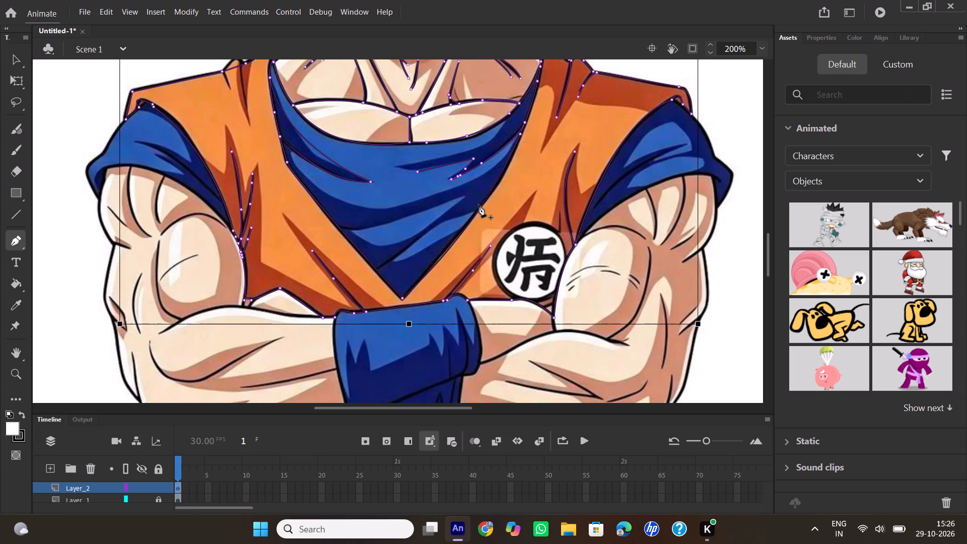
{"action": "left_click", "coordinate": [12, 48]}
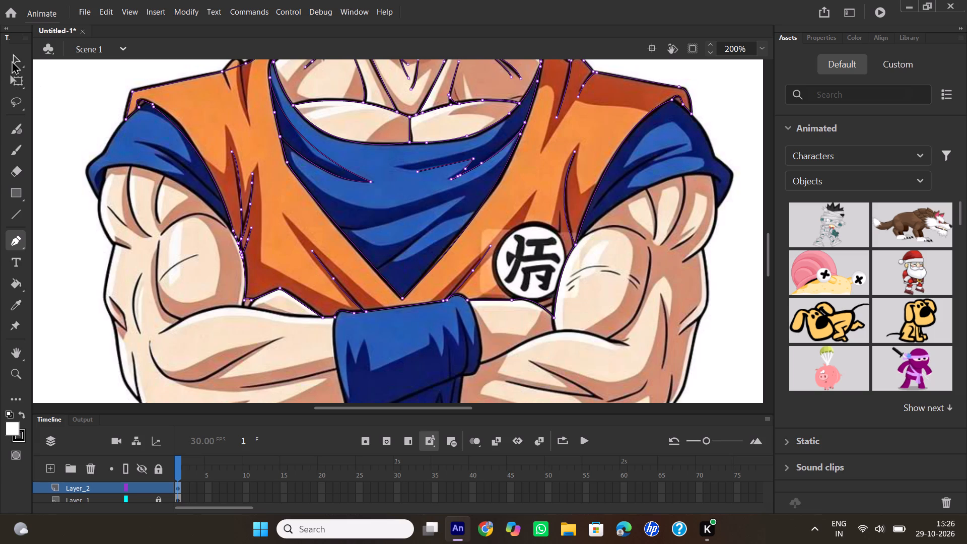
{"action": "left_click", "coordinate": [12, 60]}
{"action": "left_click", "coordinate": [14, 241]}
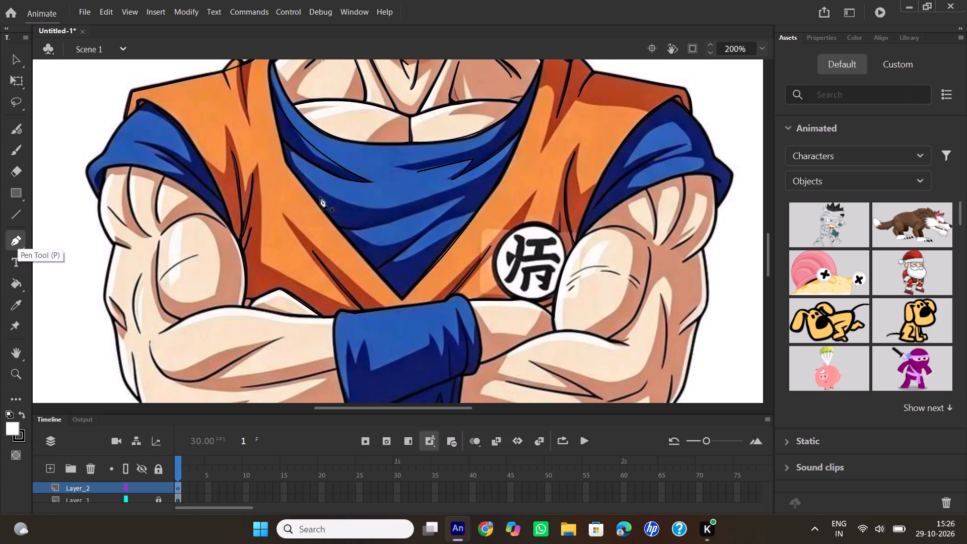
Redraw the emblem-side undershirt fold's pointed end, from its upper edge below the neckline to the inner tip and back to the notch.
{"action": "left_click", "coordinate": [419, 170]}
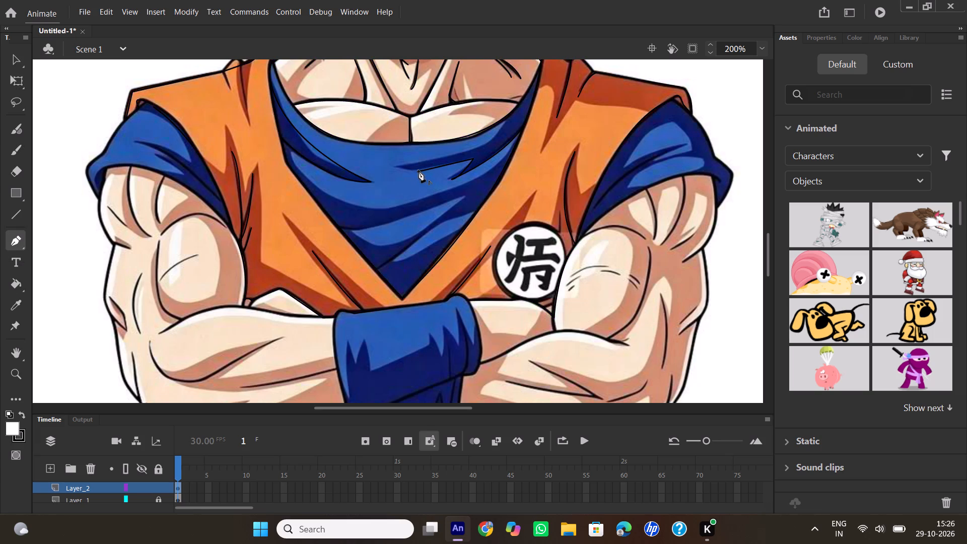
{"action": "left_click", "coordinate": [417, 172]}
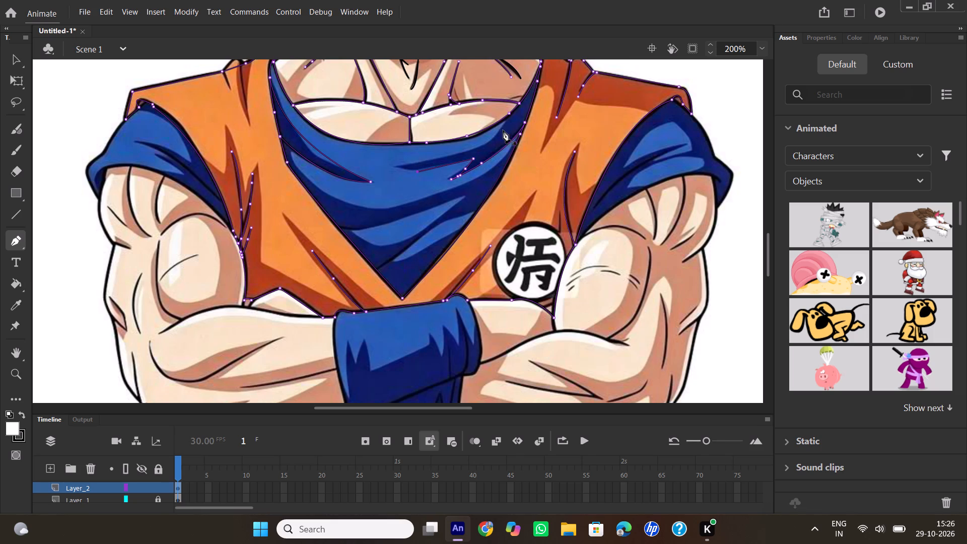
{"action": "left_click", "coordinate": [508, 115]}
{"action": "left_click", "coordinate": [483, 144]}
{"action": "left_click", "coordinate": [395, 167]}
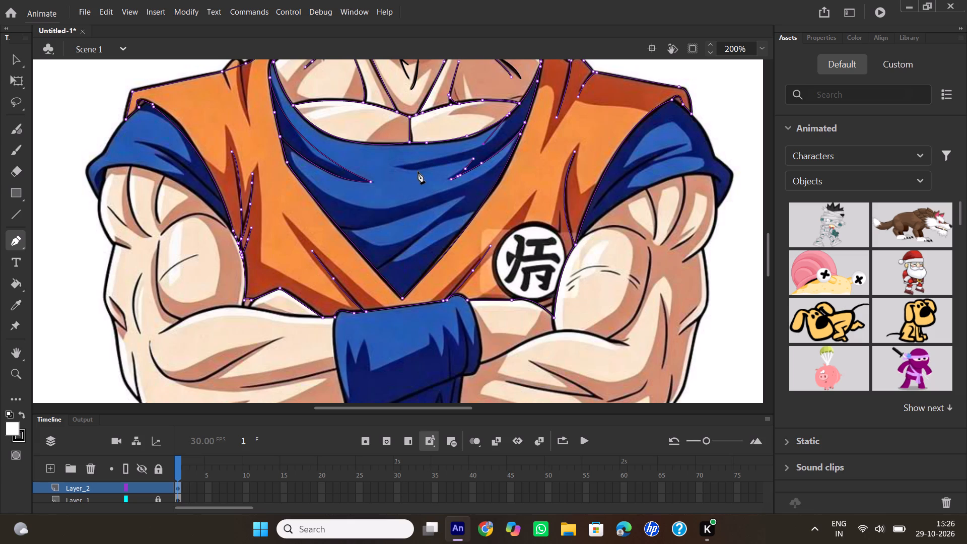
{"action": "left_click", "coordinate": [418, 172]}
{"action": "left_click_drag", "start_coordinate": [474, 161], "coordinate": [485, 155]}
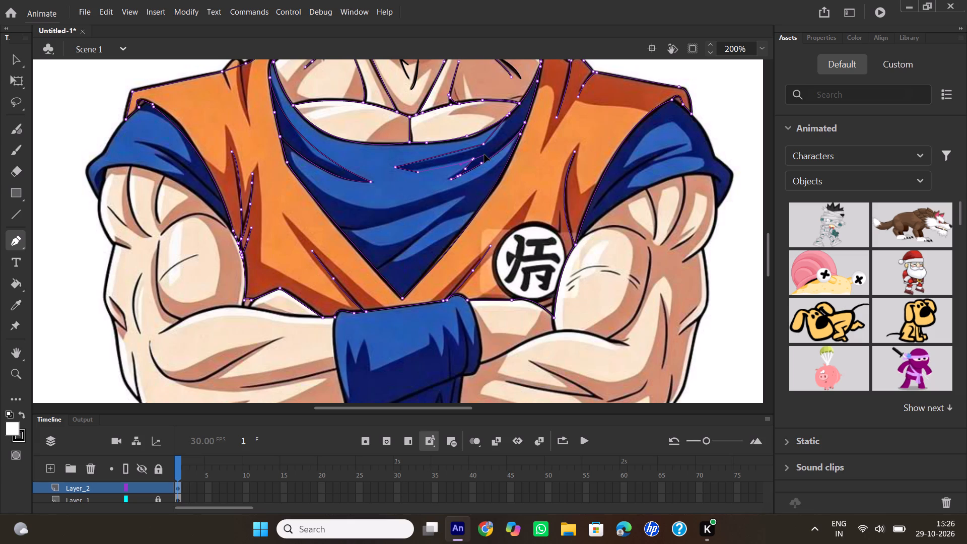
{"action": "left_click_drag", "start_coordinate": [485, 155], "coordinate": [489, 152]}
{"action": "double_click", "coordinate": [475, 159]}
Draw a long curved fold line across the middle of the undershirt from the lapel opposite the emblem to the emblem-side lapel.
{"action": "left_click", "coordinate": [292, 151]}
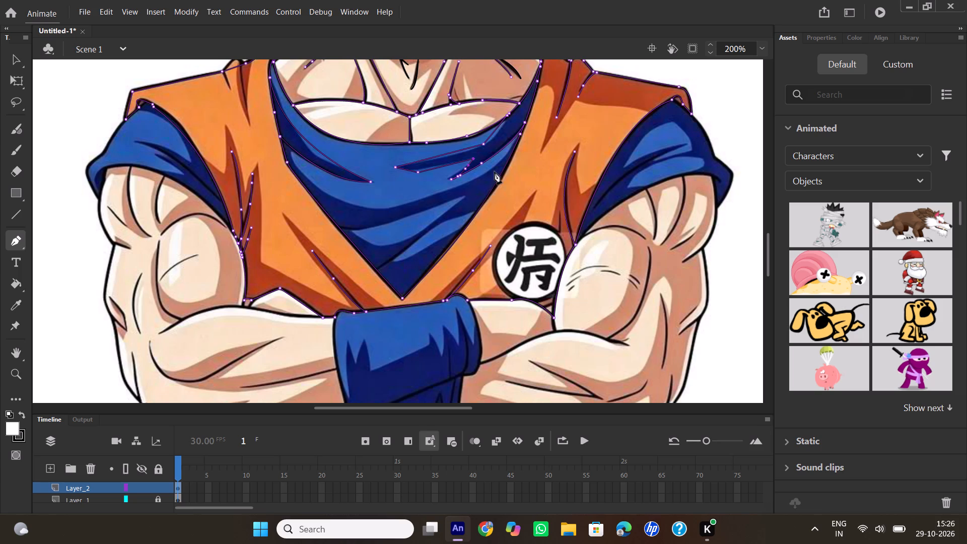
{"action": "left_click_drag", "start_coordinate": [385, 207], "coordinate": [407, 201]}
{"action": "left_click_drag", "start_coordinate": [407, 201], "coordinate": [425, 200]}
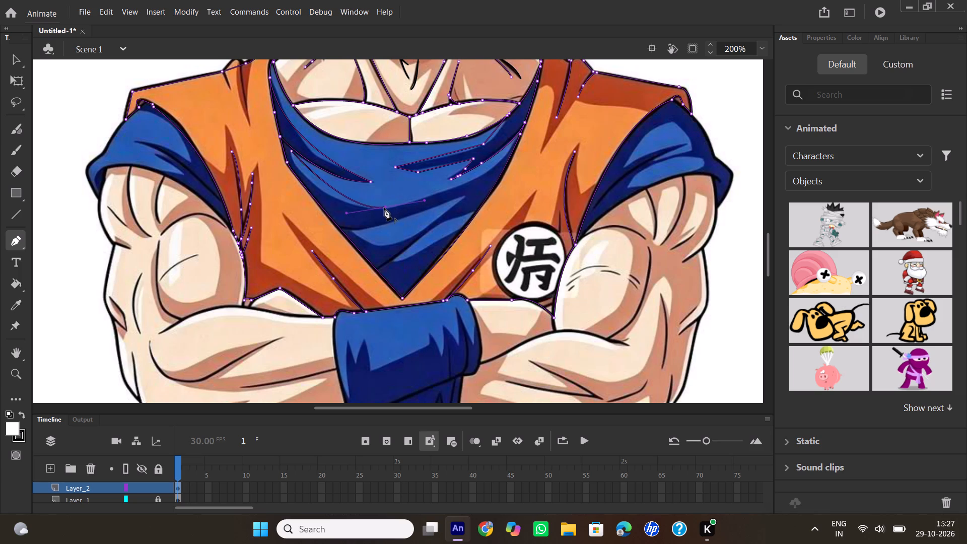
{"action": "left_click", "coordinate": [384, 208]}
{"action": "left_click_drag", "start_coordinate": [516, 147], "coordinate": [562, 119]}
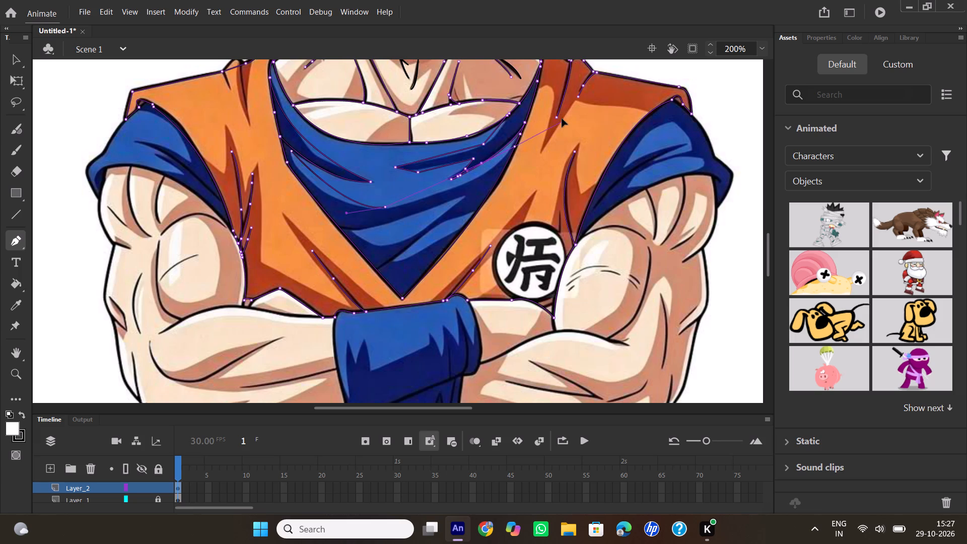
{"action": "left_click_drag", "start_coordinate": [562, 119], "coordinate": [568, 90]}
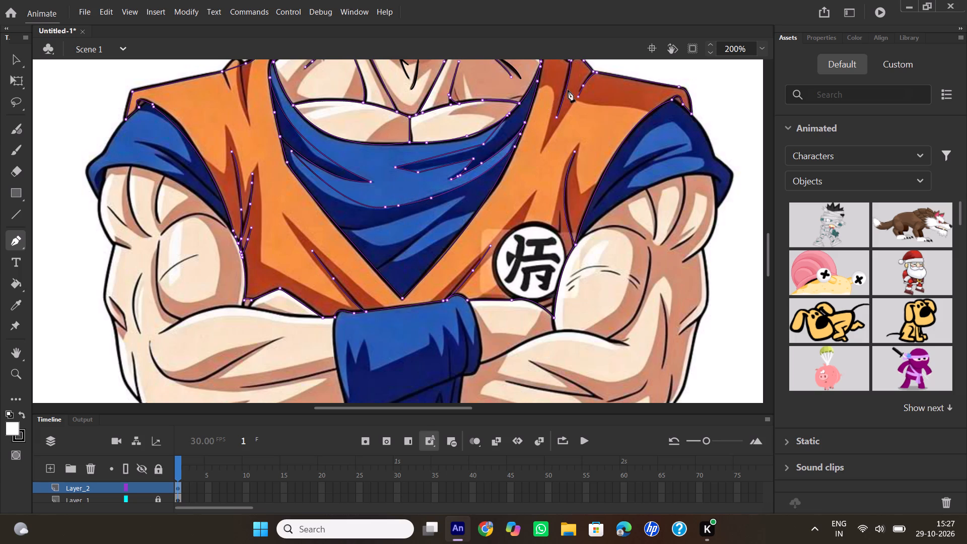
{"action": "double_click", "coordinate": [514, 146]}
{"action": "left_click", "coordinate": [18, 59]}
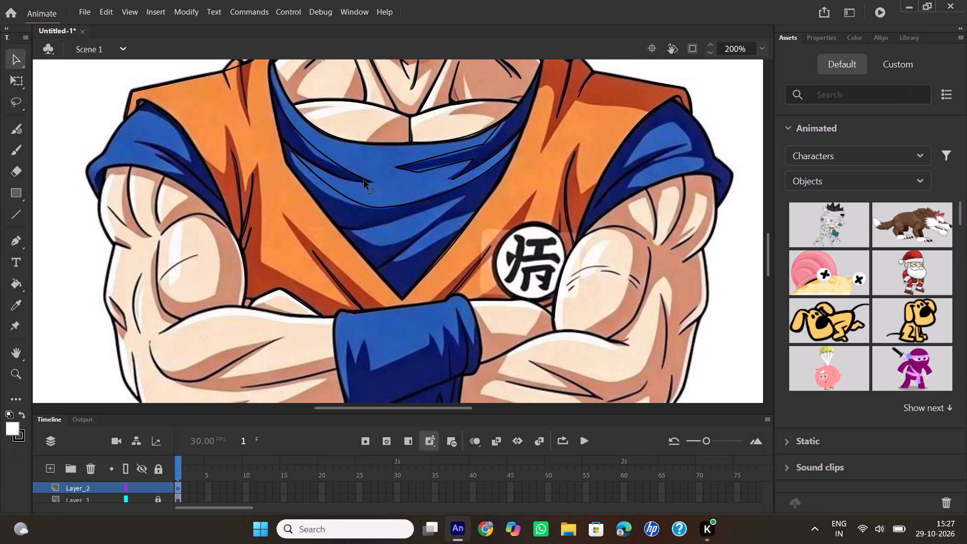
Reshape the long undershirt fold line near the lapel opposite the emblem, bending its segments to follow the reference artwork.
{"action": "left_click_drag", "start_coordinate": [336, 190], "coordinate": [329, 192]}
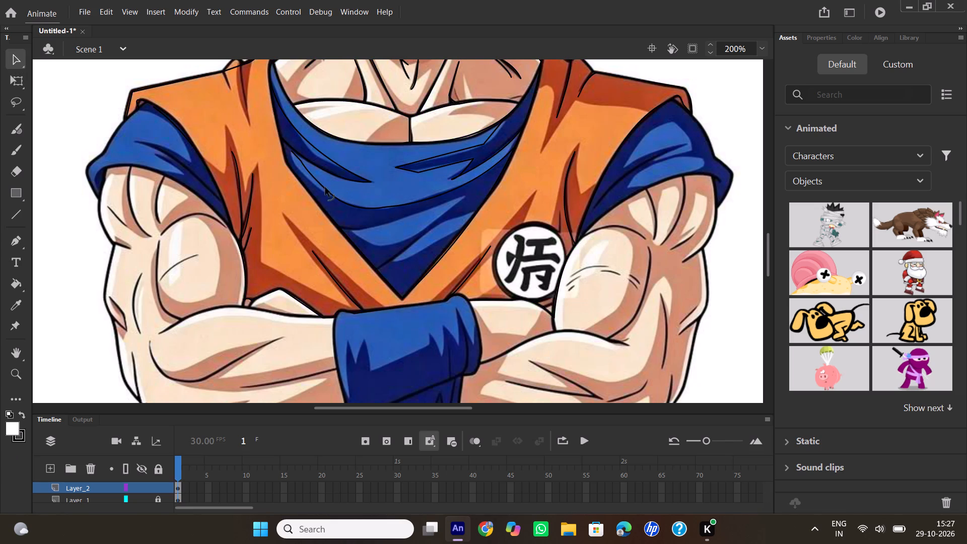
{"action": "left_click_drag", "start_coordinate": [309, 169], "coordinate": [303, 171]}
{"action": "left_click_drag", "start_coordinate": [303, 164], "coordinate": [295, 165]}
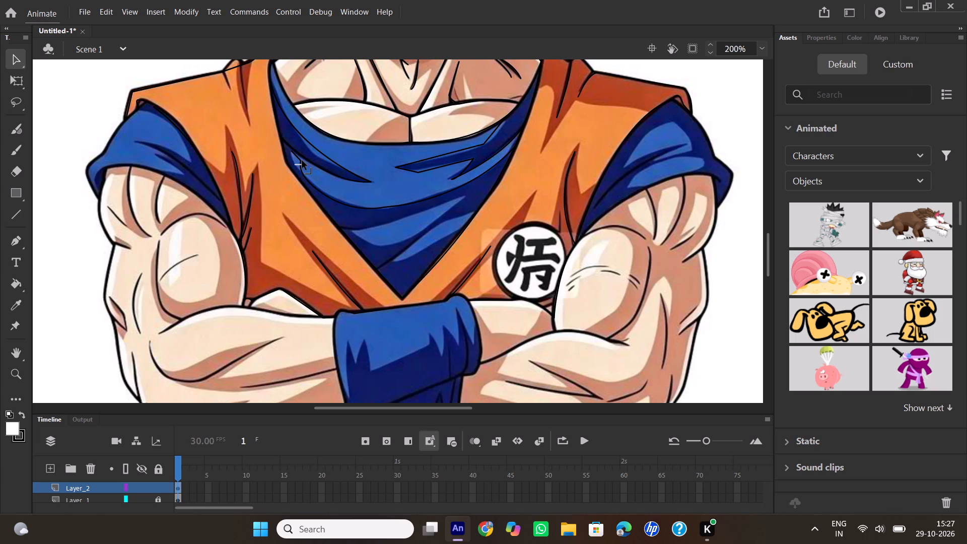
{"action": "left_click_drag", "start_coordinate": [300, 162], "coordinate": [292, 154]}
{"action": "left_click", "coordinate": [301, 166]}
{"action": "left_click_drag", "start_coordinate": [300, 162], "coordinate": [293, 162]}
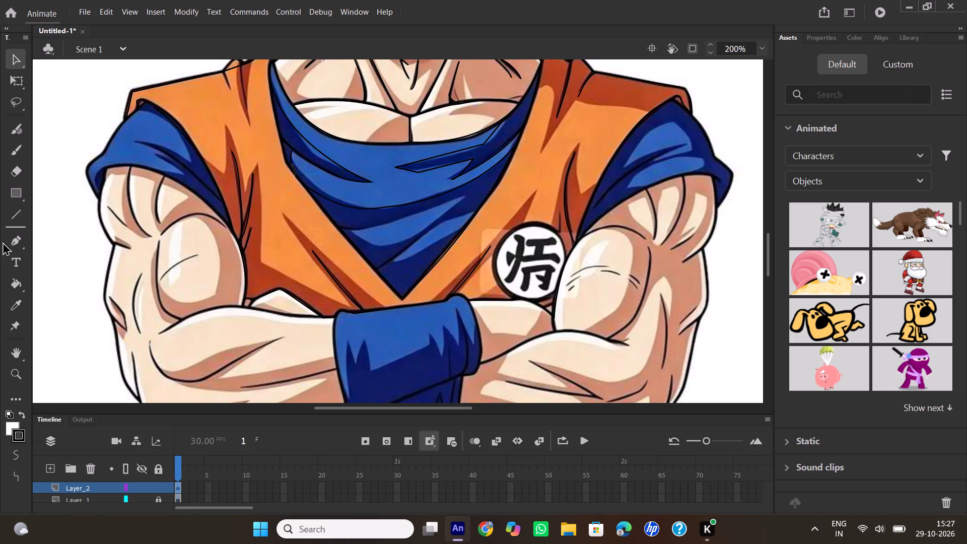
Draw the lower undershirt fold with the Pen tool as two curves from the lapel opposite the emblem to the tip near the emblem-side lapel.
{"action": "left_click", "coordinate": [16, 244]}
{"action": "left_click", "coordinate": [377, 271]}
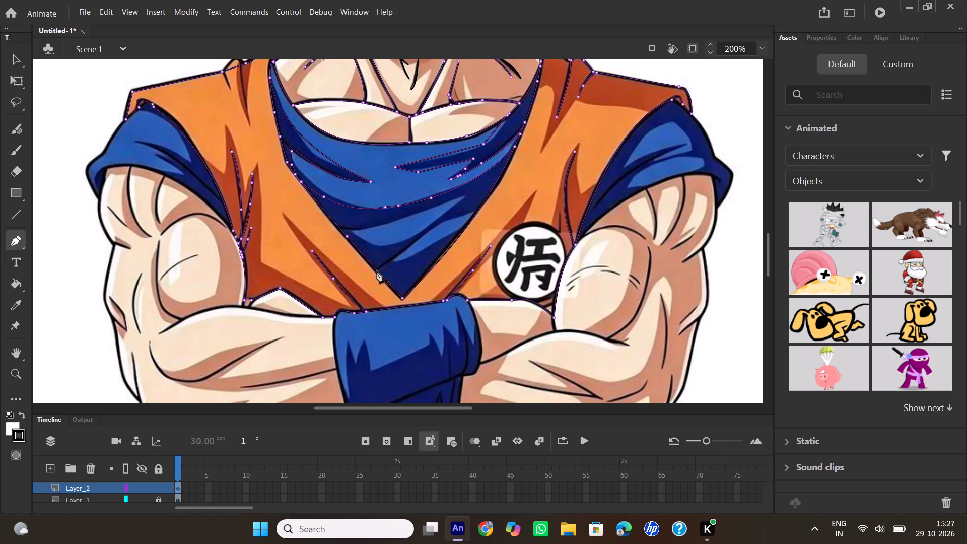
{"action": "left_click", "coordinate": [377, 271]}
{"action": "left_click_drag", "start_coordinate": [462, 199], "coordinate": [476, 173]}
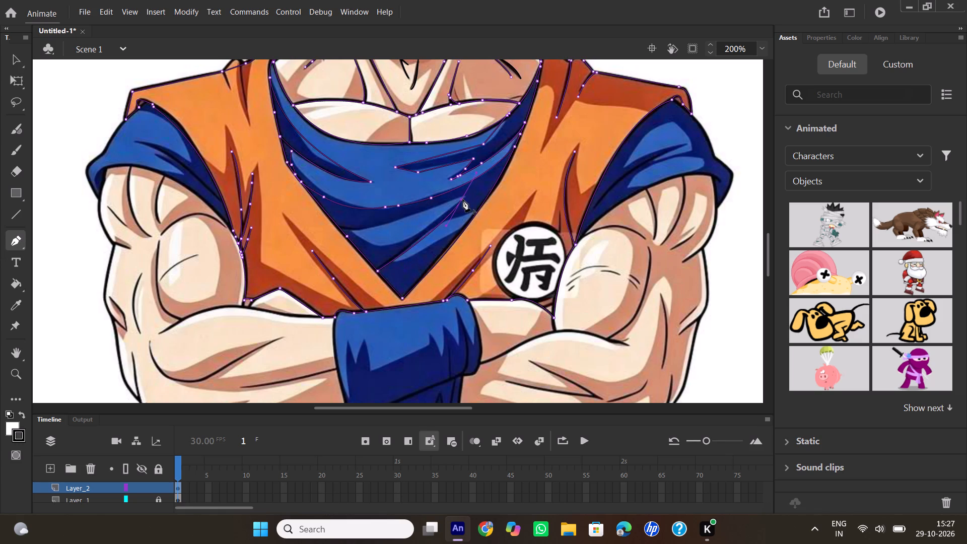
{"action": "double_click", "coordinate": [461, 201]}
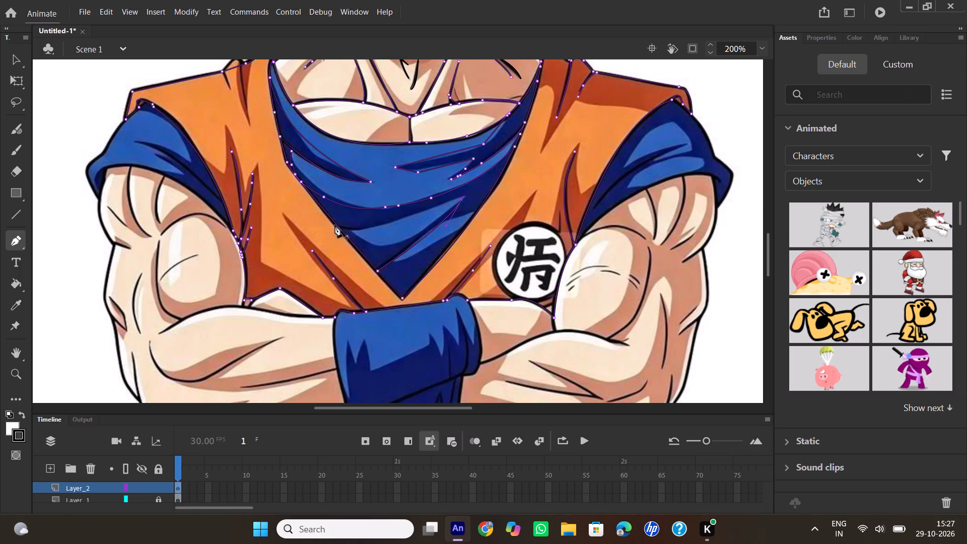
{"action": "left_click", "coordinate": [335, 224]}
{"action": "left_click_drag", "start_coordinate": [439, 202], "coordinate": [458, 194]}
{"action": "left_click_drag", "start_coordinate": [458, 194], "coordinate": [494, 168]}
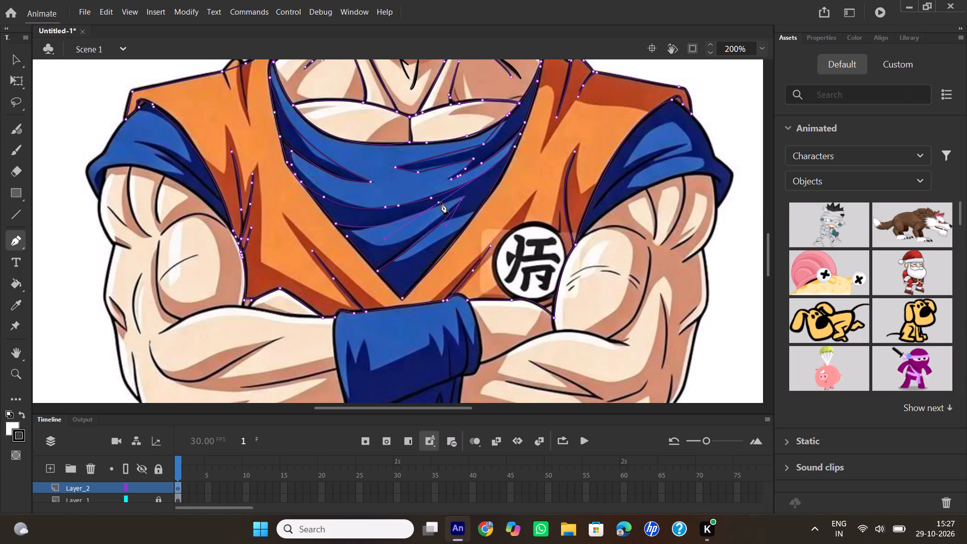
{"action": "double_click", "coordinate": [439, 203]}
Outline the blue sleeve opposite the emblem from the shoulder down its outer edge, around the cuff corner and along the hem to the armhole.
{"action": "scroll", "coordinate": [145, 218], "scroll_direction": "down", "scroll_amount": 2}
{"action": "scroll", "coordinate": [121, 241], "scroll_direction": "up", "scroll_amount": 1}
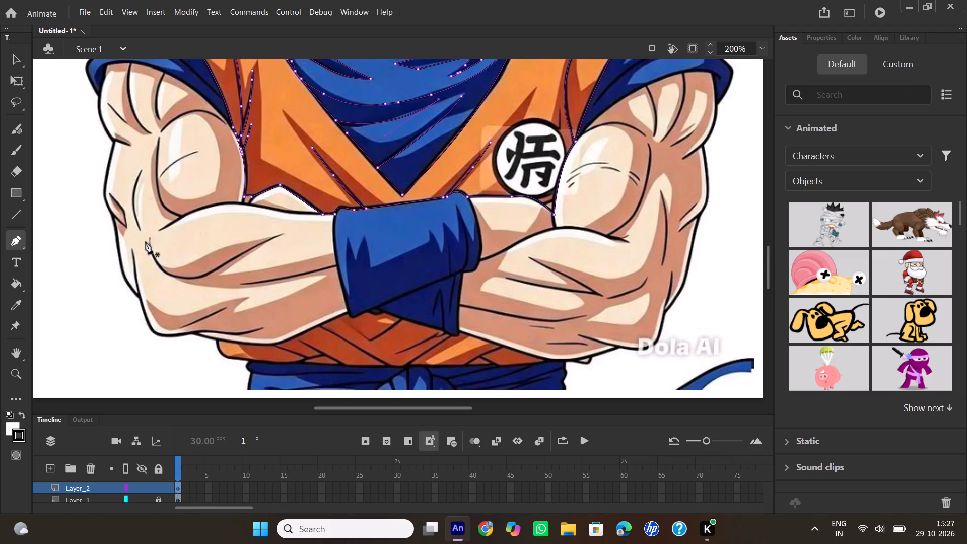
{"action": "scroll", "coordinate": [236, 208], "scroll_direction": "up", "scroll_amount": 1}
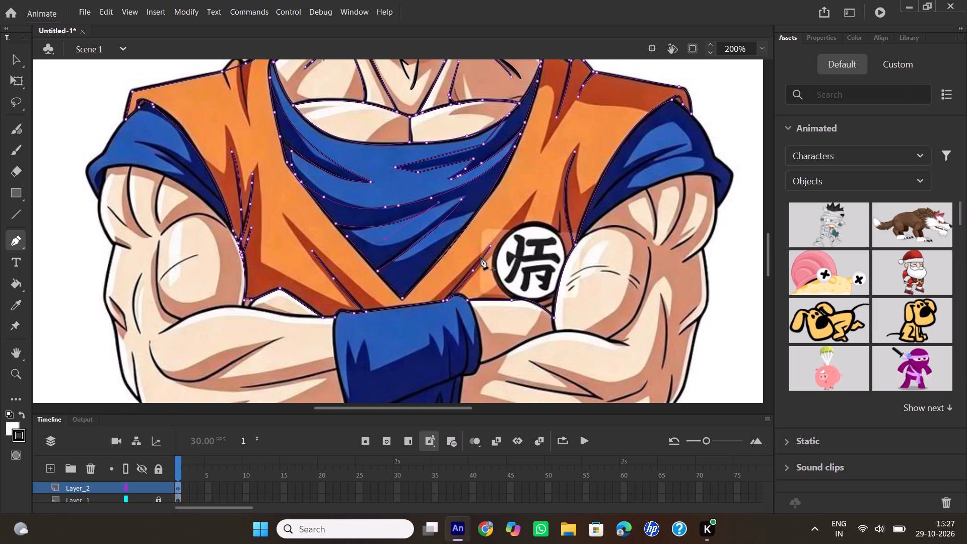
{"action": "left_click", "coordinate": [128, 114]}
{"action": "left_click_drag", "start_coordinate": [103, 152], "coordinate": [98, 168]}
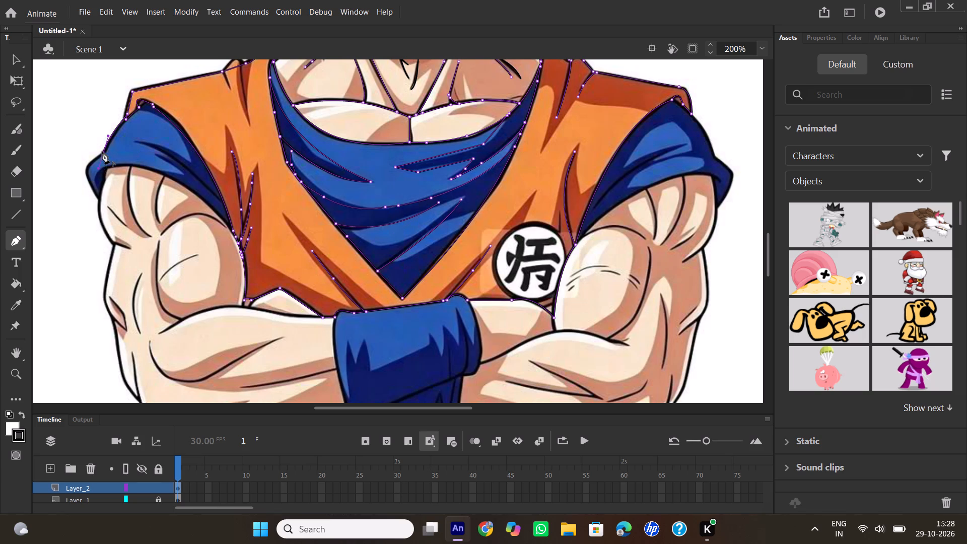
{"action": "left_click", "coordinate": [102, 152]}
{"action": "left_click_drag", "start_coordinate": [99, 198], "coordinate": [116, 231]}
{"action": "left_click", "coordinate": [100, 199]}
{"action": "left_click_drag", "start_coordinate": [108, 166], "coordinate": [115, 161]}
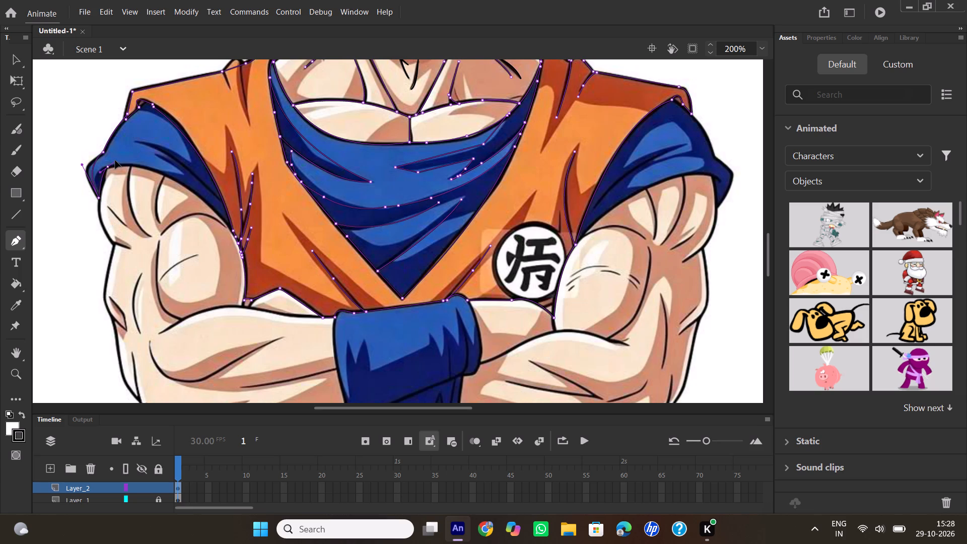
{"action": "left_click_drag", "start_coordinate": [115, 161], "coordinate": [113, 155]}
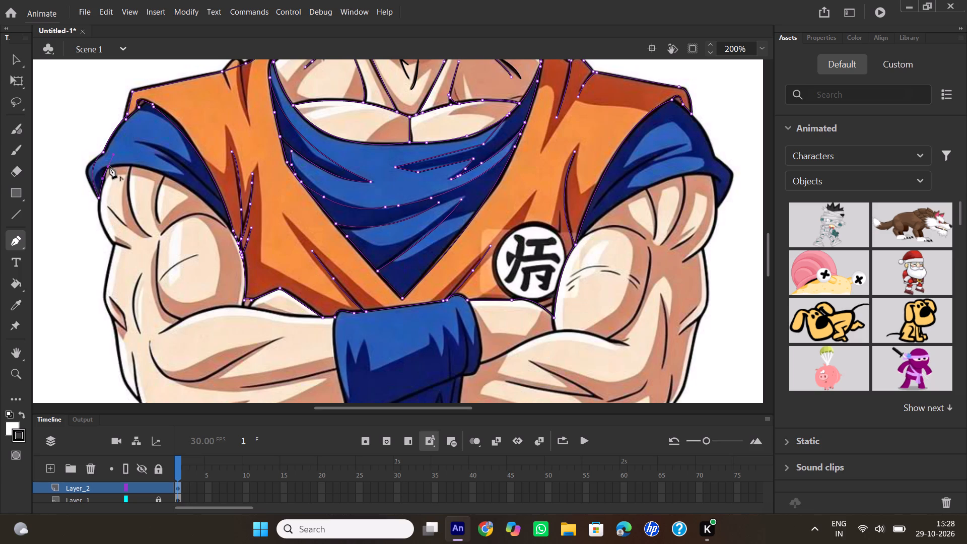
{"action": "left_click", "coordinate": [110, 167]}
{"action": "left_click_drag", "start_coordinate": [233, 230], "coordinate": [277, 308]}
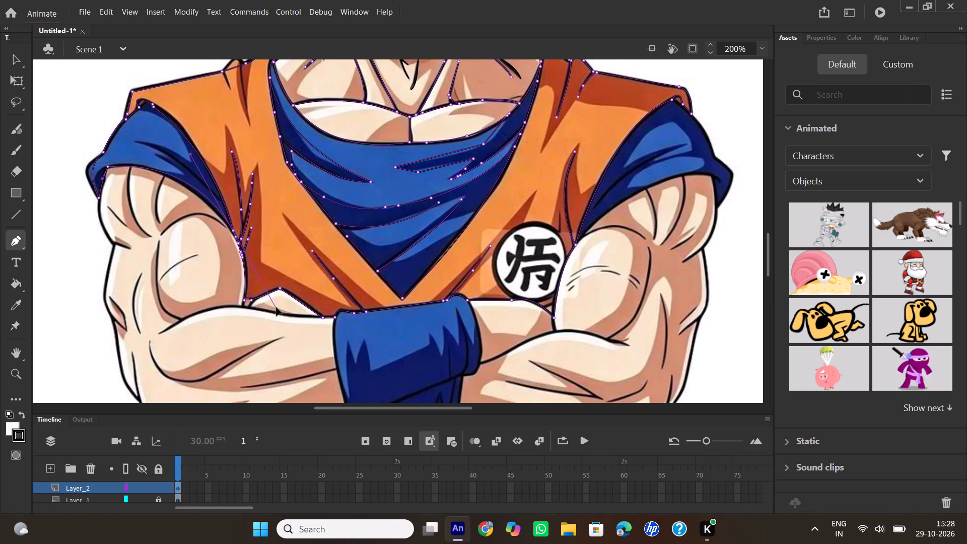
{"action": "left_click_drag", "start_coordinate": [277, 308], "coordinate": [282, 308]}
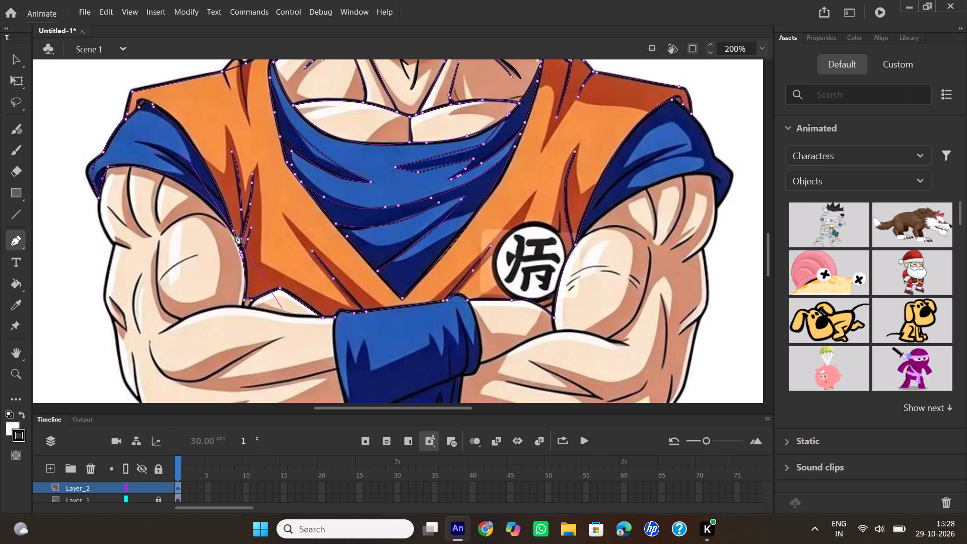
{"action": "double_click", "coordinate": [234, 232]}
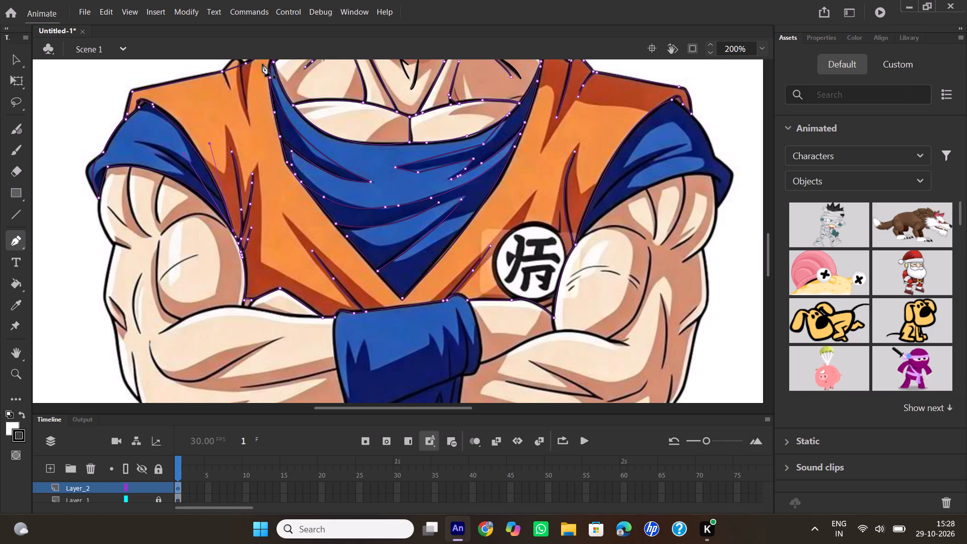
Draw two curved fold lines on the sleeve opposite the emblem, running from the middle of the sleeve down toward the armhole.
{"action": "left_click", "coordinate": [133, 142]}
{"action": "left_click_drag", "start_coordinate": [216, 195], "coordinate": [239, 241]}
{"action": "left_click_drag", "start_coordinate": [239, 241], "coordinate": [242, 249]}
{"action": "double_click", "coordinate": [217, 196]}
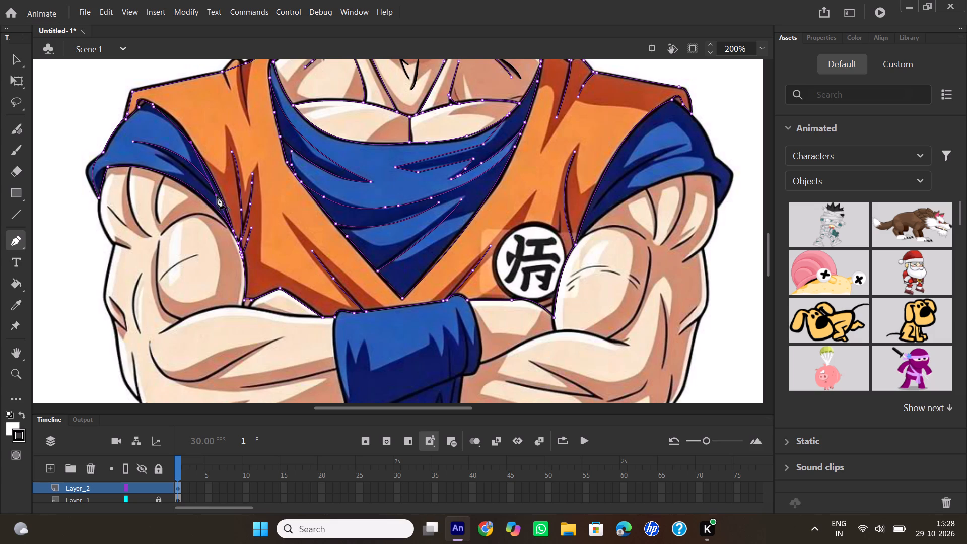
{"action": "left_click", "coordinate": [154, 155]}
{"action": "left_click_drag", "start_coordinate": [205, 191], "coordinate": [217, 210]}
{"action": "double_click", "coordinate": [205, 193]}
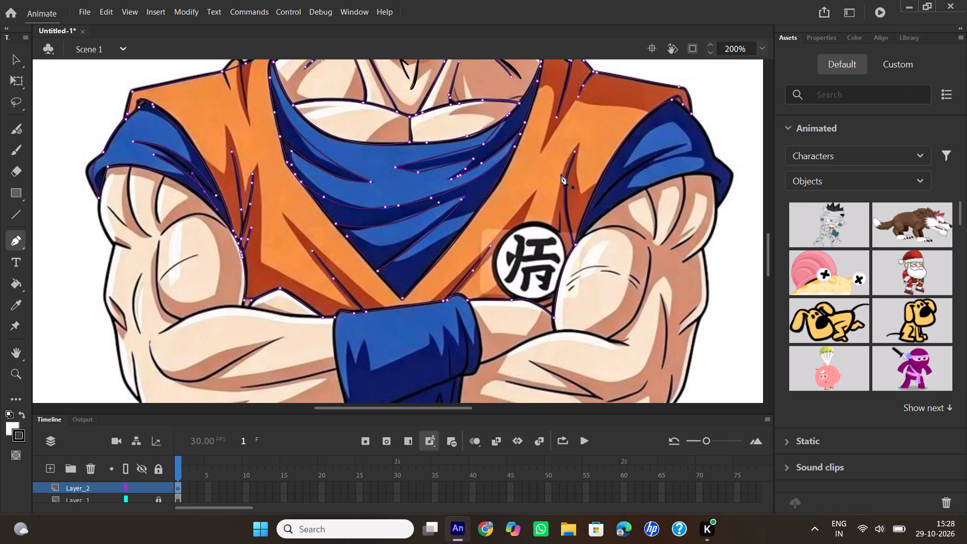
Outline the blue emblem-side sleeve with the Pen tool from the shoulder down its outer edge, around the cuff corner and along the hem to the armhole.
{"action": "left_click", "coordinate": [687, 112]}
{"action": "left_click_drag", "start_coordinate": [716, 156], "coordinate": [723, 178]}
{"action": "left_click_drag", "start_coordinate": [723, 178], "coordinate": [723, 183]}
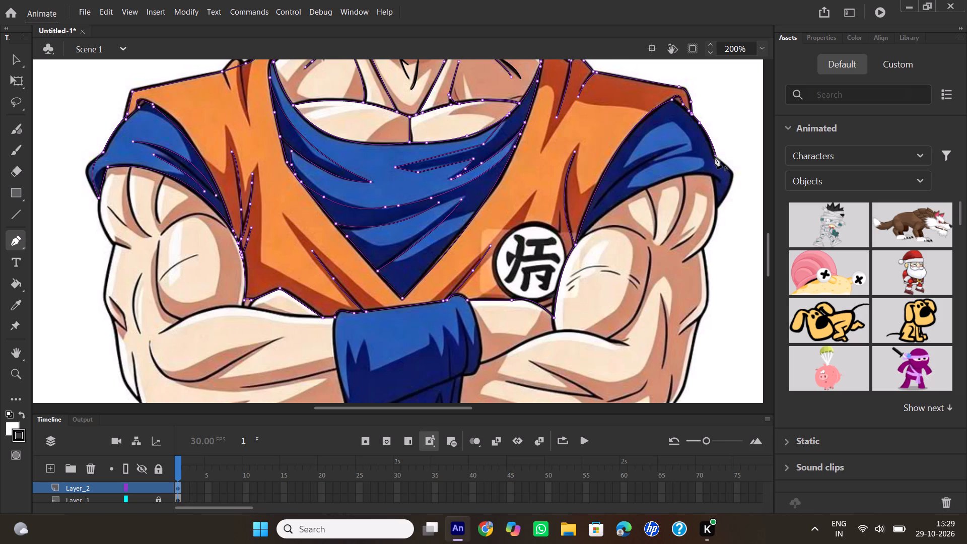
{"action": "left_click", "coordinate": [715, 156]}
{"action": "left_click", "coordinate": [733, 173]}
{"action": "left_click_drag", "start_coordinate": [717, 206], "coordinate": [705, 213]}
{"action": "left_click", "coordinate": [719, 208]}
{"action": "left_click_drag", "start_coordinate": [711, 176], "coordinate": [706, 170]}
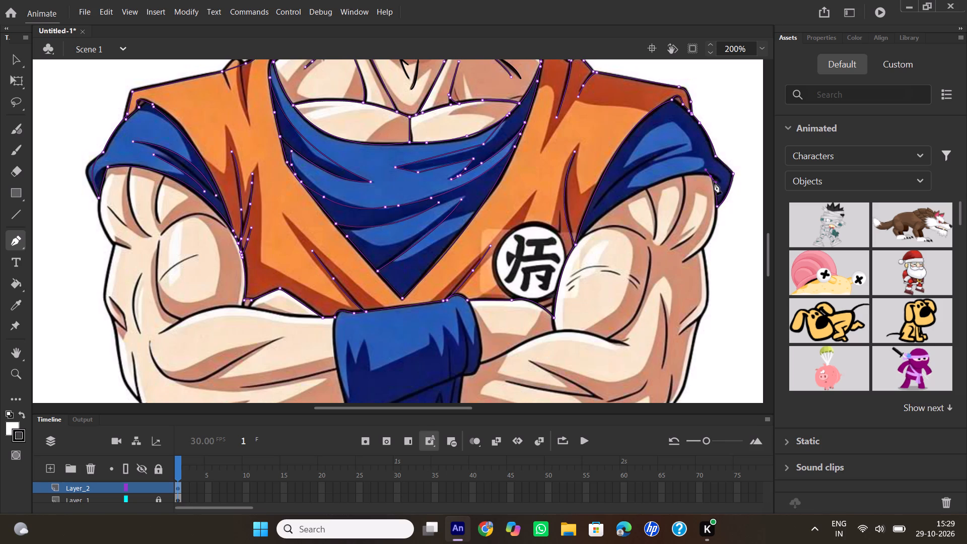
{"action": "left_click", "coordinate": [709, 175]}
{"action": "left_click_drag", "start_coordinate": [576, 246], "coordinate": [531, 308]}
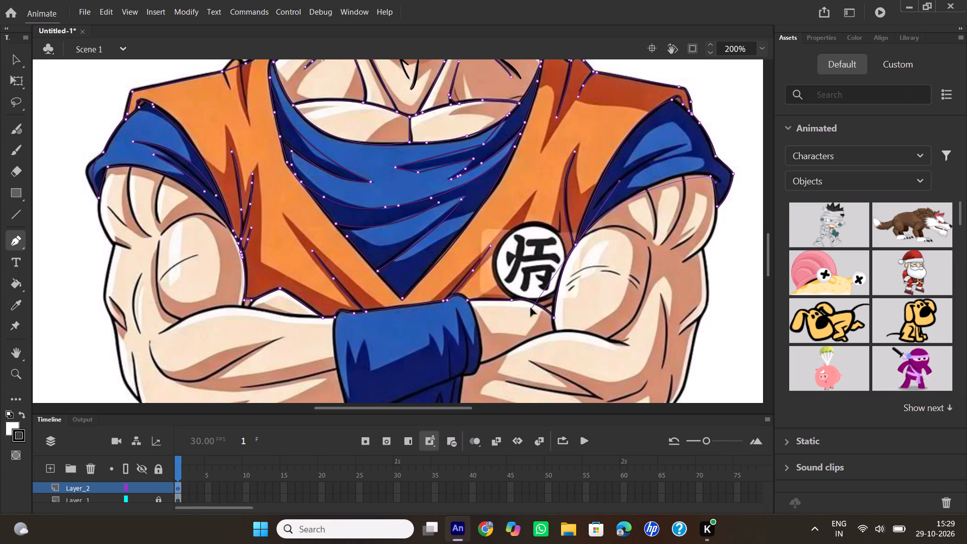
{"action": "left_click_drag", "start_coordinate": [531, 308], "coordinate": [515, 323]}
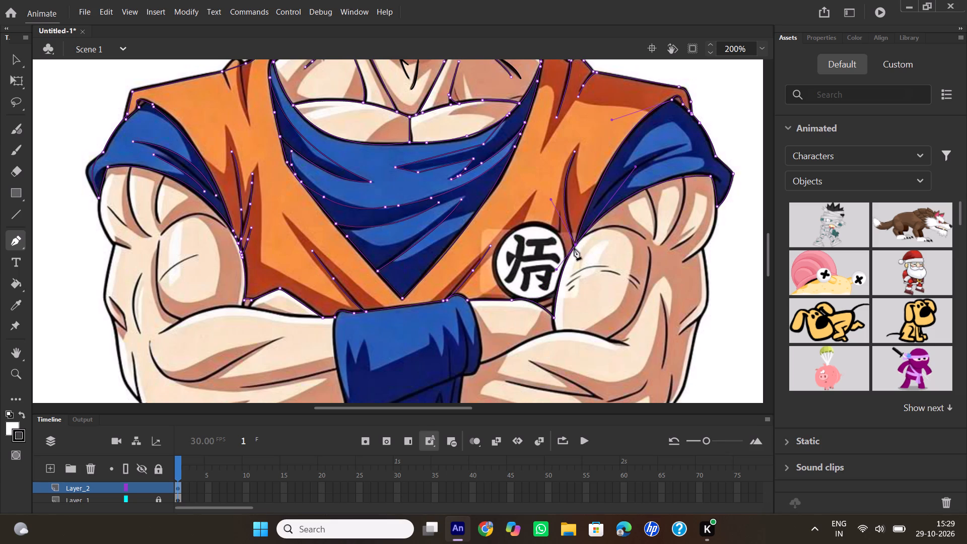
{"action": "double_click", "coordinate": [575, 245]}
Trace the outer edge of the arm opposite the emblem as two curves from the sleeve cuff down to the second muscle notch.
{"action": "scroll", "coordinate": [897, 254], "scroll_direction": "down", "scroll_amount": 2}
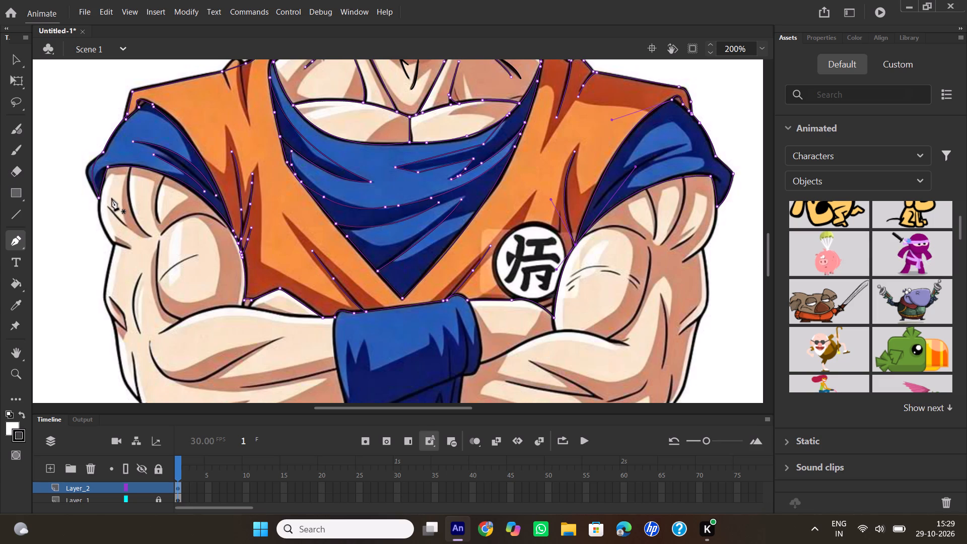
{"action": "left_click", "coordinate": [103, 188]}
{"action": "left_click_drag", "start_coordinate": [115, 245], "coordinate": [136, 266]}
{"action": "left_click_drag", "start_coordinate": [136, 266], "coordinate": [136, 266]}
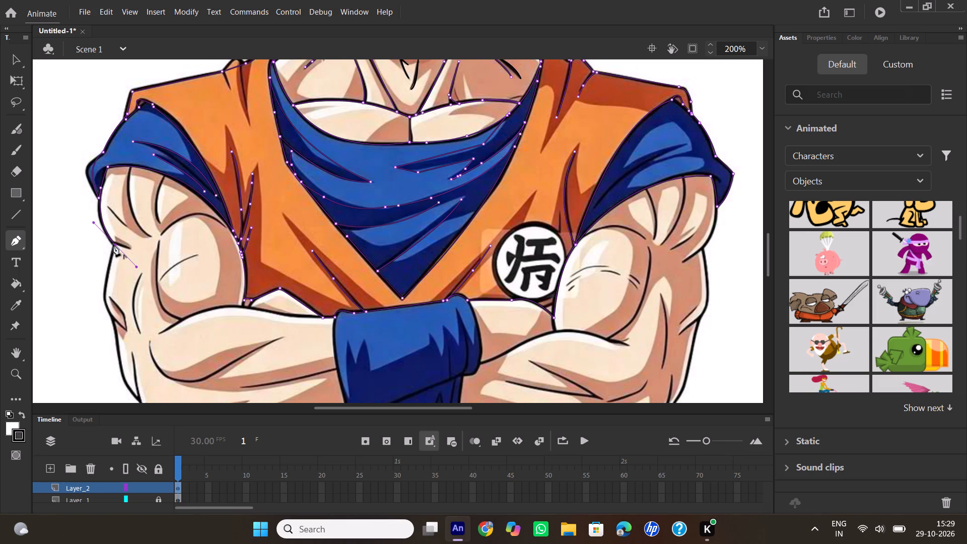
{"action": "left_click", "coordinate": [113, 244]}
{"action": "scroll", "coordinate": [108, 315], "scroll_direction": "down", "scroll_amount": 1}
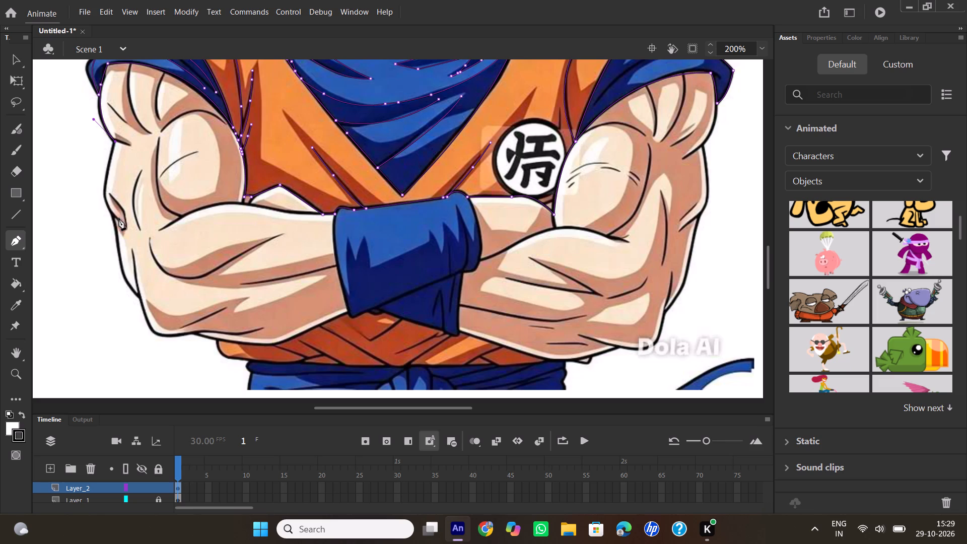
{"action": "left_click_drag", "start_coordinate": [114, 214], "coordinate": [133, 236]}
{"action": "left_click_drag", "start_coordinate": [133, 236], "coordinate": [135, 234]}
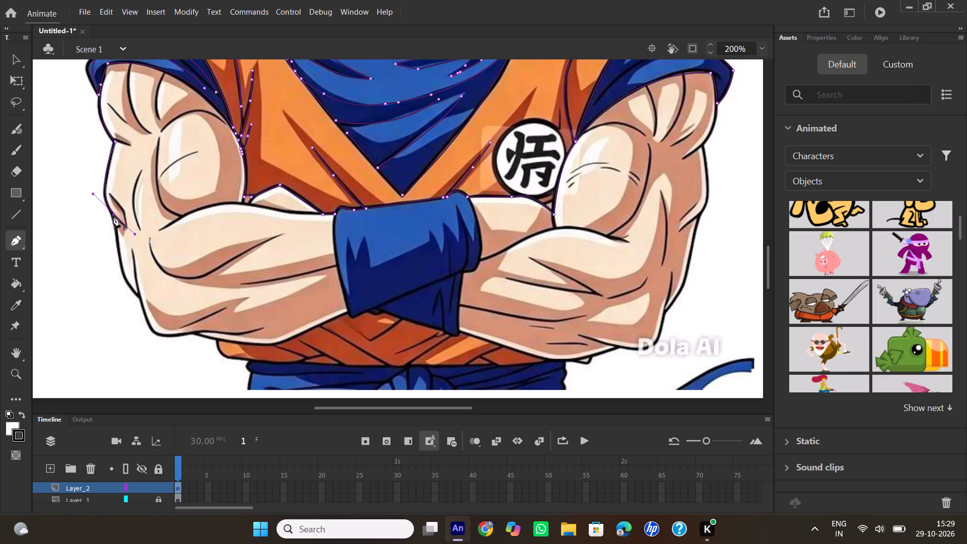
{"action": "left_click", "coordinate": [113, 216]}
Continue the outline of the arm opposite the emblem from the second muscle notch down and around the elbow to the forearm's underside.
{"action": "scroll", "coordinate": [141, 243], "scroll_direction": "down", "scroll_amount": 1}
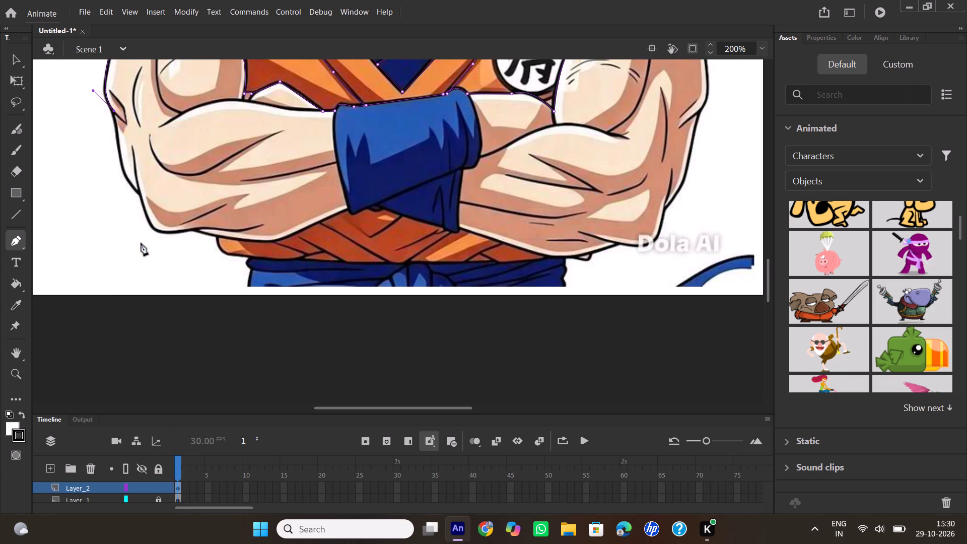
{"action": "scroll", "coordinate": [122, 168], "scroll_direction": "up", "scroll_amount": 1}
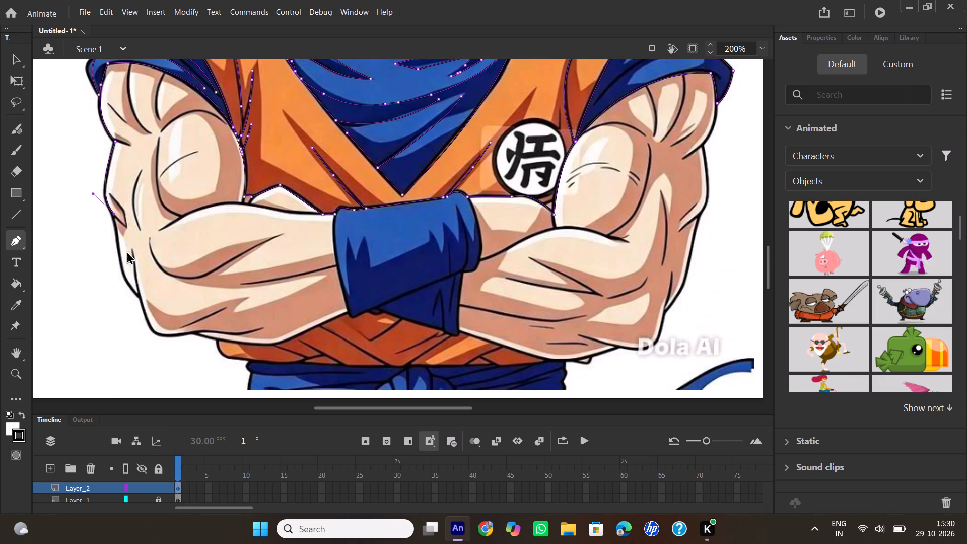
{"action": "left_click_drag", "start_coordinate": [122, 272], "coordinate": [125, 283]}
{"action": "left_click", "coordinate": [122, 271]}
{"action": "left_click_drag", "start_coordinate": [141, 296], "coordinate": [149, 300]}
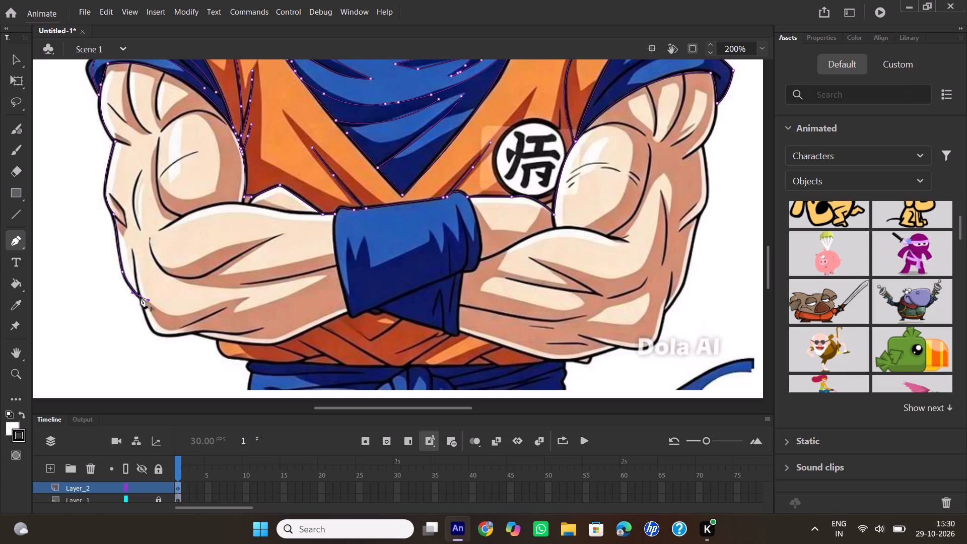
{"action": "left_click", "coordinate": [142, 298]}
{"action": "left_click_drag", "start_coordinate": [170, 333], "coordinate": [197, 327]}
{"action": "left_click_drag", "start_coordinate": [197, 327], "coordinate": [197, 325]}
{"action": "left_click", "coordinate": [170, 334]}
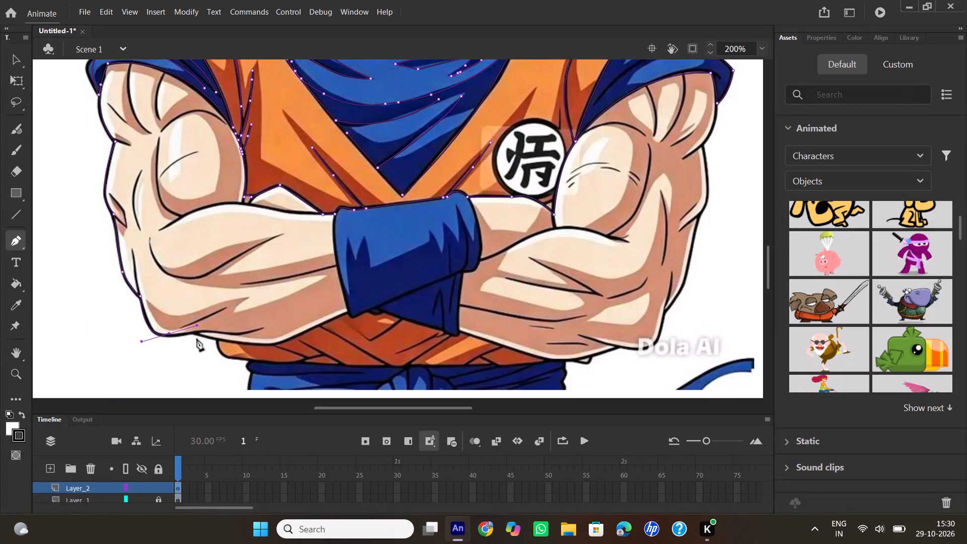
Trace the underside of the forearm opposite the emblem from the elbow to the lower corner of the blue wristband.
{"action": "left_click_drag", "start_coordinate": [195, 334], "coordinate": [202, 335]}
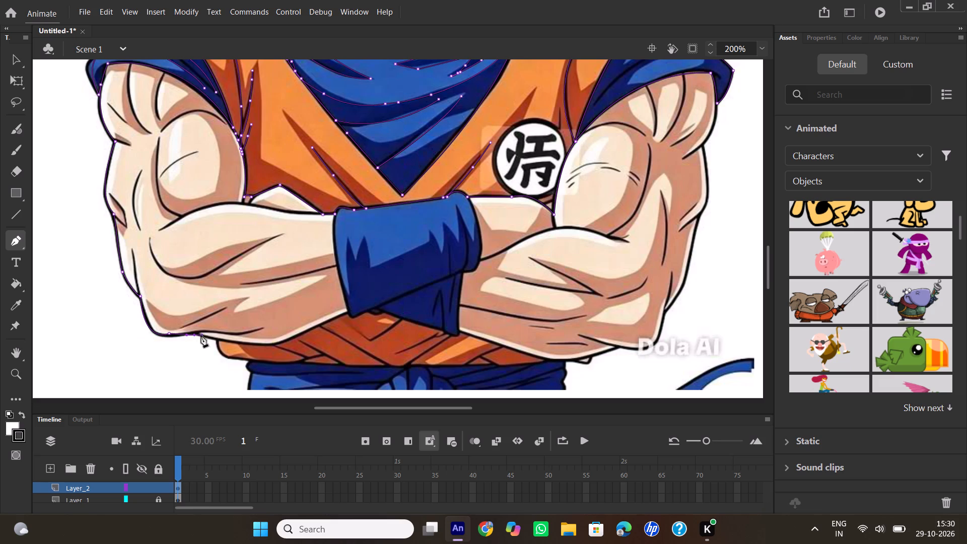
{"action": "left_click", "coordinate": [195, 335]}
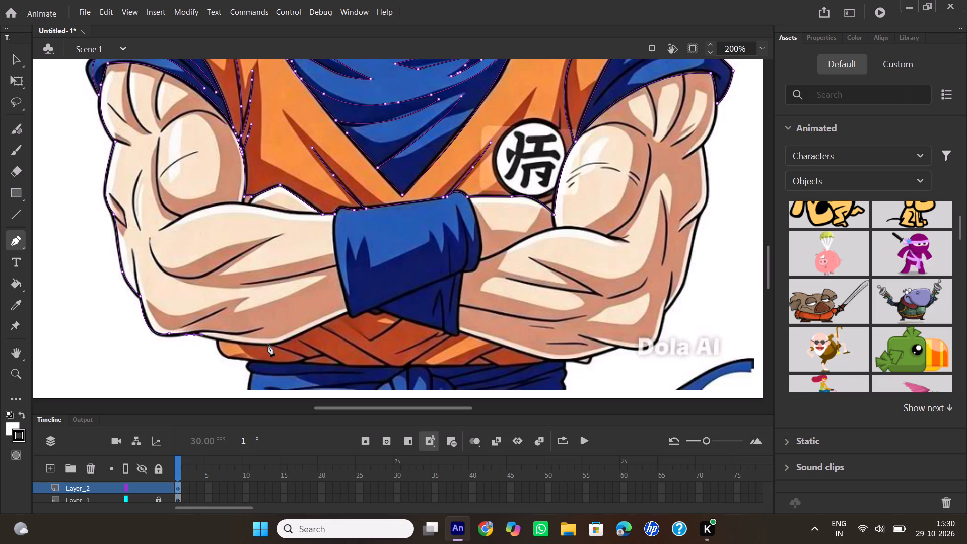
{"action": "left_click", "coordinate": [268, 344]}
{"action": "left_click_drag", "start_coordinate": [348, 312], "coordinate": [355, 310]}
{"action": "left_click_drag", "start_coordinate": [355, 310], "coordinate": [380, 289]}
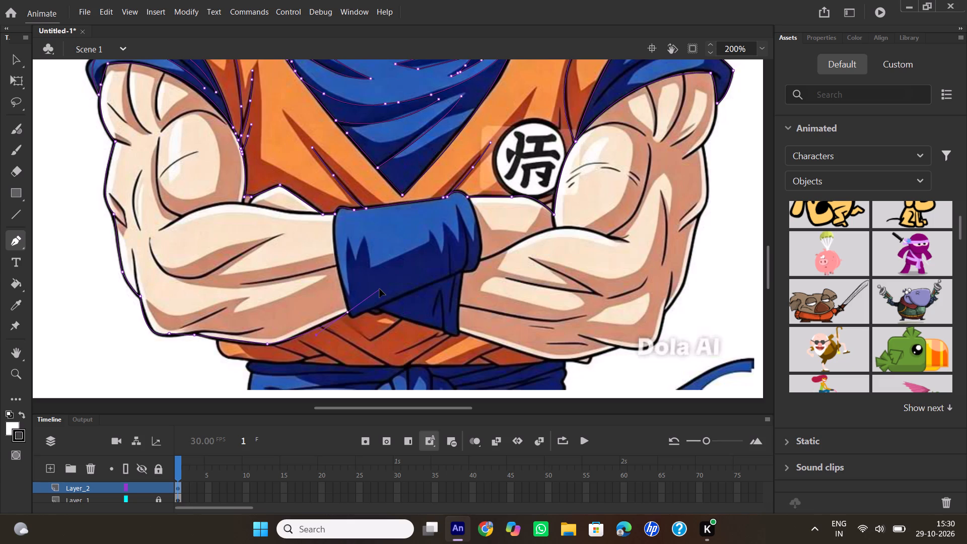
{"action": "left_click_drag", "start_coordinate": [380, 289], "coordinate": [399, 283]}
{"action": "left_click", "coordinate": [348, 313]}
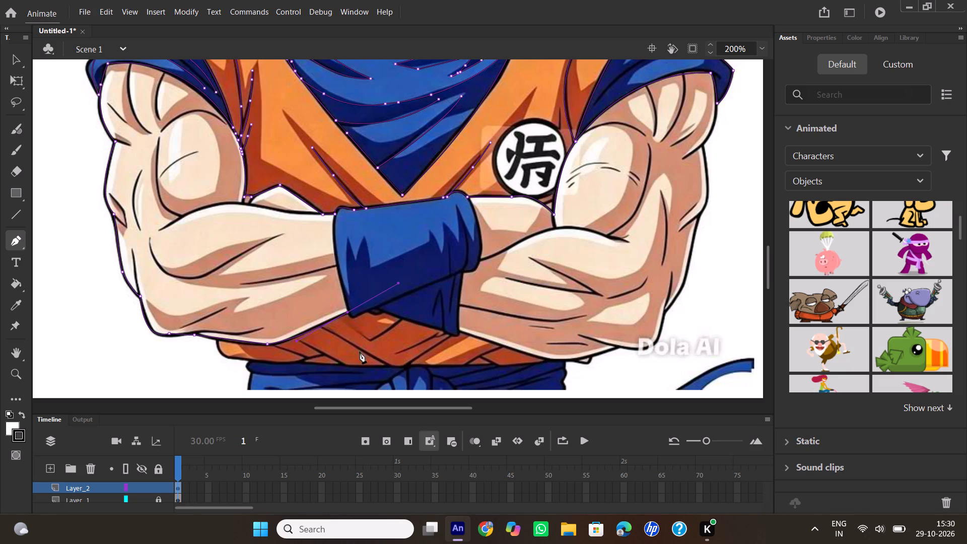
Trace the lower edge of the blue wristband from its lower corner up and around its rounded corner on the emblem side.
{"action": "left_click", "coordinate": [354, 317]}
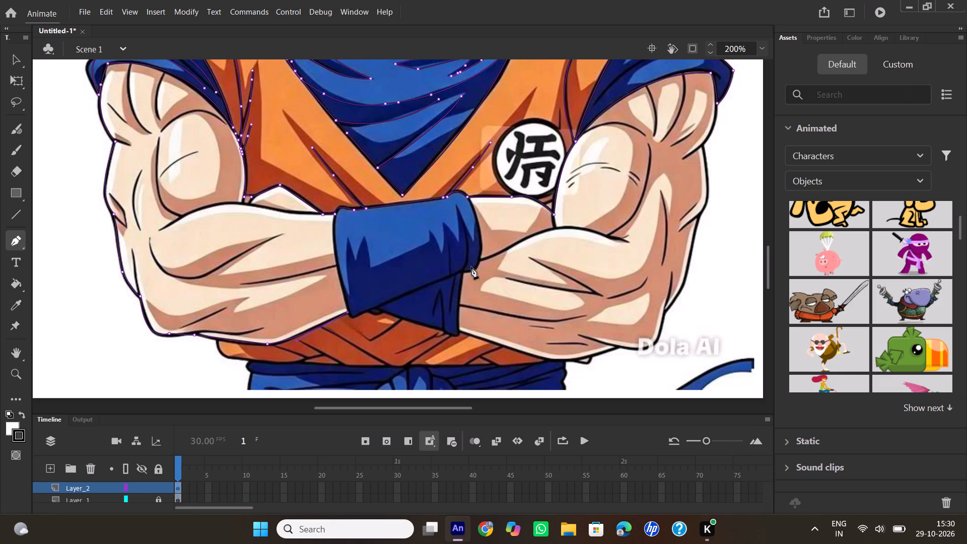
{"action": "left_click_drag", "start_coordinate": [463, 272], "coordinate": [474, 271]}
{"action": "left_click", "coordinate": [462, 271]}
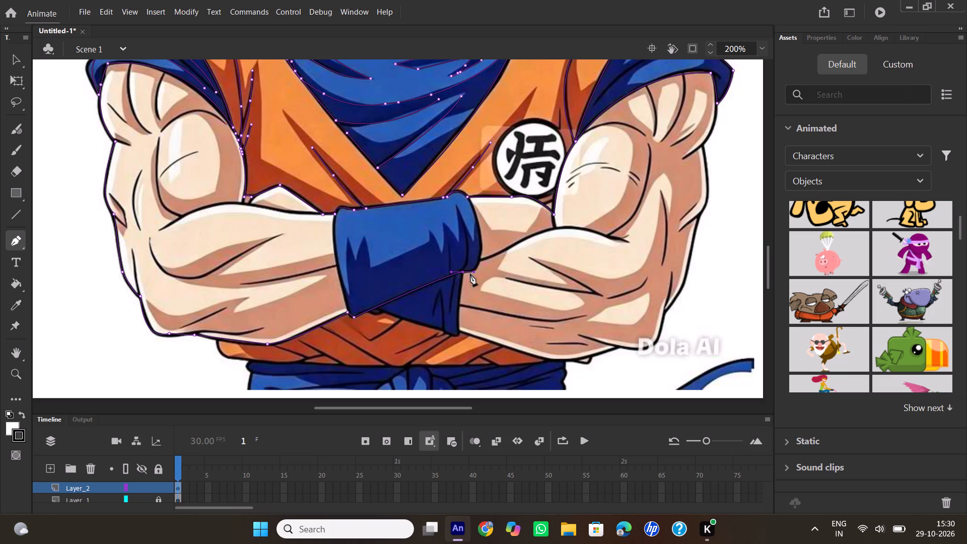
{"action": "left_click", "coordinate": [473, 271]}
{"action": "left_click_drag", "start_coordinate": [479, 259], "coordinate": [476, 251]}
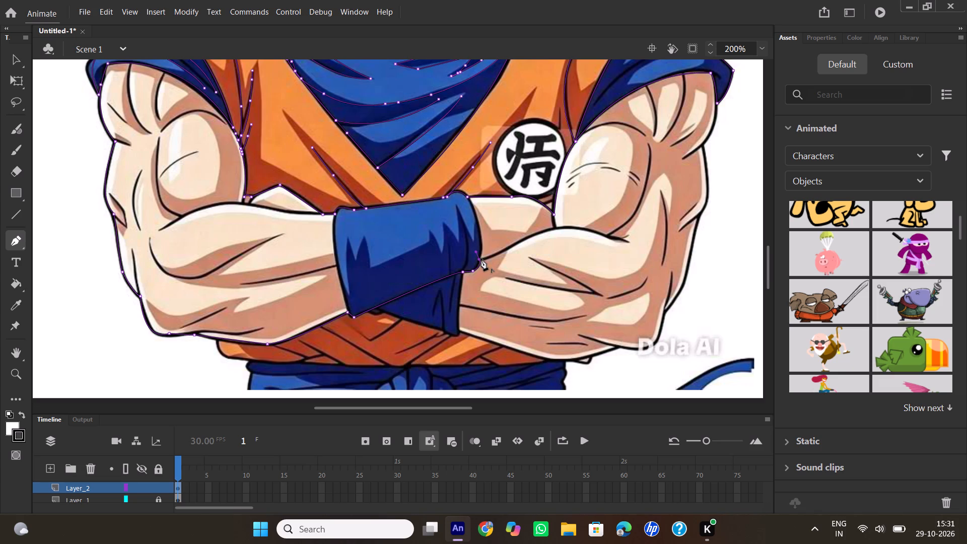
{"action": "left_click", "coordinate": [481, 258]}
Trace the forearm edge from the wristband to the emblem-side arm and close the outline at the armhole line, checking it without the reference layer.
{"action": "left_click_drag", "start_coordinate": [551, 226], "coordinate": [576, 215]}
{"action": "left_click_drag", "start_coordinate": [576, 215], "coordinate": [576, 214]}
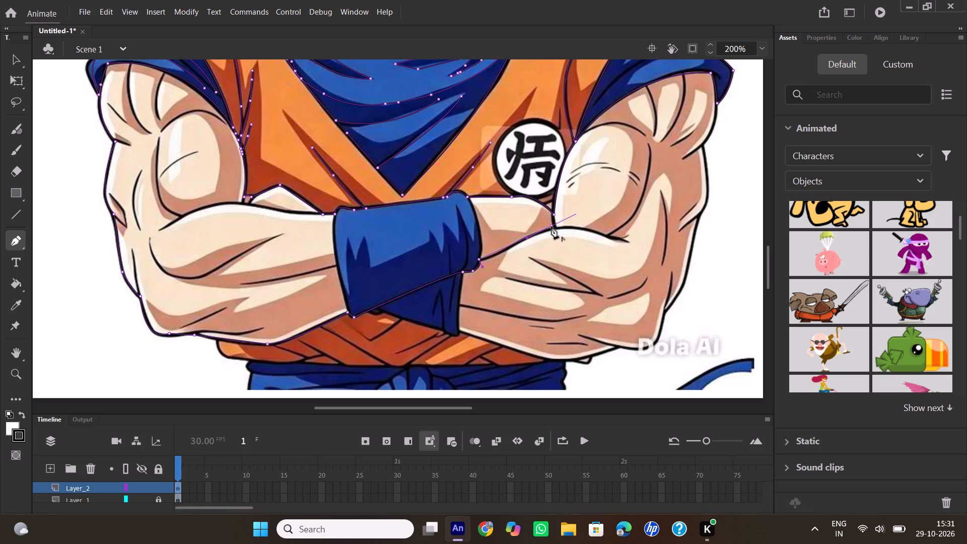
{"action": "left_click", "coordinate": [551, 227]}
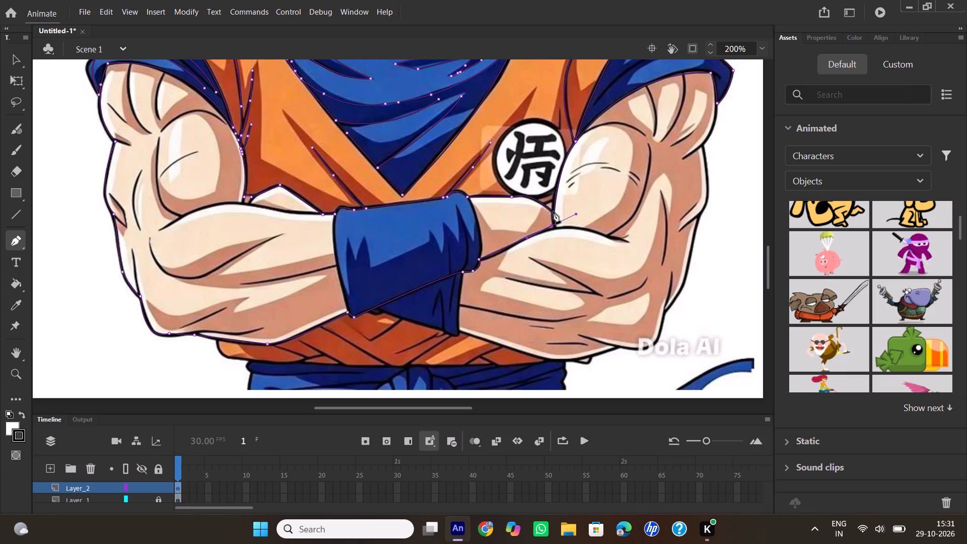
{"action": "left_click", "coordinate": [554, 212]}
{"action": "double_click", "coordinate": [555, 214]}
{"action": "left_click", "coordinate": [141, 495]}
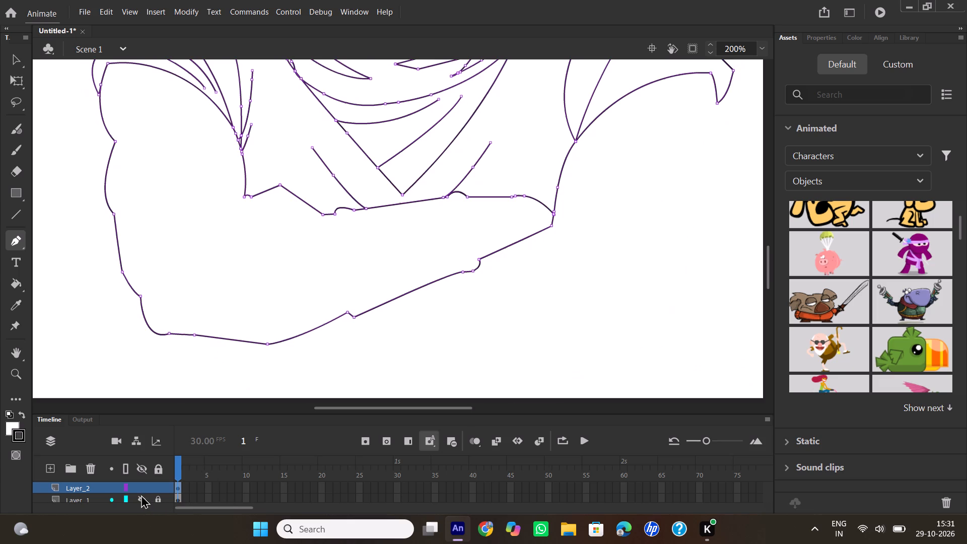
{"action": "left_click", "coordinate": [141, 495]}
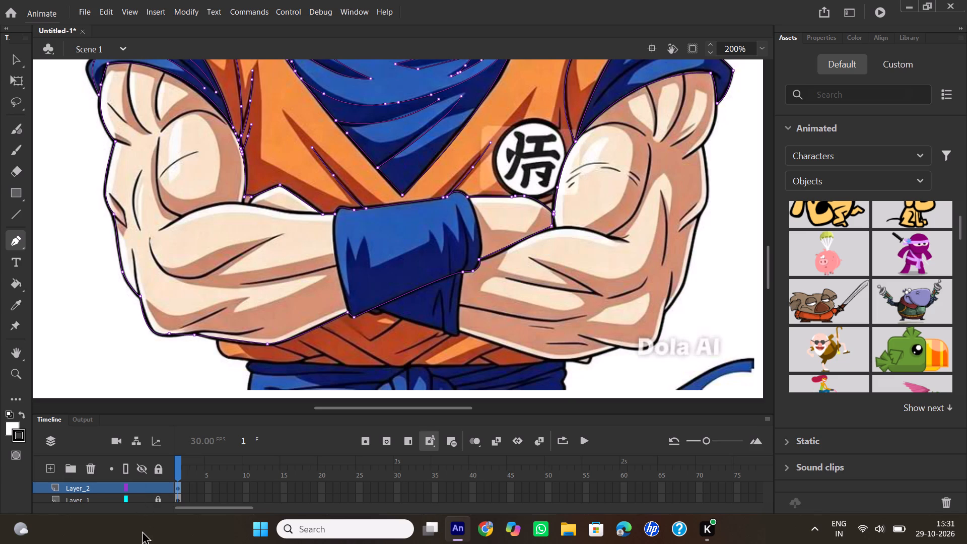
Draw two curved muscle lines running down from the sleeve cuff on the upper arm opposite the emblem.
{"action": "scroll", "coordinate": [130, 105], "scroll_direction": "up", "scroll_amount": 1}
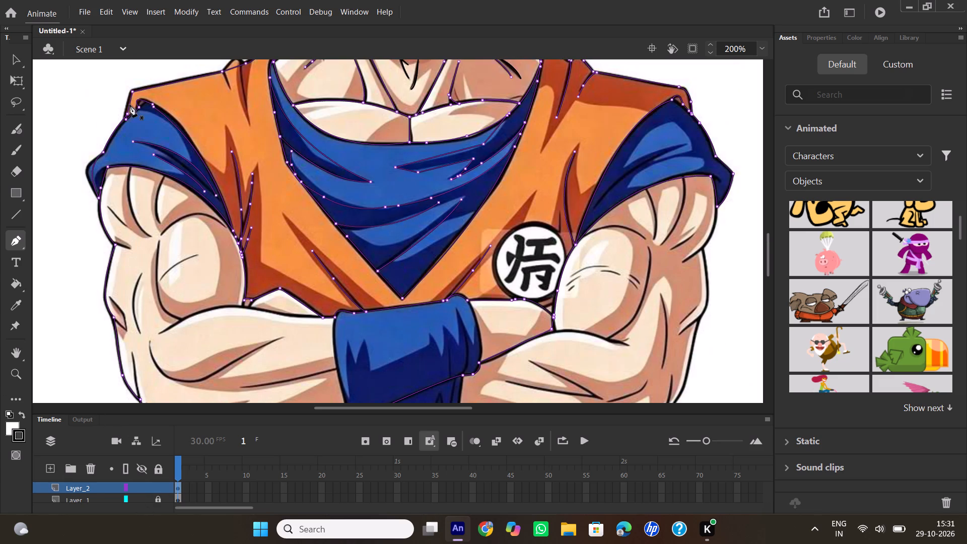
{"action": "left_click", "coordinate": [131, 164]}
{"action": "left_click_drag", "start_coordinate": [150, 236], "coordinate": [172, 257]}
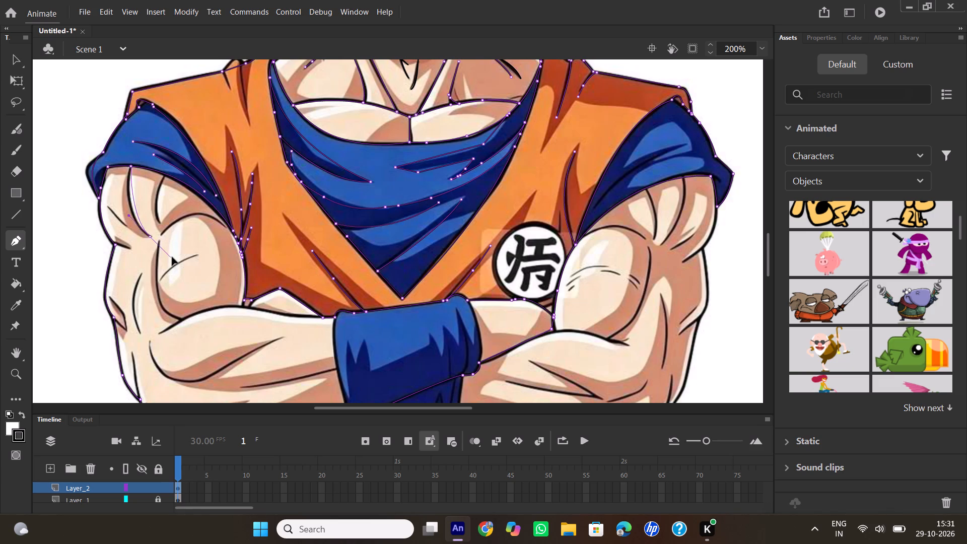
{"action": "left_click_drag", "start_coordinate": [172, 257], "coordinate": [179, 258]}
{"action": "double_click", "coordinate": [151, 235]}
{"action": "left_click", "coordinate": [167, 174]}
{"action": "left_click_drag", "start_coordinate": [161, 223], "coordinate": [171, 239]}
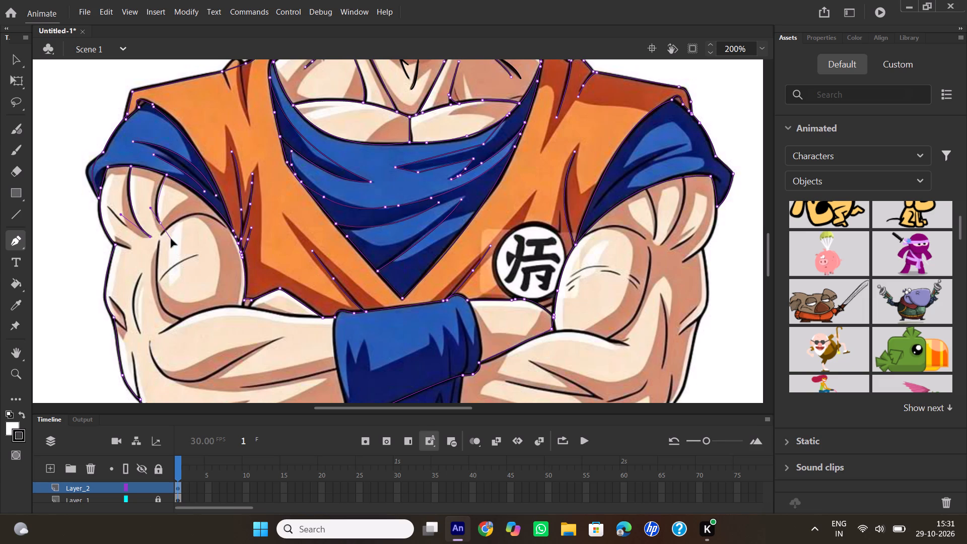
{"action": "left_click_drag", "start_coordinate": [171, 239], "coordinate": [173, 246]}
{"action": "double_click", "coordinate": [160, 223]}
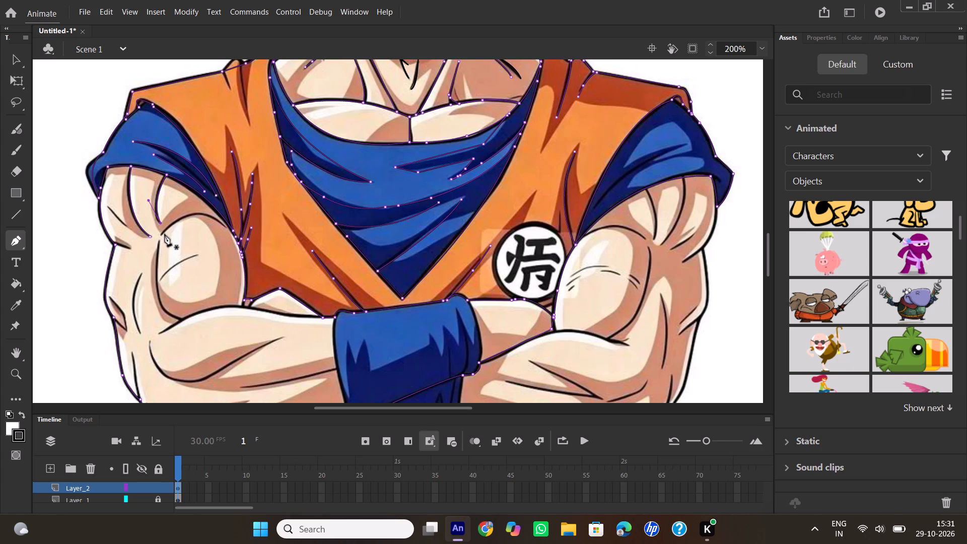
Trace the arc over the top of the bulging muscle on the arm opposite the emblem, ending near the sleeve hem.
{"action": "left_click", "coordinate": [162, 236]}
{"action": "left_click_drag", "start_coordinate": [225, 229], "coordinate": [235, 239]}
{"action": "left_click_drag", "start_coordinate": [235, 239], "coordinate": [257, 264]}
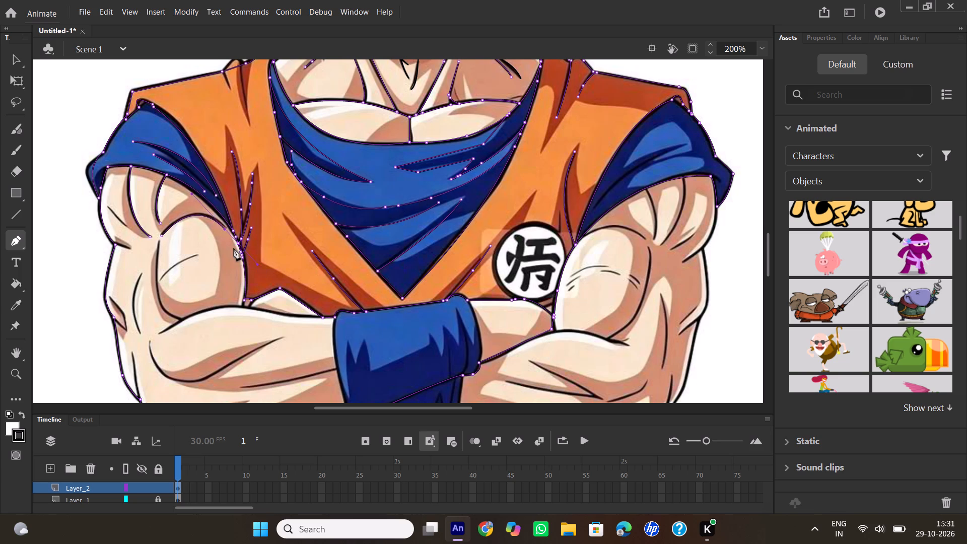
{"action": "double_click", "coordinate": [224, 229]}
Draw two short muscle creases near the outer edge of the arm opposite the emblem, one below the cuff and one at the first notch.
{"action": "left_click", "coordinate": [106, 207]}
{"action": "left_click_drag", "start_coordinate": [128, 225], "coordinate": [142, 235]}
{"action": "left_click", "coordinate": [129, 226]}
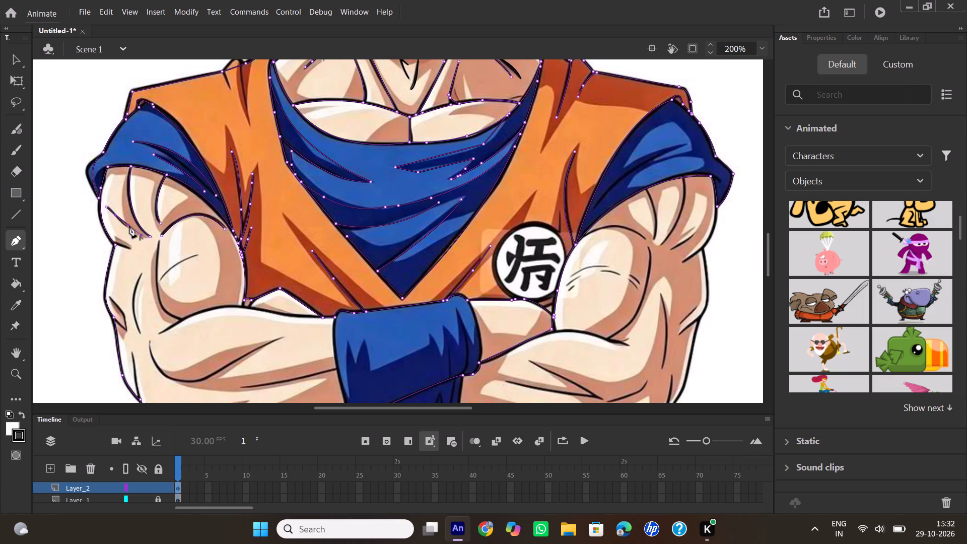
{"action": "left_click", "coordinate": [129, 226]}
{"action": "left_click", "coordinate": [131, 249]}
{"action": "left_click_drag", "start_coordinate": [110, 241], "coordinate": [103, 233]}
{"action": "double_click", "coordinate": [111, 241]}
Trace the bulging muscle's outer side down to the forearm and the forearm's top contour curving toward the chest, on the arm opposite the emblem.
{"action": "left_click", "coordinate": [161, 242]}
{"action": "left_click_drag", "start_coordinate": [183, 319], "coordinate": [224, 332]}
{"action": "double_click", "coordinate": [183, 321]}
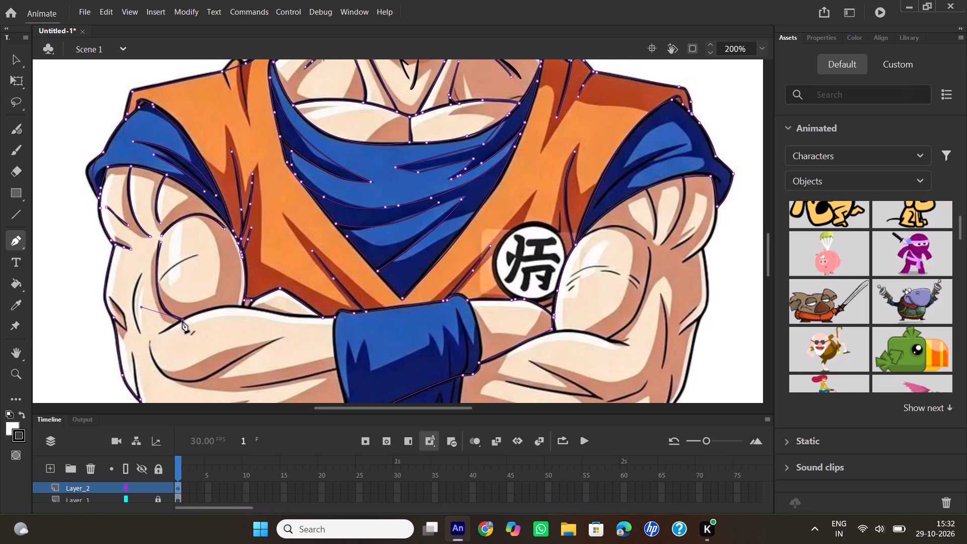
{"action": "left_click", "coordinate": [160, 335]}
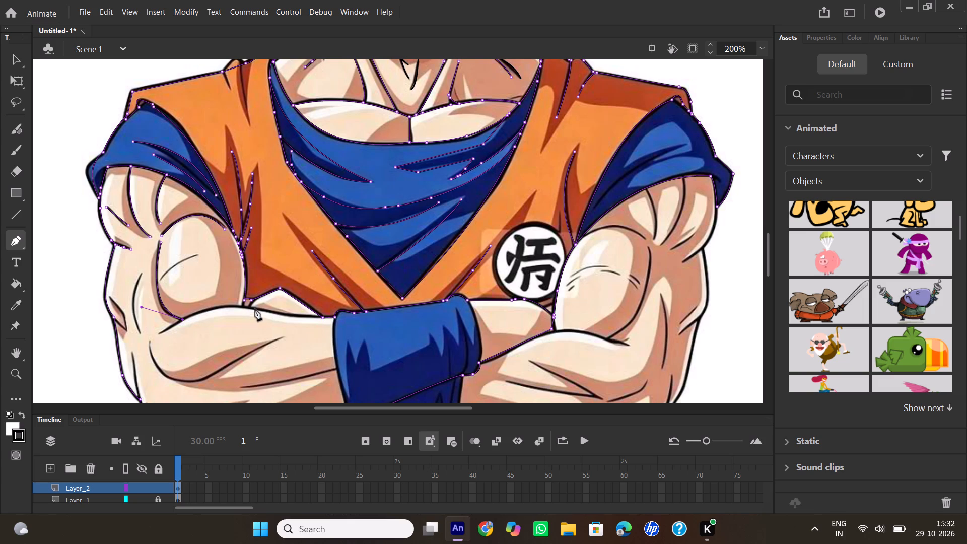
{"action": "left_click_drag", "start_coordinate": [255, 309], "coordinate": [301, 321]}
{"action": "double_click", "coordinate": [256, 311]}
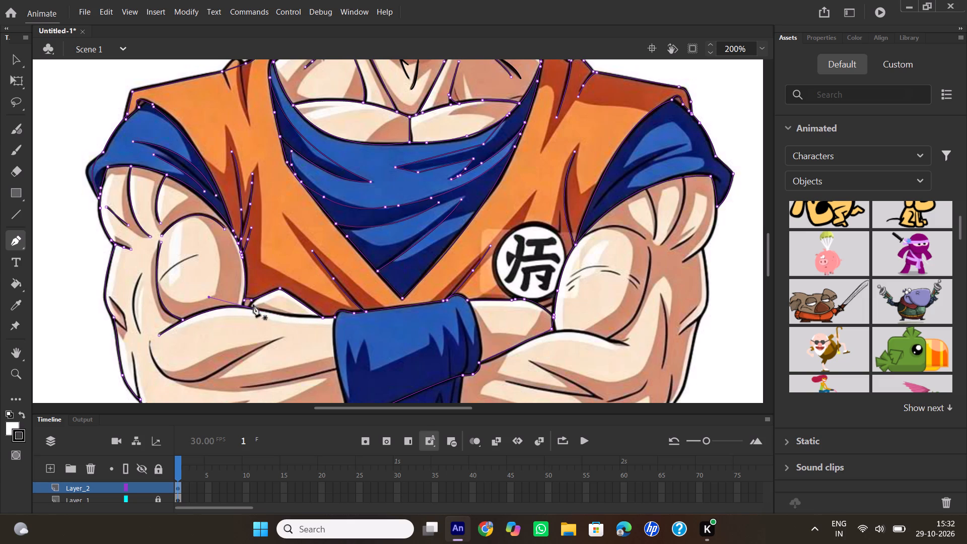
Draw the short curved crease inside the bulging muscle on the arm opposite the emblem.
{"action": "left_click", "coordinate": [199, 256]}
{"action": "left_click_drag", "start_coordinate": [162, 281], "coordinate": [160, 288]}
{"action": "left_click_drag", "start_coordinate": [160, 288], "coordinate": [150, 304]}
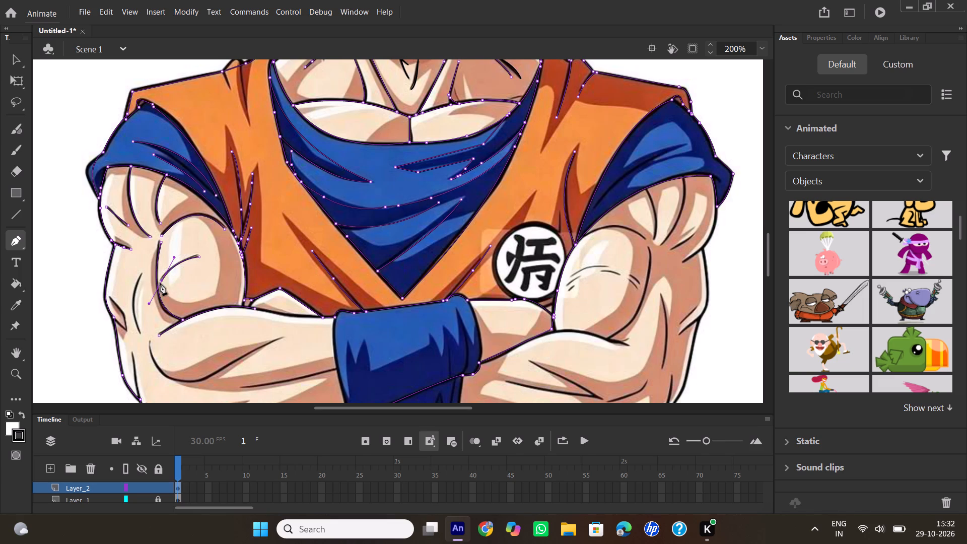
{"action": "double_click", "coordinate": [161, 282]}
Draw the curved crease outside the bulging muscle and the small angular crease on the outer edge of the arm opposite the emblem.
{"action": "left_click", "coordinate": [143, 275]}
{"action": "left_click_drag", "start_coordinate": [141, 333], "coordinate": [158, 370]}
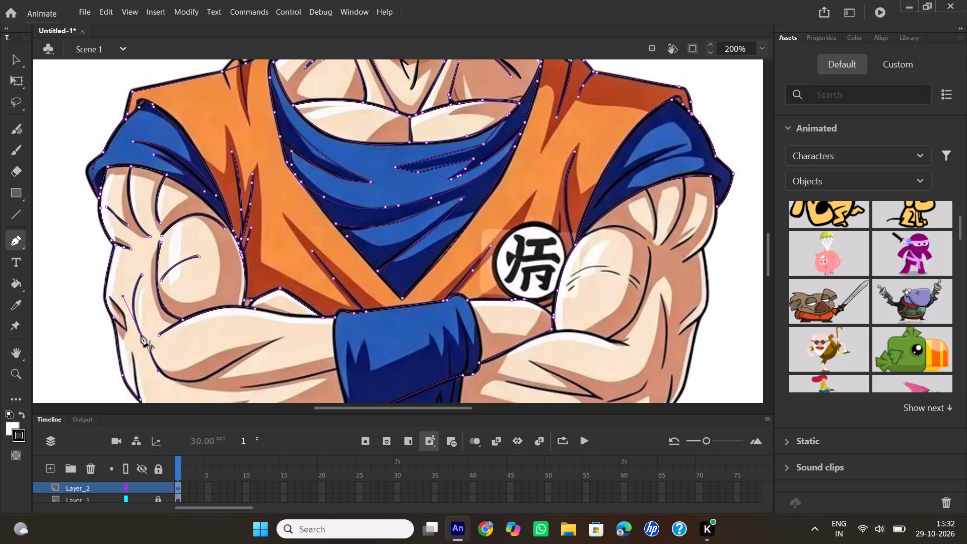
{"action": "double_click", "coordinate": [142, 334]}
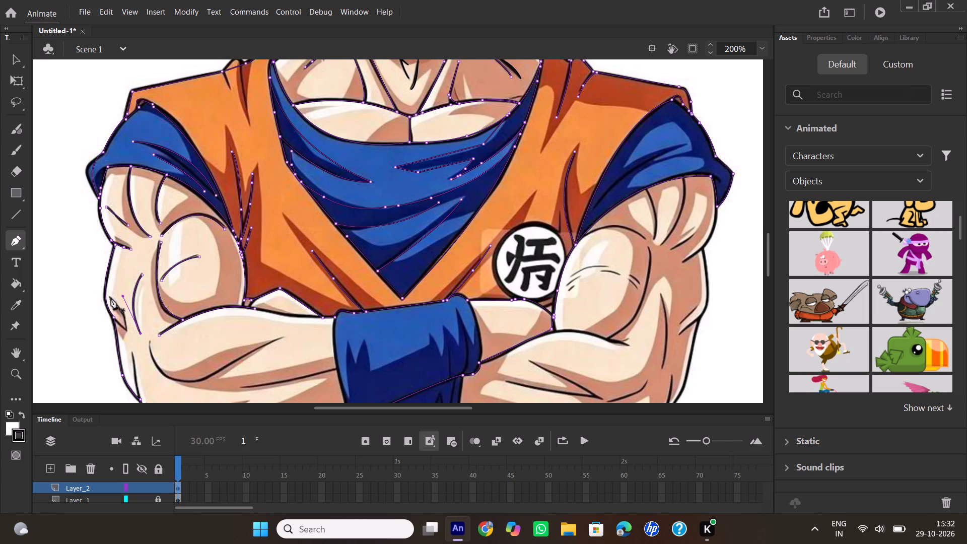
{"action": "left_click", "coordinate": [111, 298]}
{"action": "left_click", "coordinate": [125, 315]}
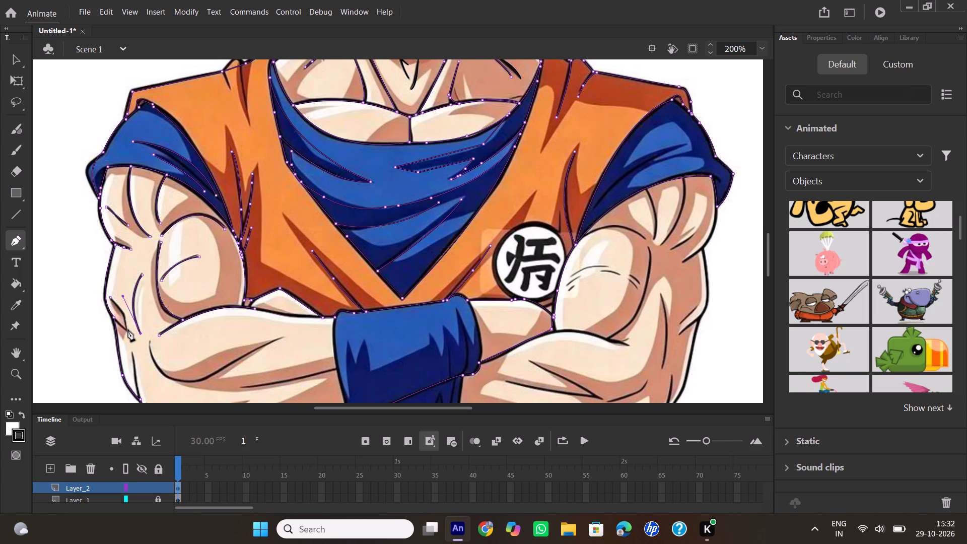
{"action": "left_click", "coordinate": [125, 329]}
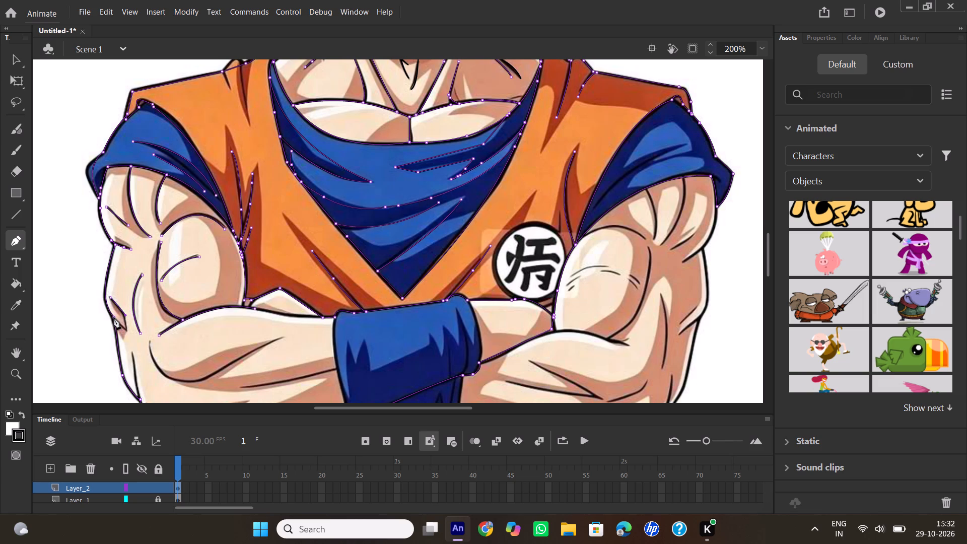
{"action": "double_click", "coordinate": [113, 317]}
Trace the long S-shaped muscle line across the forearm opposite the emblem, from near the elbow up toward the wristband.
{"action": "scroll", "coordinate": [170, 356], "scroll_direction": "down", "scroll_amount": 1}
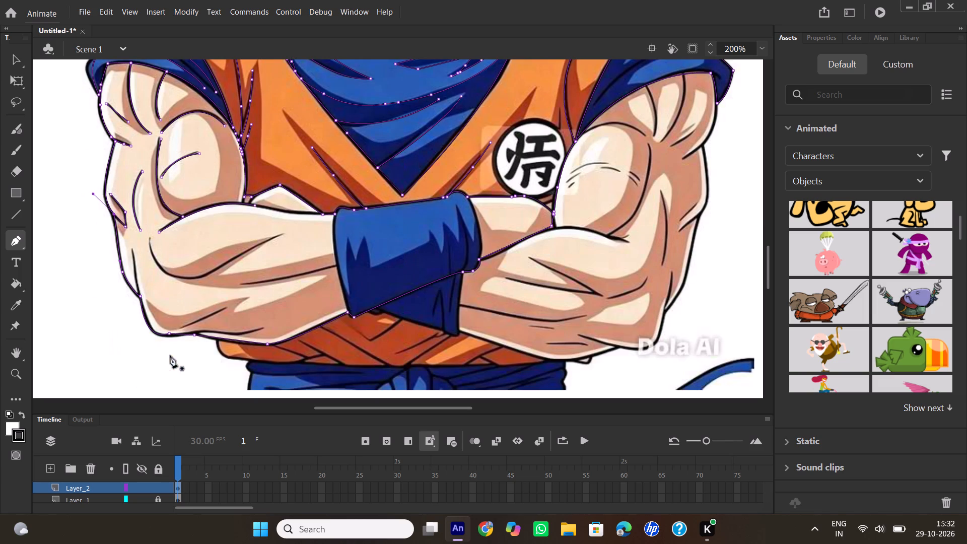
{"action": "left_click", "coordinate": [151, 239]}
{"action": "left_click_drag", "start_coordinate": [213, 267], "coordinate": [247, 264]}
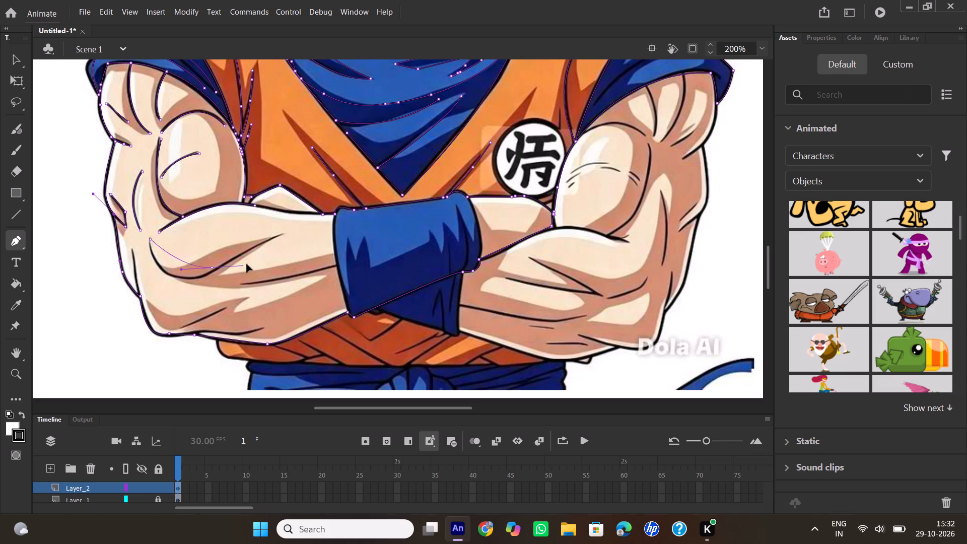
{"action": "left_click_drag", "start_coordinate": [247, 264], "coordinate": [267, 236]}
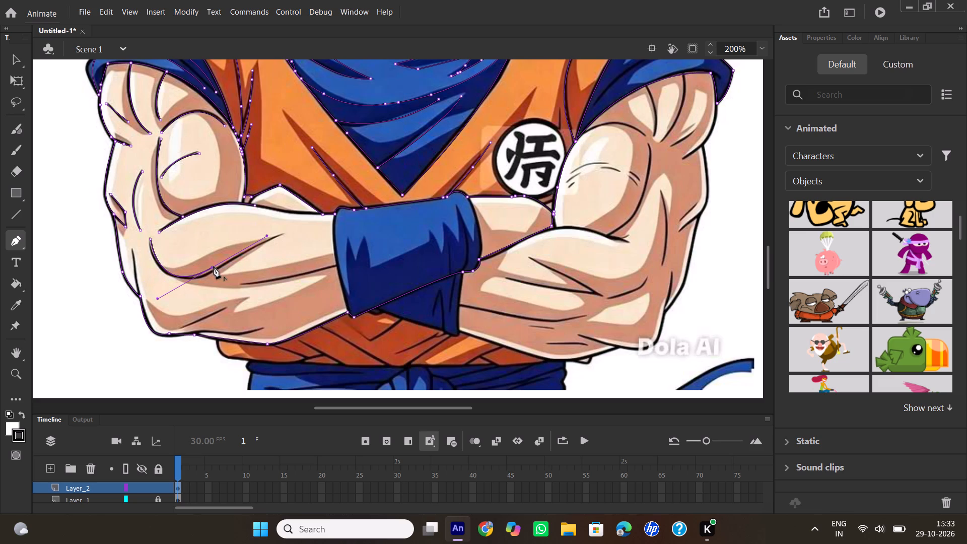
{"action": "left_click", "coordinate": [214, 266]}
{"action": "left_click_drag", "start_coordinate": [285, 233], "coordinate": [308, 230]}
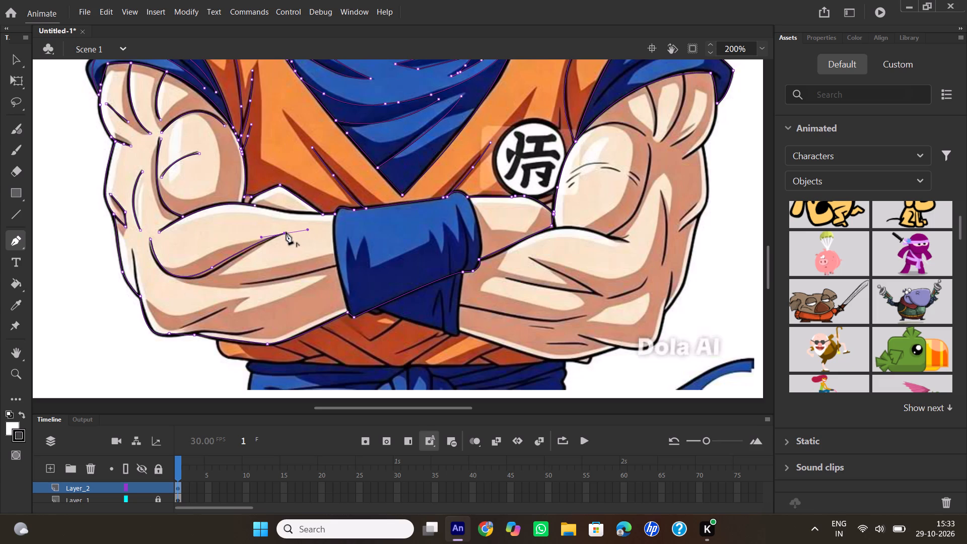
{"action": "double_click", "coordinate": [286, 232]}
Trace the wristband's curved edge against the forearm opposite the emblem, from its upper corner to its lower corner.
{"action": "left_click", "coordinate": [339, 208]}
{"action": "left_click_drag", "start_coordinate": [350, 314], "coordinate": [365, 339]}
{"action": "left_click_drag", "start_coordinate": [365, 339], "coordinate": [377, 362]}
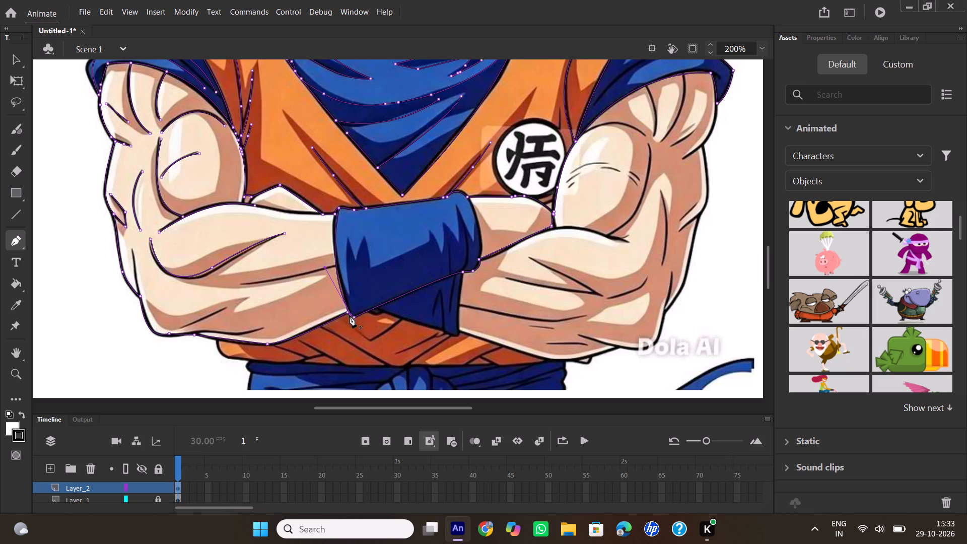
{"action": "double_click", "coordinate": [350, 315]}
Draw two forearm creases opposite the emblem: a long one ending at the wristband's edge and a short diagonal one near the elbow.
{"action": "left_click", "coordinate": [241, 282]}
{"action": "left_click_drag", "start_coordinate": [338, 264], "coordinate": [365, 252]}
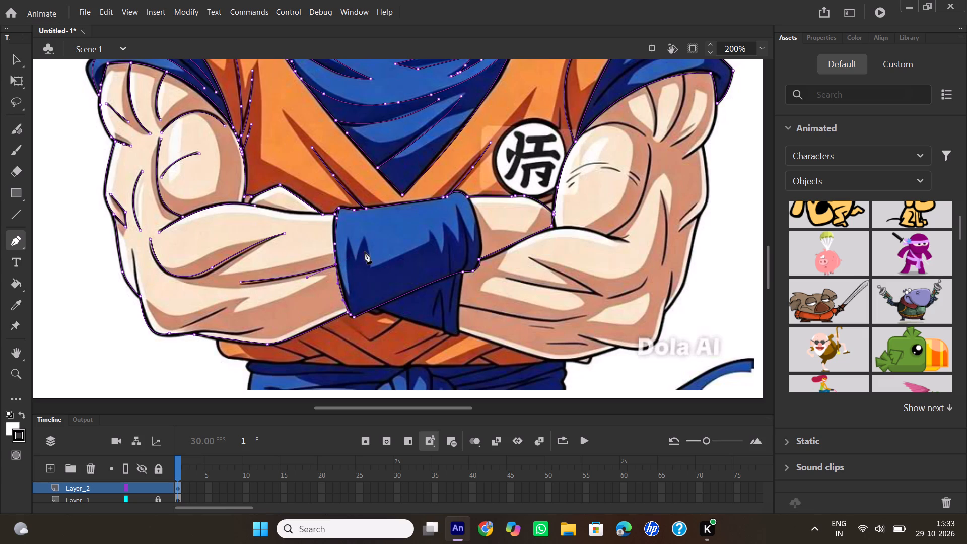
{"action": "double_click", "coordinate": [336, 267]}
{"action": "left_click", "coordinate": [179, 327]}
{"action": "left_click_drag", "start_coordinate": [225, 307], "coordinate": [251, 295]}
{"action": "double_click", "coordinate": [223, 307]}
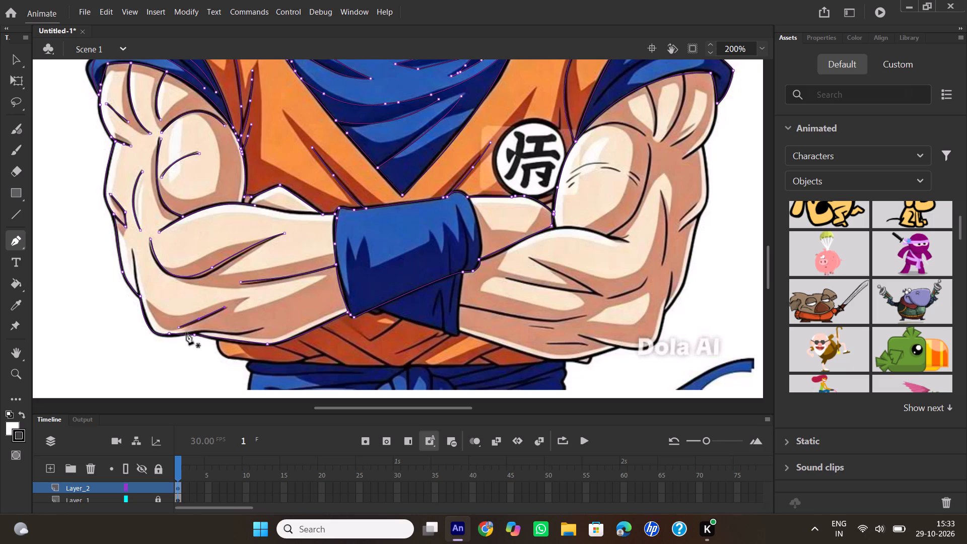
Draw the shallow curved crease just inside the lower edge of the forearm opposite the emblem.
{"action": "left_click", "coordinate": [186, 332]}
{"action": "left_click_drag", "start_coordinate": [233, 334], "coordinate": [246, 338]}
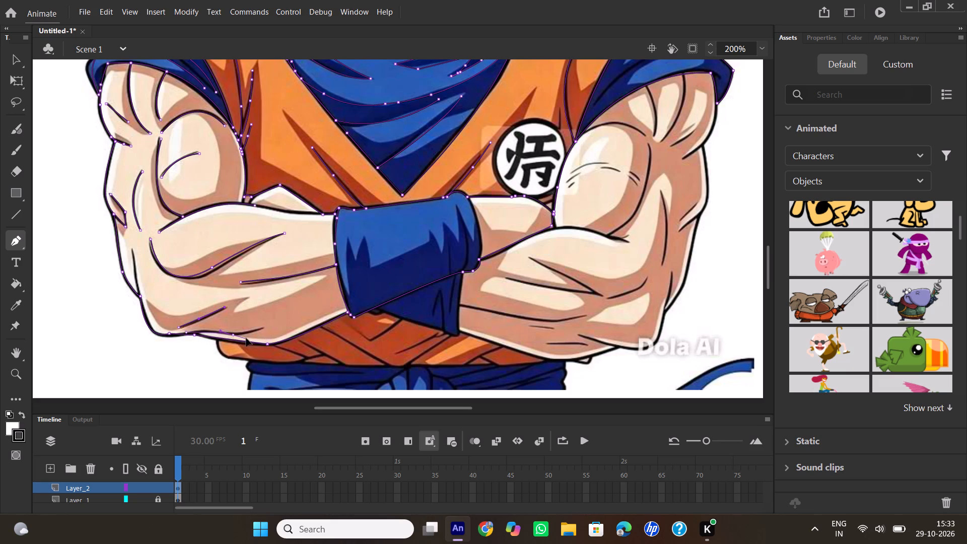
{"action": "left_click_drag", "start_coordinate": [246, 338], "coordinate": [251, 340]}
{"action": "left_click", "coordinate": [234, 335]}
{"action": "left_click_drag", "start_coordinate": [264, 329], "coordinate": [281, 322]}
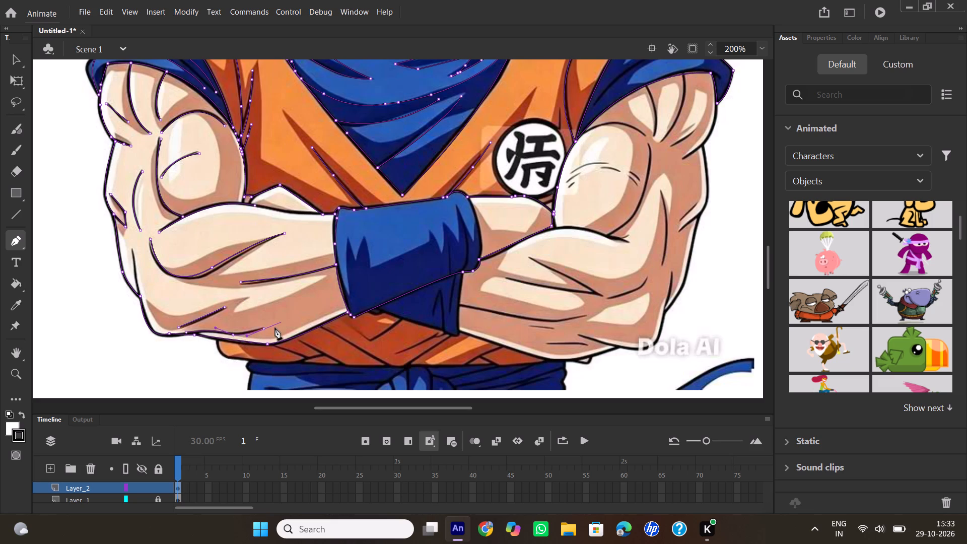
{"action": "double_click", "coordinate": [263, 329]}
Hide and reshow the reference image on Layer_1 to check the traced line art on its own.
{"action": "left_click", "coordinate": [137, 498]}
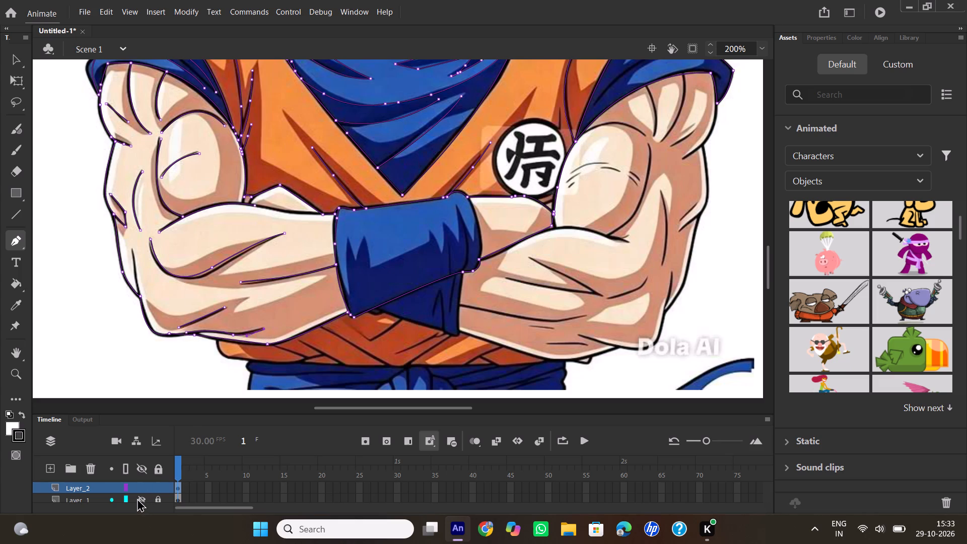
{"action": "left_click", "coordinate": [135, 496]}
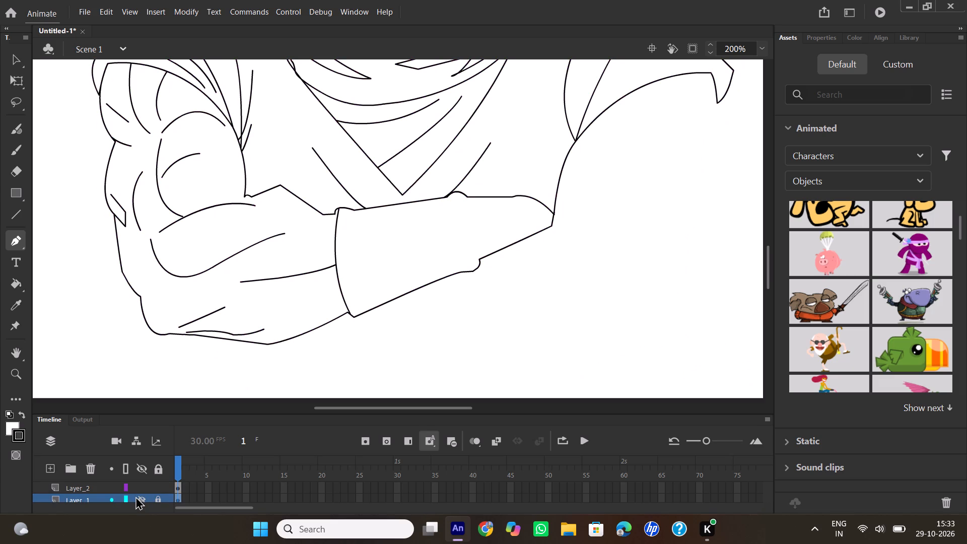
{"action": "left_click", "coordinate": [143, 501]}
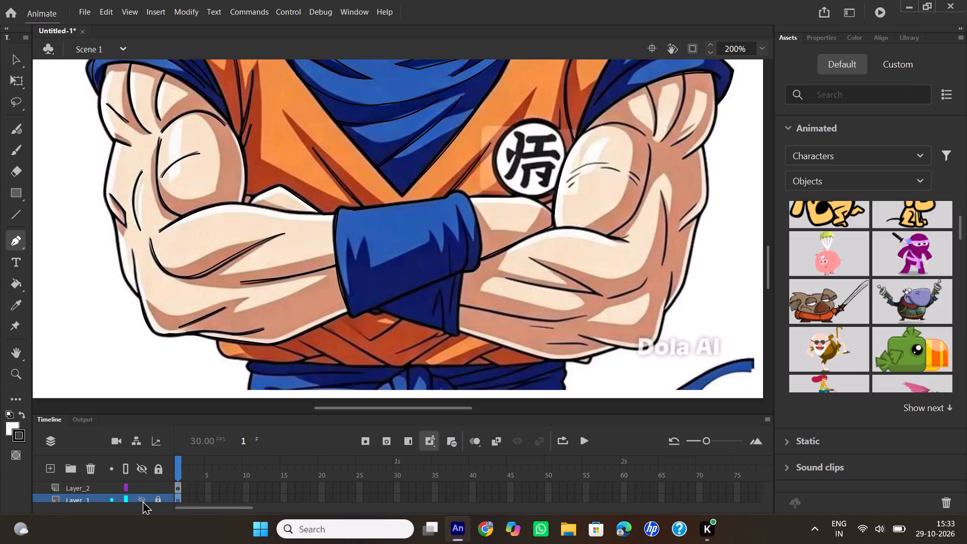
{"action": "left_click", "coordinate": [143, 501]}
{"action": "left_click", "coordinate": [143, 500]}
On Layer_2, extend the forearm's top contour from below the bulging muscle to the wristband's upper corner, keeping Layer_1 locked.
{"action": "left_click", "coordinate": [231, 199]}
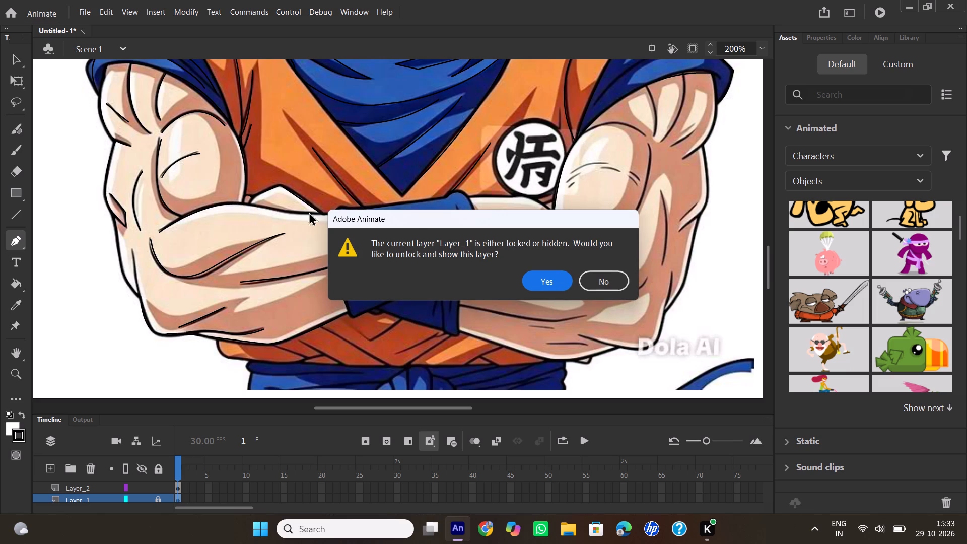
{"action": "left_click", "coordinate": [599, 287]}
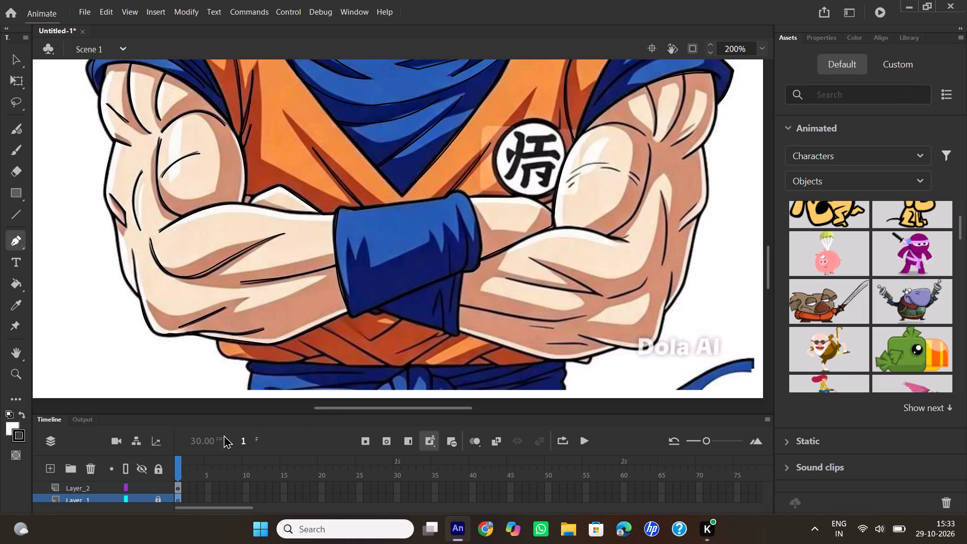
{"action": "left_click", "coordinate": [71, 484]}
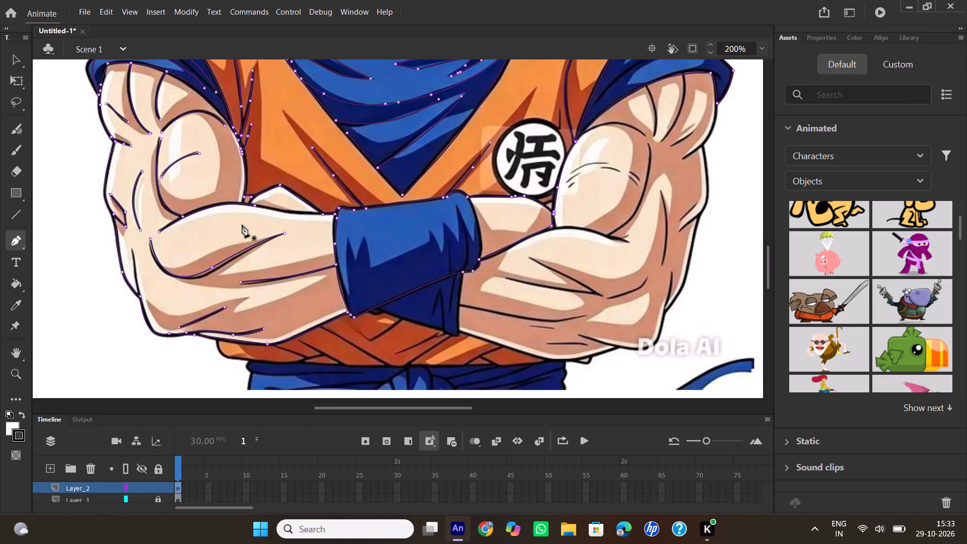
{"action": "left_click", "coordinate": [246, 203]}
{"action": "left_click_drag", "start_coordinate": [338, 211], "coordinate": [360, 203]}
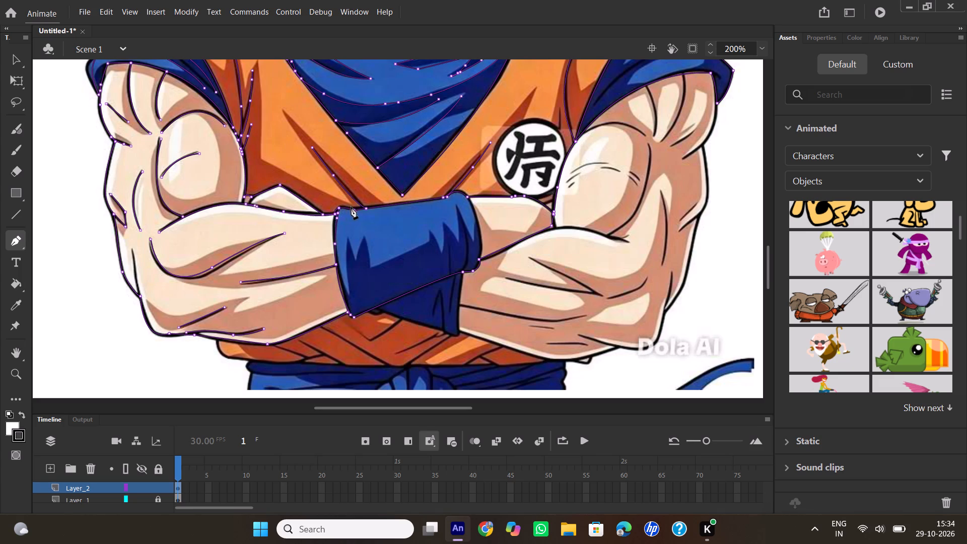
{"action": "double_click", "coordinate": [335, 214]}
Adjust the traced line at the wristband's upper corner nearest the emblem with the Selection tool.
{"action": "left_click", "coordinate": [467, 195]}
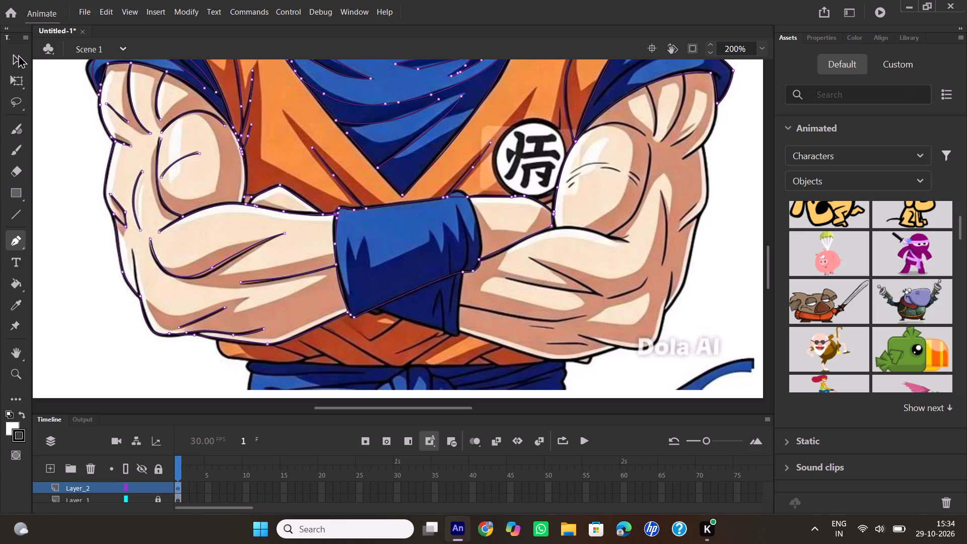
{"action": "left_click", "coordinate": [18, 54]}
{"action": "left_click_drag", "start_coordinate": [460, 196], "coordinate": [459, 193]}
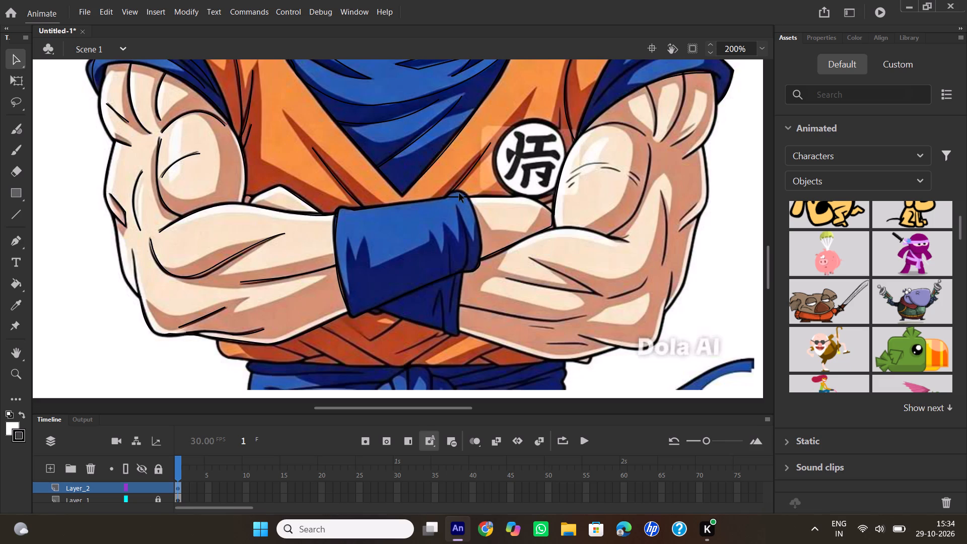
Pull the traced line at the wristband's upper corner nearest the emblem slightly upward to match the reference.
{"action": "left_click_drag", "start_coordinate": [459, 193], "coordinate": [459, 188]}
With the Pen tool, trace the wristband's curved edge on the emblem side, from its upper corner down to its lower corner.
{"action": "left_click", "coordinate": [22, 242]}
{"action": "left_click", "coordinate": [468, 199]}
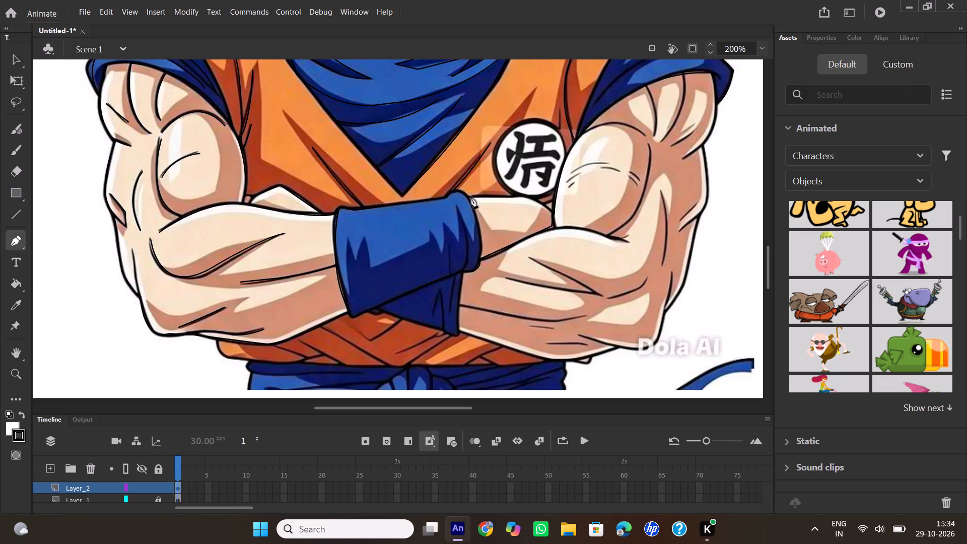
{"action": "left_click", "coordinate": [464, 194]}
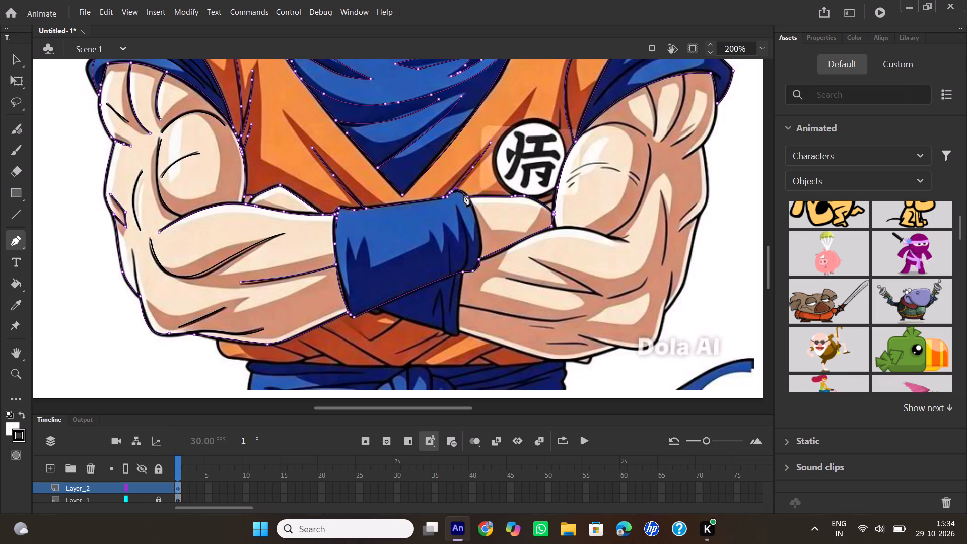
{"action": "left_click_drag", "start_coordinate": [478, 262], "coordinate": [471, 286]}
{"action": "left_click_drag", "start_coordinate": [471, 286], "coordinate": [471, 294]}
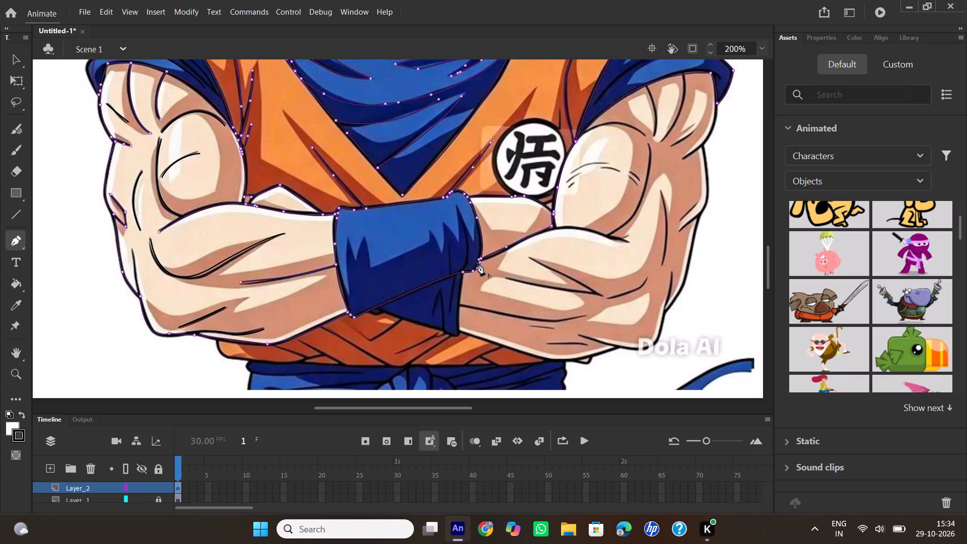
{"action": "double_click", "coordinate": [478, 263]}
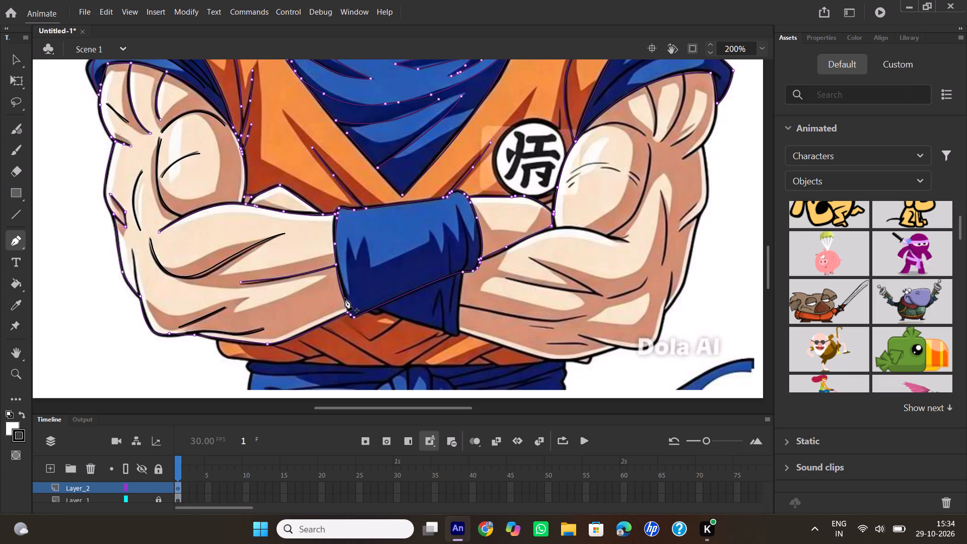
Trace the zigzag shading boundary on the wristband's end opposite the emblem, from the lower corner up through two peaks and back down.
{"action": "left_click", "coordinate": [345, 298]}
{"action": "left_click_drag", "start_coordinate": [351, 243], "coordinate": [356, 228]}
{"action": "left_click_drag", "start_coordinate": [356, 228], "coordinate": [356, 227]}
{"action": "left_click", "coordinate": [352, 242]}
{"action": "left_click_drag", "start_coordinate": [358, 263], "coordinate": [358, 274]}
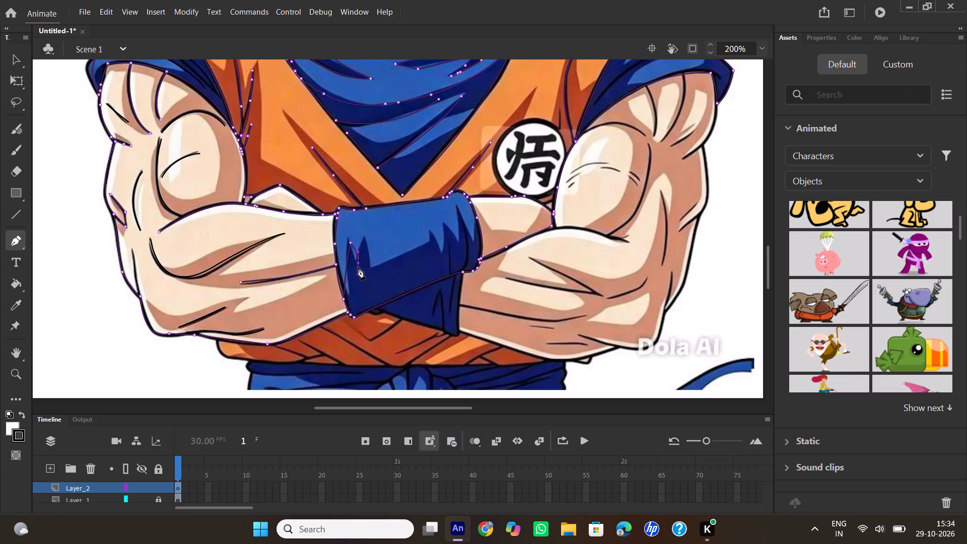
{"action": "left_click", "coordinate": [360, 263]}
{"action": "left_click_drag", "start_coordinate": [368, 238], "coordinate": [369, 234]}
{"action": "left_click_drag", "start_coordinate": [369, 234], "coordinate": [374, 229]}
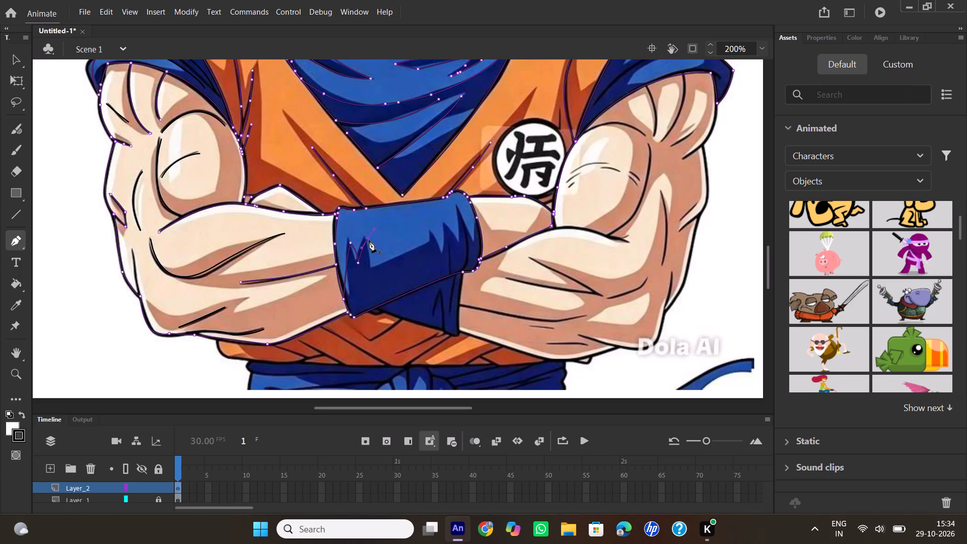
{"action": "left_click", "coordinate": [369, 240]}
{"action": "left_click_drag", "start_coordinate": [372, 276], "coordinate": [368, 284]}
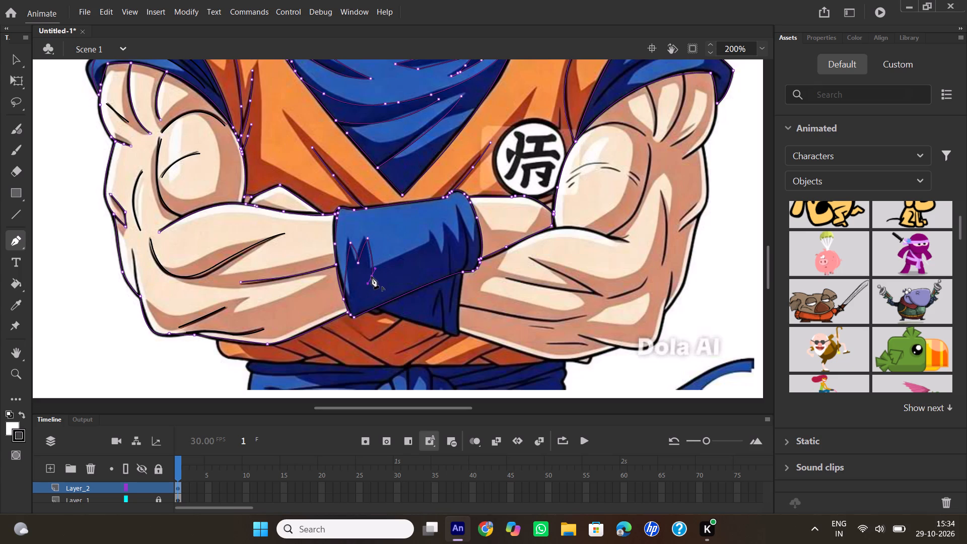
{"action": "left_click", "coordinate": [372, 277]}
Continue the shading boundary across the wristband and through the jagged fold peaks to its edge on the emblem side.
{"action": "left_click", "coordinate": [429, 247]}
{"action": "left_click_drag", "start_coordinate": [430, 230], "coordinate": [429, 225]}
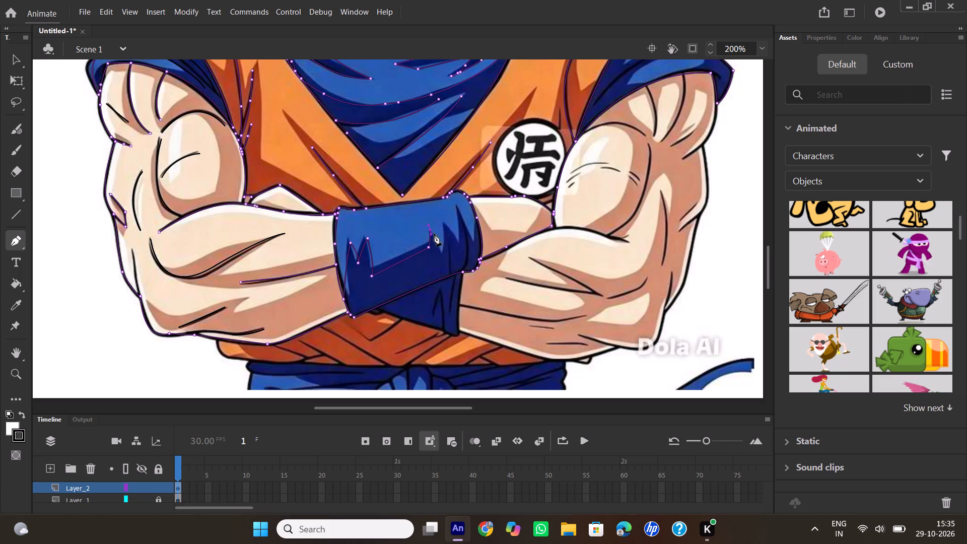
{"action": "left_click", "coordinate": [431, 230]}
{"action": "left_click_drag", "start_coordinate": [445, 254], "coordinate": [446, 259]}
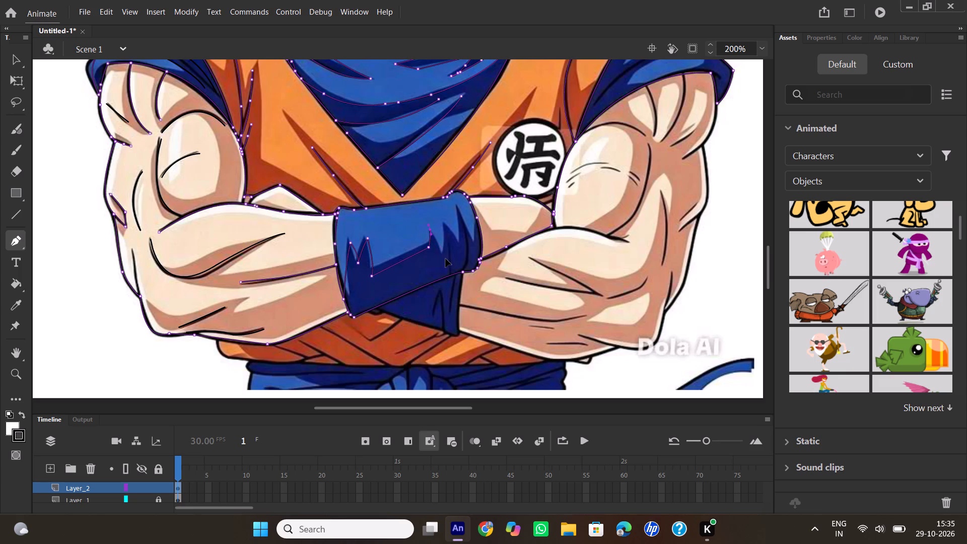
{"action": "left_click_drag", "start_coordinate": [446, 259], "coordinate": [446, 266]}
{"action": "left_click", "coordinate": [445, 254]}
{"action": "left_click_drag", "start_coordinate": [445, 225], "coordinate": [445, 217]}
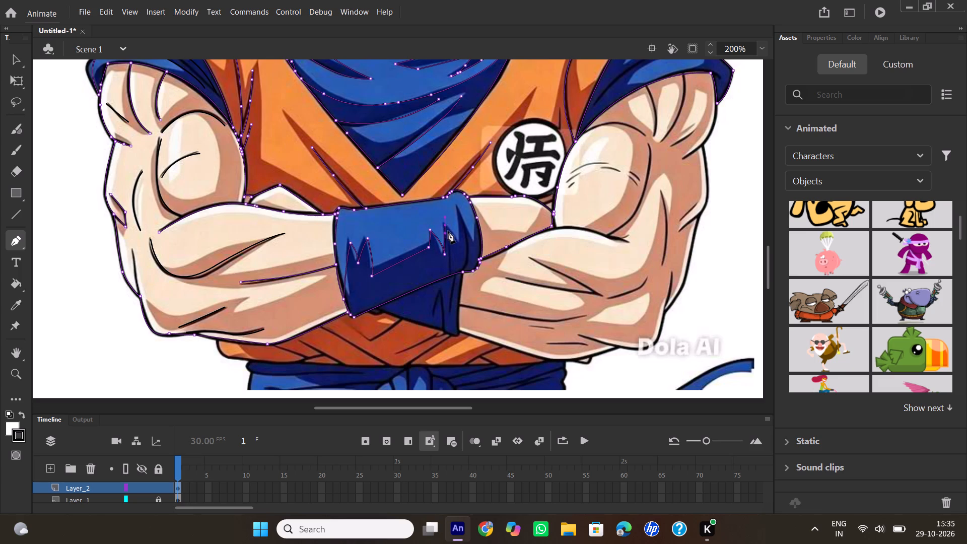
{"action": "left_click", "coordinate": [445, 227]}
{"action": "left_click_drag", "start_coordinate": [461, 241], "coordinate": [461, 244]}
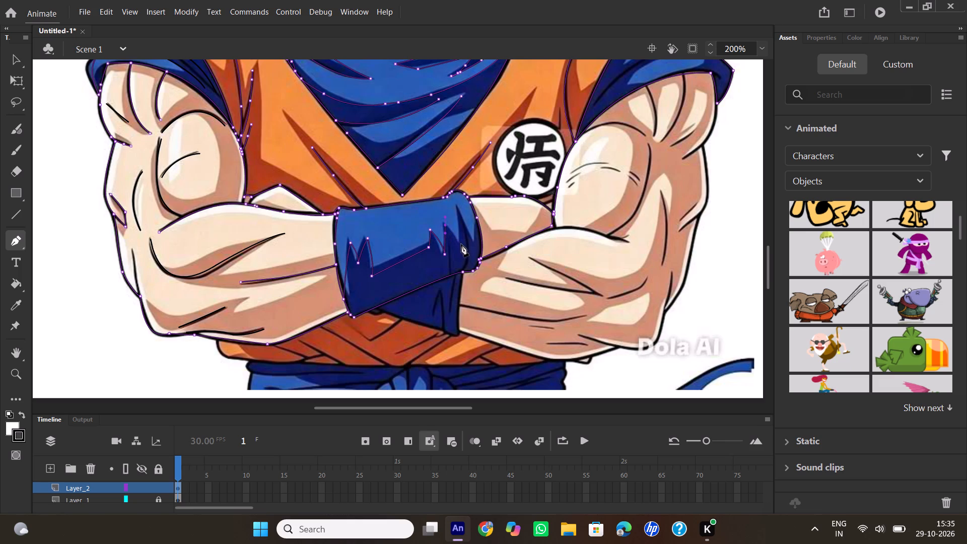
{"action": "left_click_drag", "start_coordinate": [461, 244], "coordinate": [464, 253]}
{"action": "left_click", "coordinate": [463, 242]}
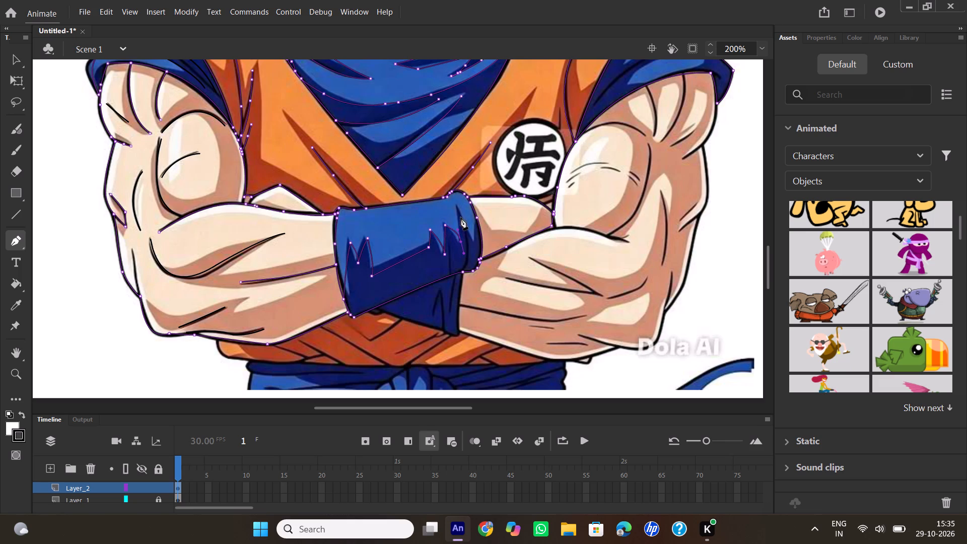
{"action": "left_click", "coordinate": [457, 206]}
{"action": "left_click_drag", "start_coordinate": [470, 241], "coordinate": [474, 255]}
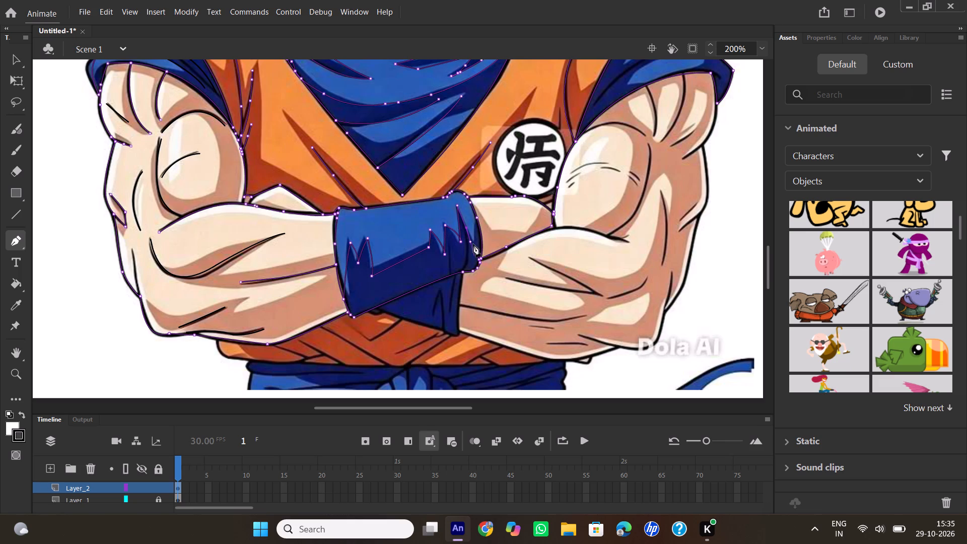
{"action": "left_click", "coordinate": [472, 242]}
{"action": "left_click_drag", "start_coordinate": [477, 216], "coordinate": [478, 211]}
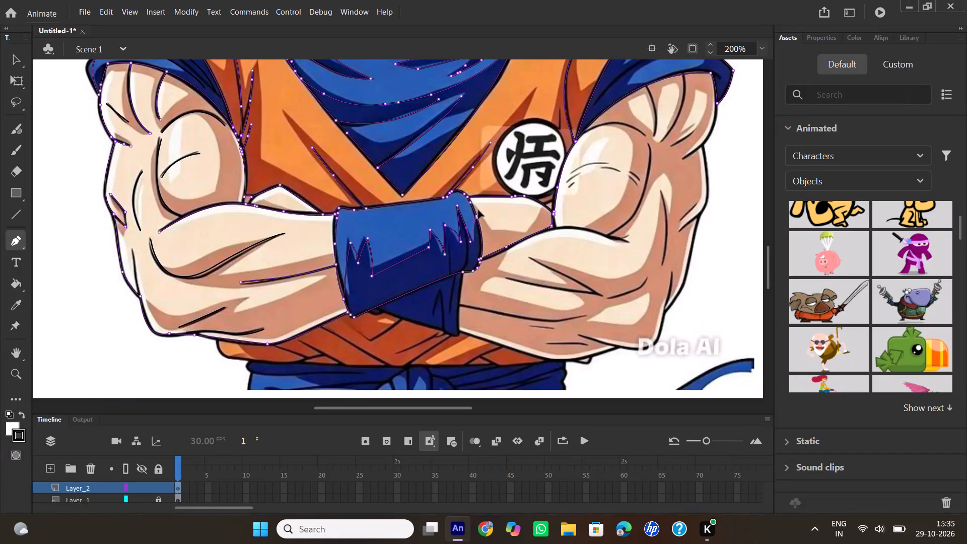
{"action": "left_click_drag", "start_coordinate": [478, 211], "coordinate": [478, 210]}
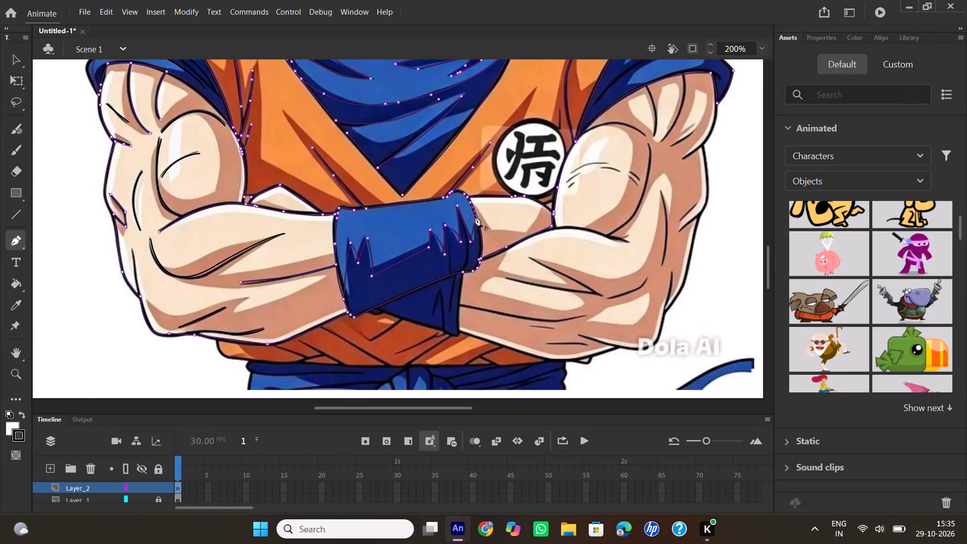
{"action": "double_click", "coordinate": [475, 216]}
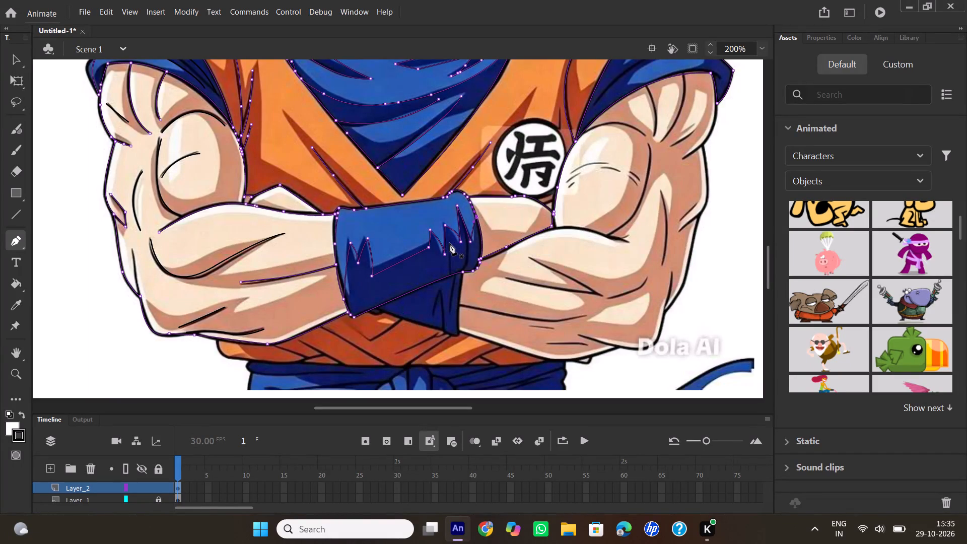
Draw the short vertical fold line below the jagged peaks down to the wristband's lower edge.
{"action": "left_click", "coordinate": [450, 243]}
{"action": "left_click_drag", "start_coordinate": [451, 276], "coordinate": [451, 276]}
{"action": "left_click_drag", "start_coordinate": [451, 276], "coordinate": [448, 287]}
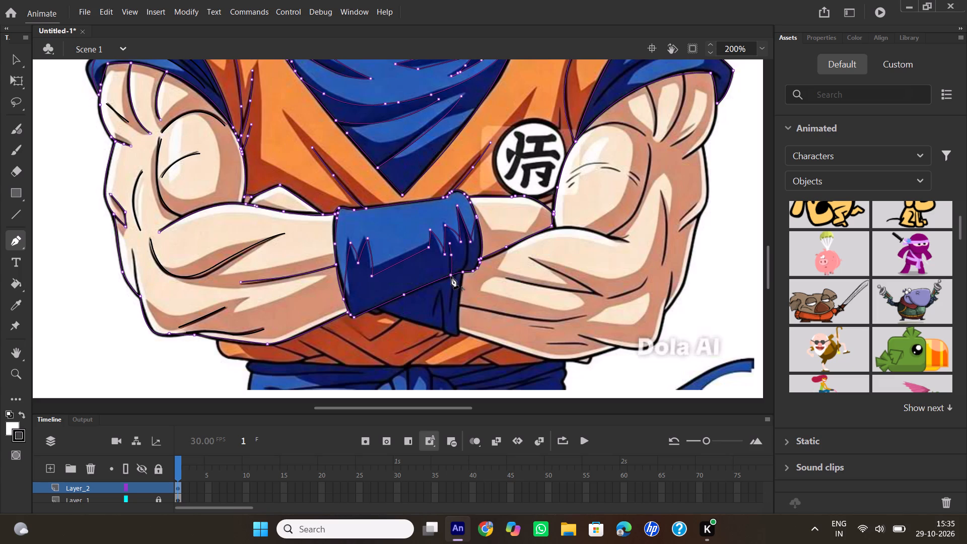
{"action": "double_click", "coordinate": [451, 277]}
Trace the lower edge of the second wristband, from beneath the first wristband to its bottom corner.
{"action": "scroll", "coordinate": [324, 248], "scroll_direction": "down", "scroll_amount": 1}
{"action": "scroll", "coordinate": [295, 224], "scroll_direction": "up", "scroll_amount": 1}
{"action": "left_click", "coordinate": [368, 312]}
{"action": "left_click_drag", "start_coordinate": [383, 313], "coordinate": [395, 307]}
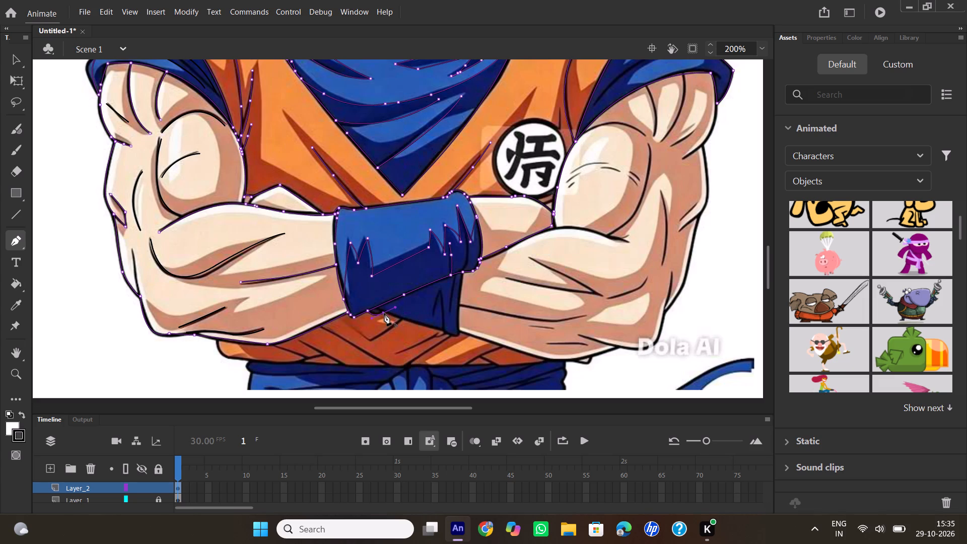
{"action": "left_click", "coordinate": [384, 313]}
{"action": "left_click_drag", "start_coordinate": [459, 335], "coordinate": [469, 337]}
{"action": "left_click", "coordinate": [459, 336]}
Outline the underside of the emblem-side forearm from the second wristband's bottom corner around the elbow to its outer notch.
{"action": "left_click", "coordinate": [459, 329]}
{"action": "left_click_drag", "start_coordinate": [560, 362], "coordinate": [580, 362]}
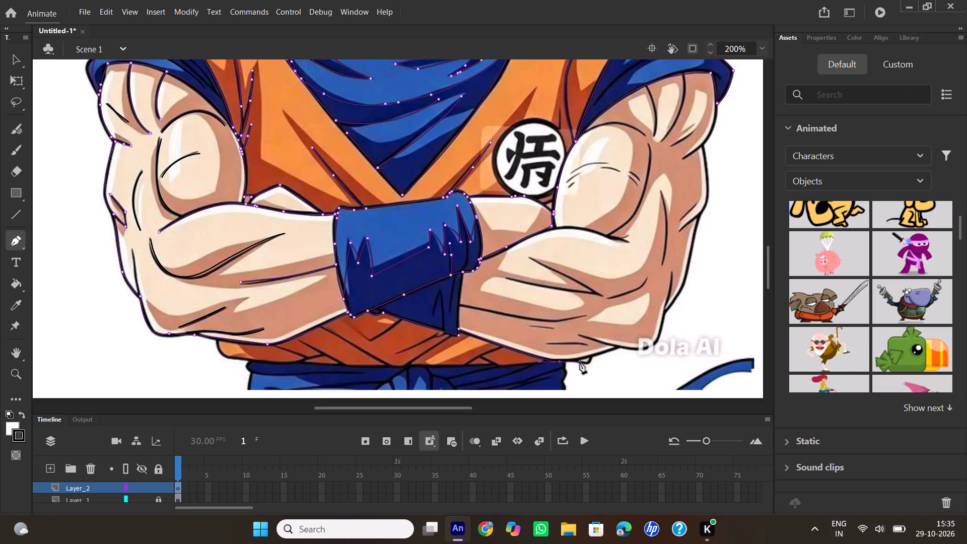
{"action": "left_click", "coordinate": [561, 363]}
{"action": "left_click_drag", "start_coordinate": [616, 346], "coordinate": [619, 346]}
{"action": "left_click_drag", "start_coordinate": [619, 346], "coordinate": [638, 330]}
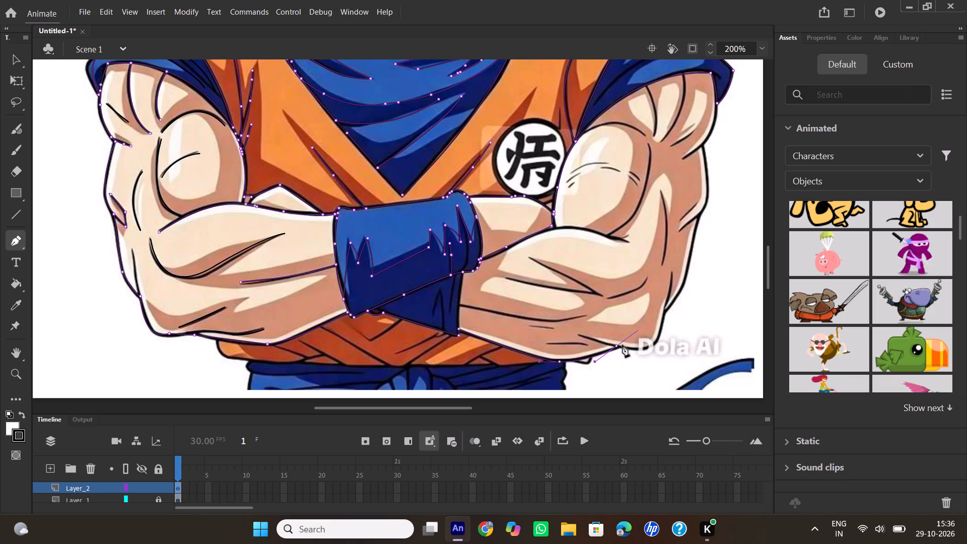
{"action": "left_click", "coordinate": [617, 347]}
{"action": "left_click_drag", "start_coordinate": [666, 312], "coordinate": [672, 262]}
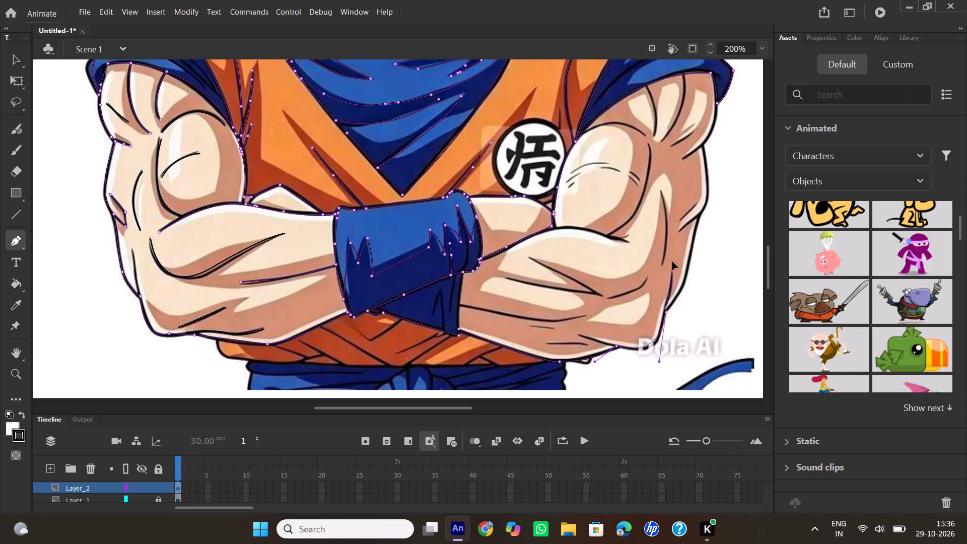
{"action": "left_click_drag", "start_coordinate": [672, 262], "coordinate": [669, 261]}
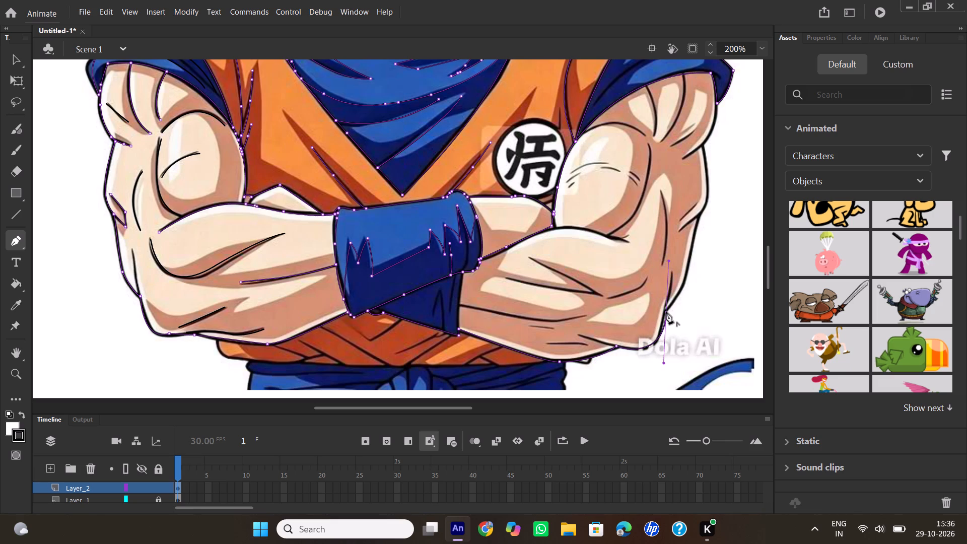
{"action": "left_click", "coordinate": [666, 312]}
Continue the arm outline from the elbow notch up the outer side of the upper arm to the sleeve, and end the path.
{"action": "left_click_drag", "start_coordinate": [700, 215], "coordinate": [703, 154]}
{"action": "left_click_drag", "start_coordinate": [703, 154], "coordinate": [675, 93]}
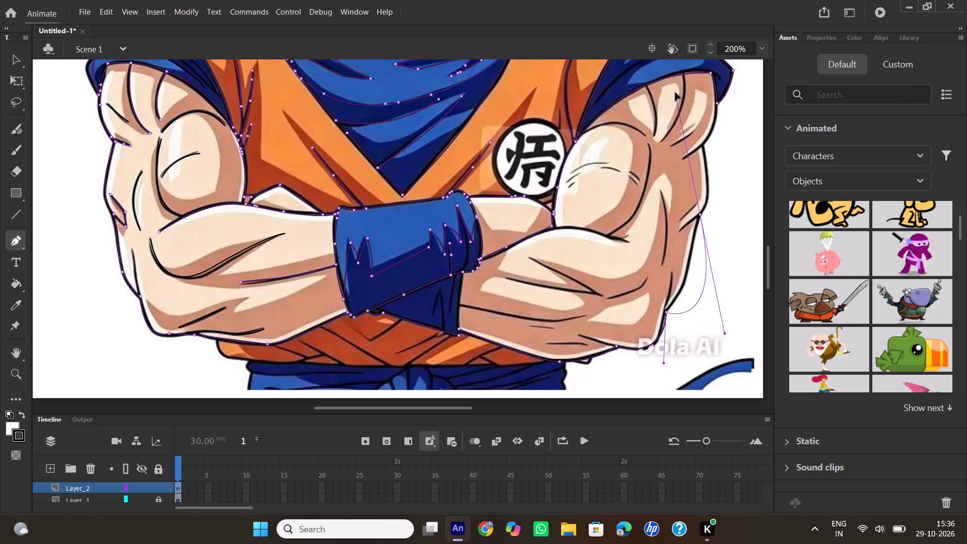
{"action": "left_click_drag", "start_coordinate": [675, 93], "coordinate": [712, 97]}
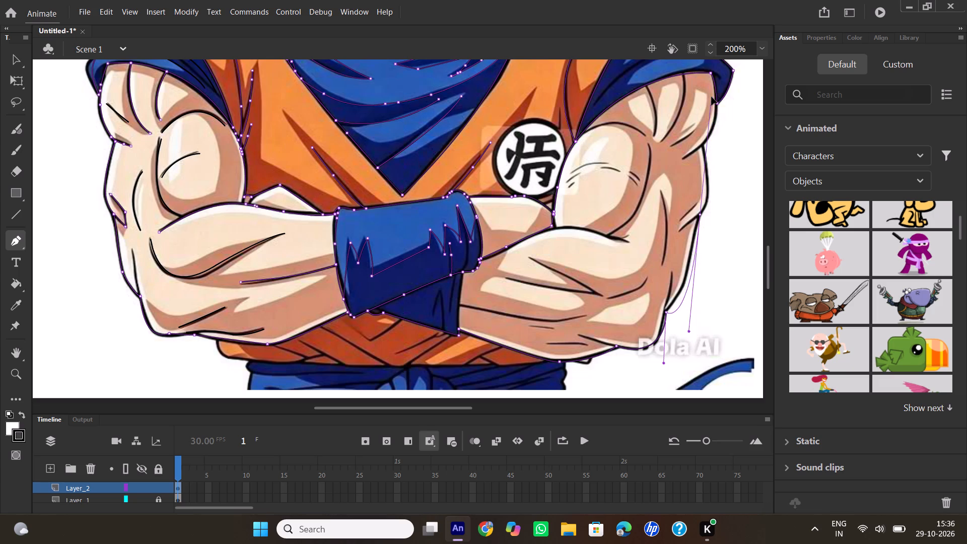
{"action": "left_click_drag", "start_coordinate": [712, 97], "coordinate": [719, 100]}
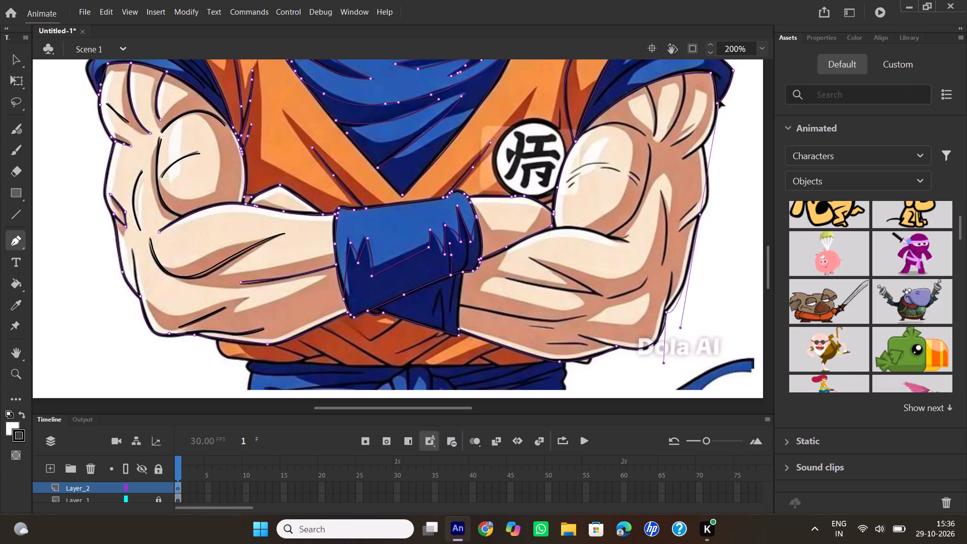
{"action": "left_click_drag", "start_coordinate": [719, 100], "coordinate": [715, 119]}
{"action": "left_click", "coordinate": [700, 215]}
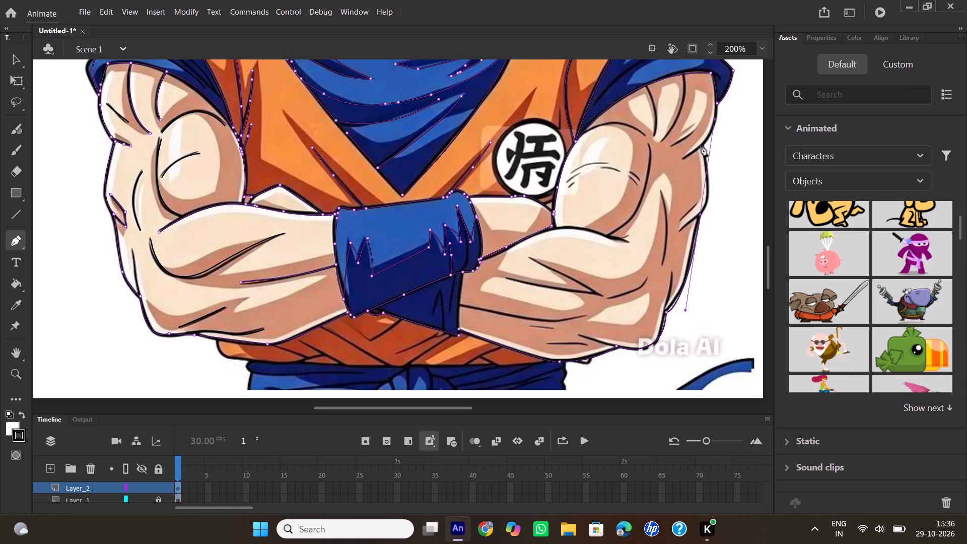
{"action": "left_click_drag", "start_coordinate": [701, 143], "coordinate": [685, 110]}
{"action": "left_click_drag", "start_coordinate": [685, 110], "coordinate": [686, 85]}
{"action": "left_click", "coordinate": [702, 143]}
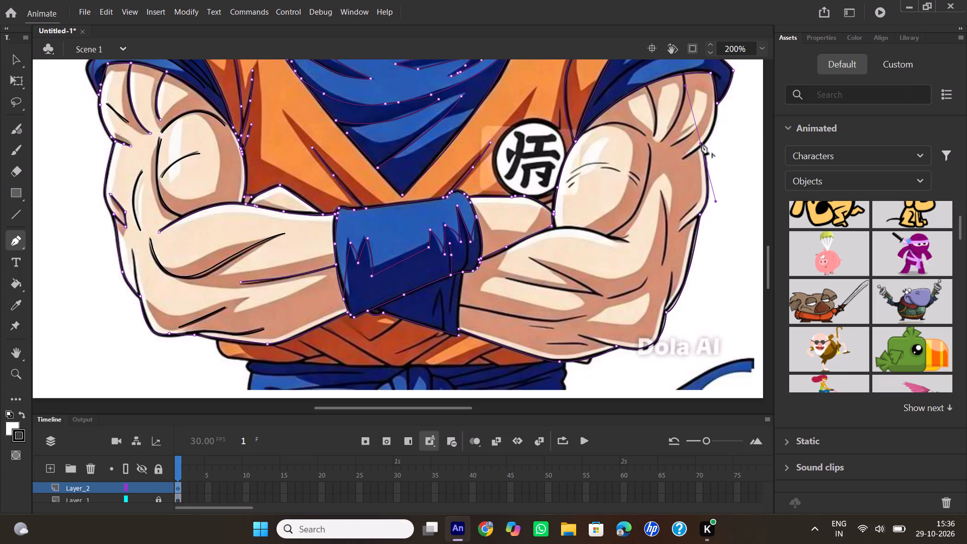
{"action": "left_click_drag", "start_coordinate": [717, 103], "coordinate": [712, 77]}
{"action": "double_click", "coordinate": [717, 104]}
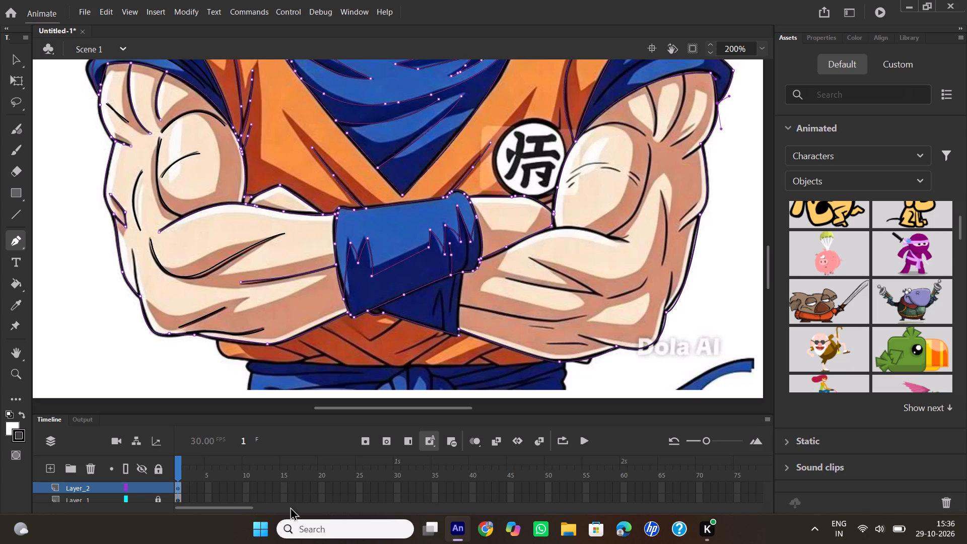
Hide the Layer_1 reference image to examine the traced linework, and show it again.
{"action": "left_click", "coordinate": [142, 501]}
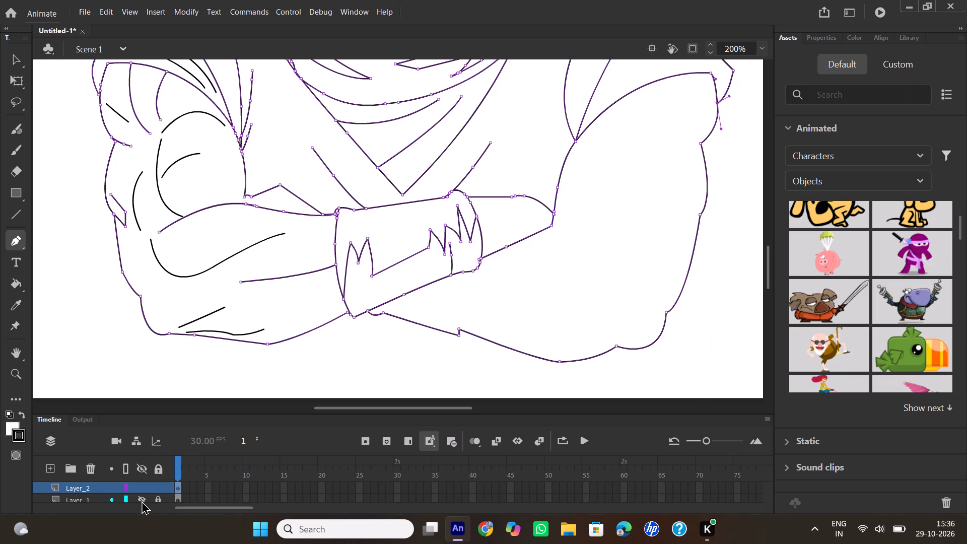
{"action": "left_click", "coordinate": [142, 501]}
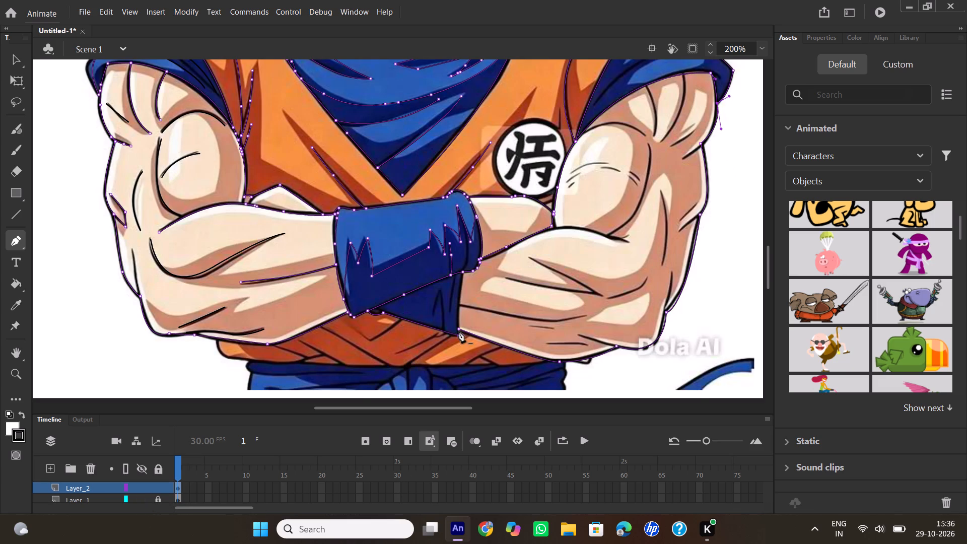
{"action": "left_click", "coordinate": [136, 502]}
{"action": "left_click", "coordinate": [136, 502]}
Trace the top contour of the emblem-side forearm from the biceps' inner edge to the inner-elbow crease.
{"action": "left_click", "coordinate": [547, 229]}
{"action": "left_click_drag", "start_coordinate": [627, 242], "coordinate": [641, 256]}
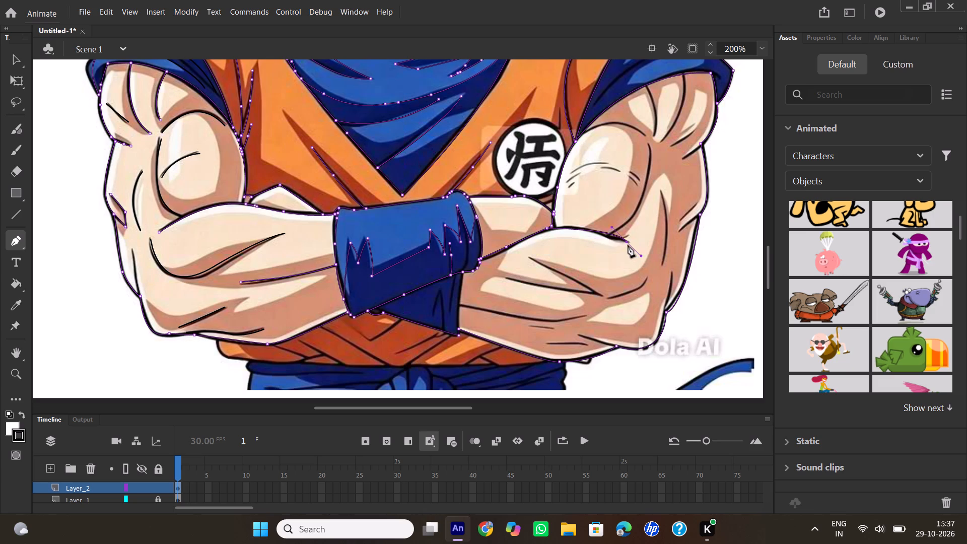
{"action": "double_click", "coordinate": [628, 243]}
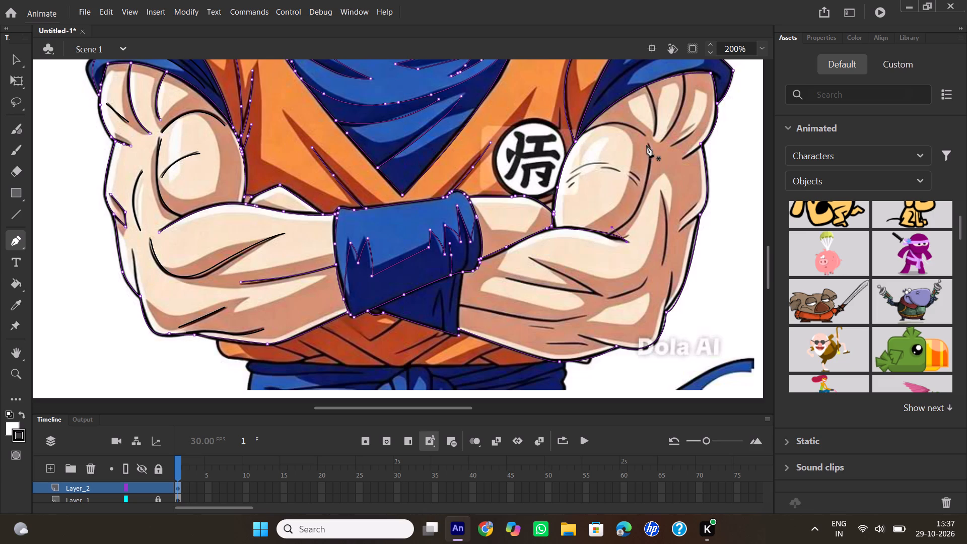
Trace the outer curve of the emblem-side biceps from its upper end down to the forearm's top contour.
{"action": "left_click", "coordinate": [649, 144]}
{"action": "left_click_drag", "start_coordinate": [604, 235], "coordinate": [556, 262]}
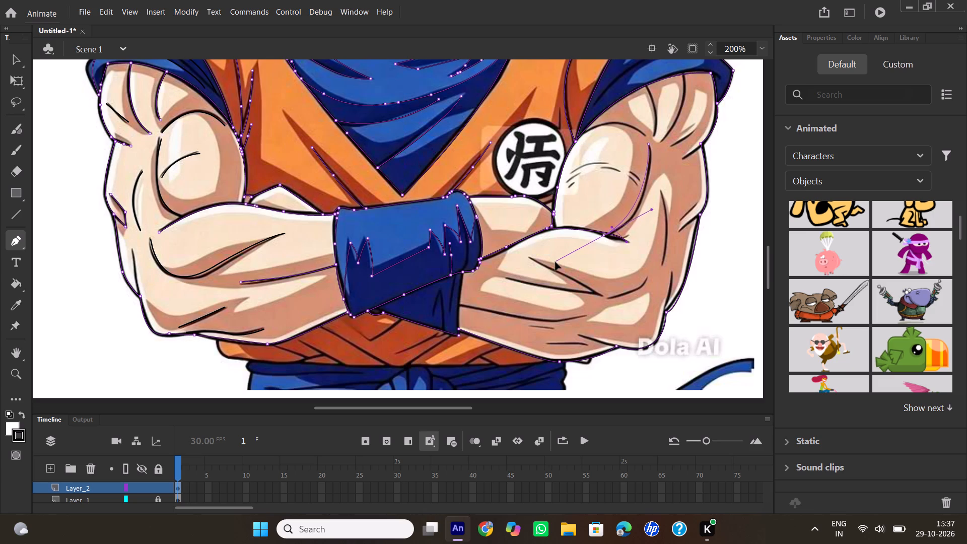
{"action": "left_click_drag", "start_coordinate": [556, 262], "coordinate": [548, 258]}
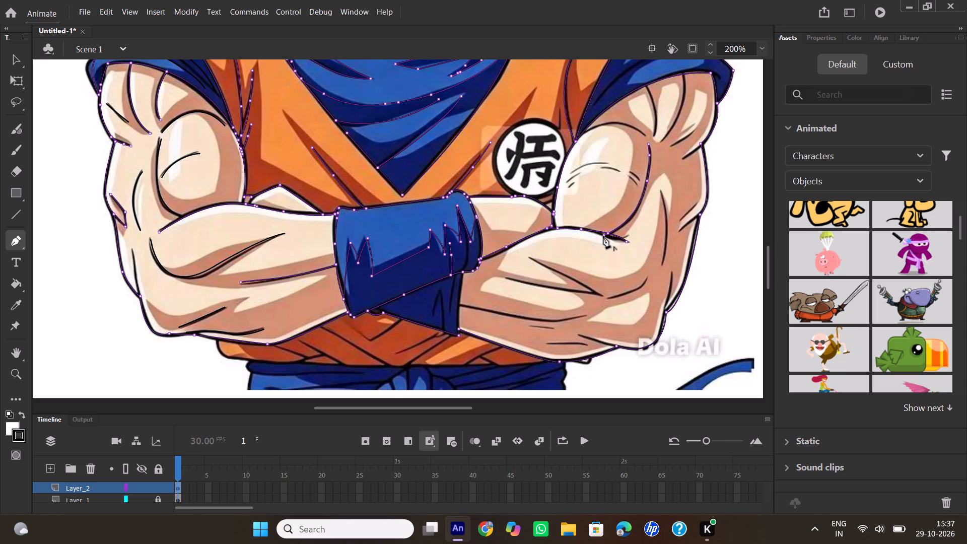
{"action": "double_click", "coordinate": [603, 236]}
Draw three curved shoulder muscle lines on the emblem-side arm, two descending from the sleeve edge and one short line near the outer contour.
{"action": "left_click", "coordinate": [645, 86]}
{"action": "left_click_drag", "start_coordinate": [655, 133], "coordinate": [648, 150]}
{"action": "double_click", "coordinate": [655, 134]}
{"action": "left_click", "coordinate": [682, 73]}
{"action": "left_click_drag", "start_coordinate": [660, 144], "coordinate": [632, 160]}
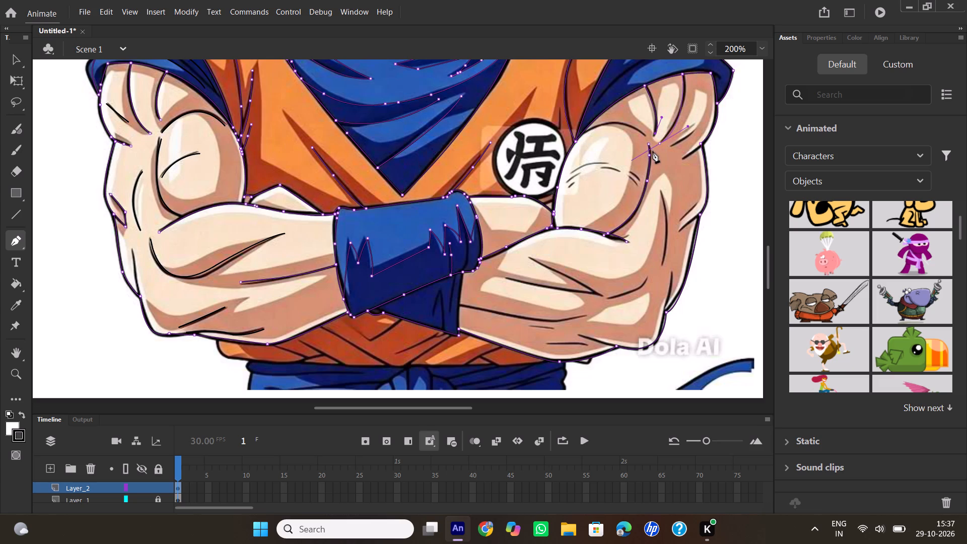
{"action": "double_click", "coordinate": [662, 143]}
{"action": "left_click", "coordinate": [672, 145]}
{"action": "left_click_drag", "start_coordinate": [699, 124], "coordinate": [710, 106]}
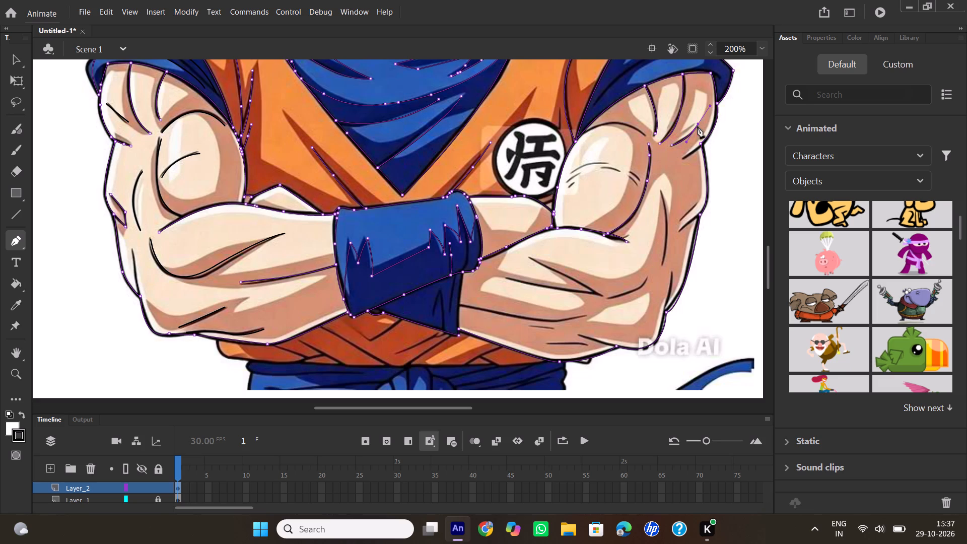
{"action": "double_click", "coordinate": [700, 125]}
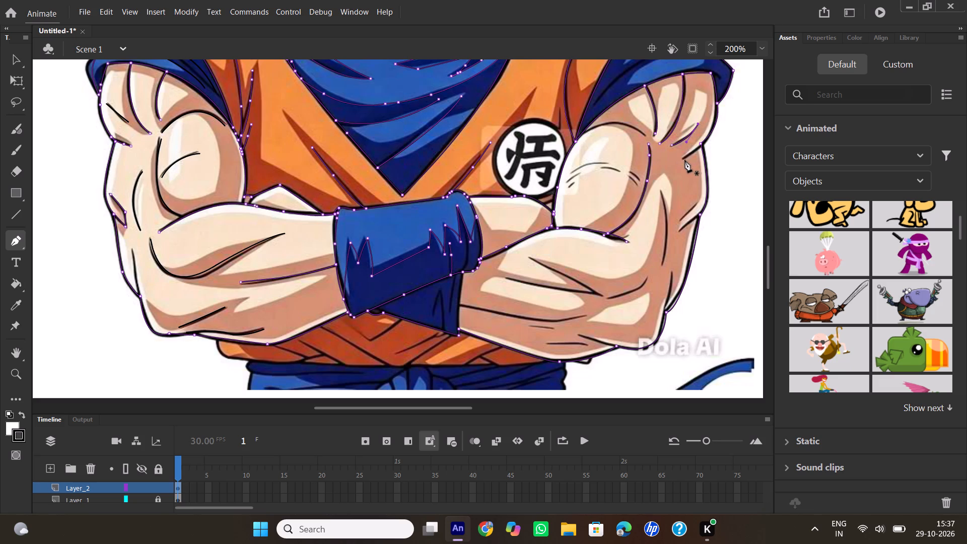
Trace the short crease meeting the emblem-side arm's outer contour below the shoulder, and the curved top edge of the biceps.
{"action": "left_click", "coordinate": [683, 160]}
{"action": "left_click_drag", "start_coordinate": [709, 140], "coordinate": [722, 115]}
{"action": "left_click_drag", "start_coordinate": [722, 115], "coordinate": [734, 116]}
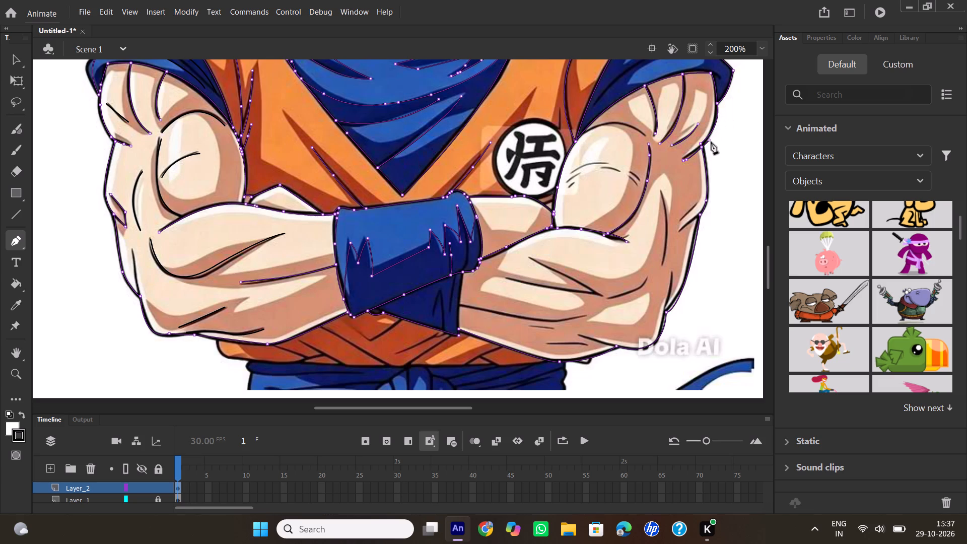
{"action": "double_click", "coordinate": [710, 142]}
{"action": "left_click", "coordinate": [579, 137]}
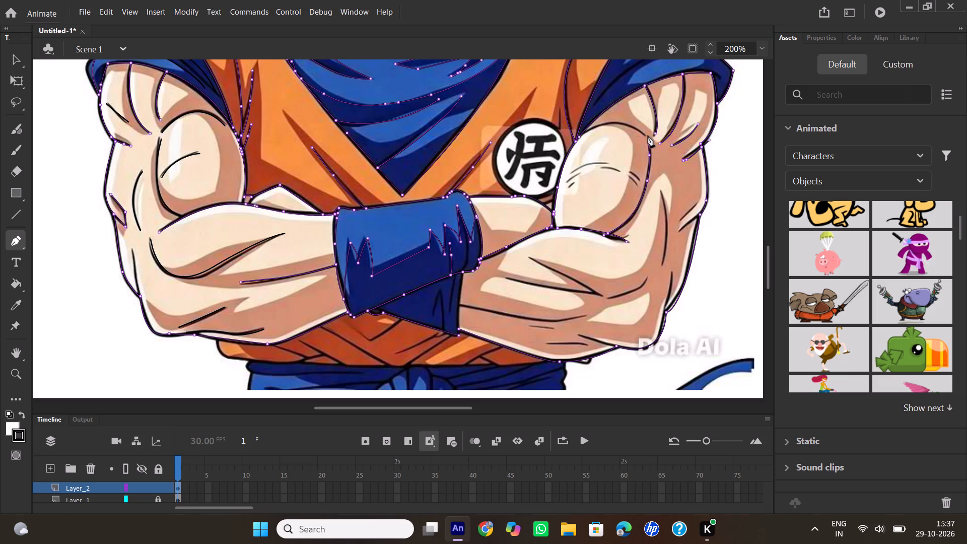
{"action": "left_click_drag", "start_coordinate": [647, 135], "coordinate": [674, 164]}
{"action": "double_click", "coordinate": [648, 136]}
Draw the curved muscle line beyond the biceps' outer edge and the short curved crease below it near the elbow.
{"action": "left_click", "coordinate": [662, 192]}
{"action": "left_click_drag", "start_coordinate": [661, 264], "coordinate": [647, 287]}
{"action": "double_click", "coordinate": [662, 265]}
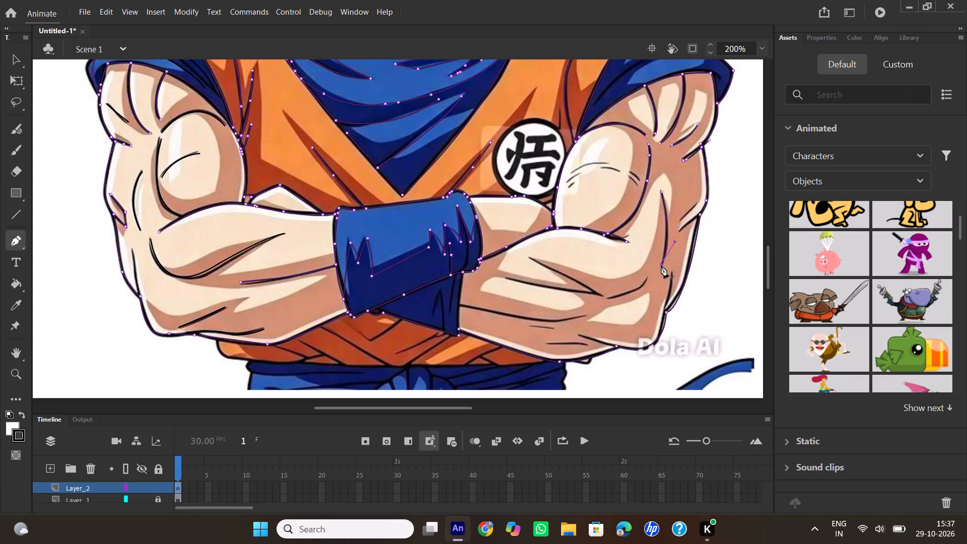
{"action": "left_click", "coordinate": [609, 298]}
{"action": "left_click_drag", "start_coordinate": [646, 279], "coordinate": [656, 264]}
{"action": "left_click_drag", "start_coordinate": [656, 264], "coordinate": [655, 259]}
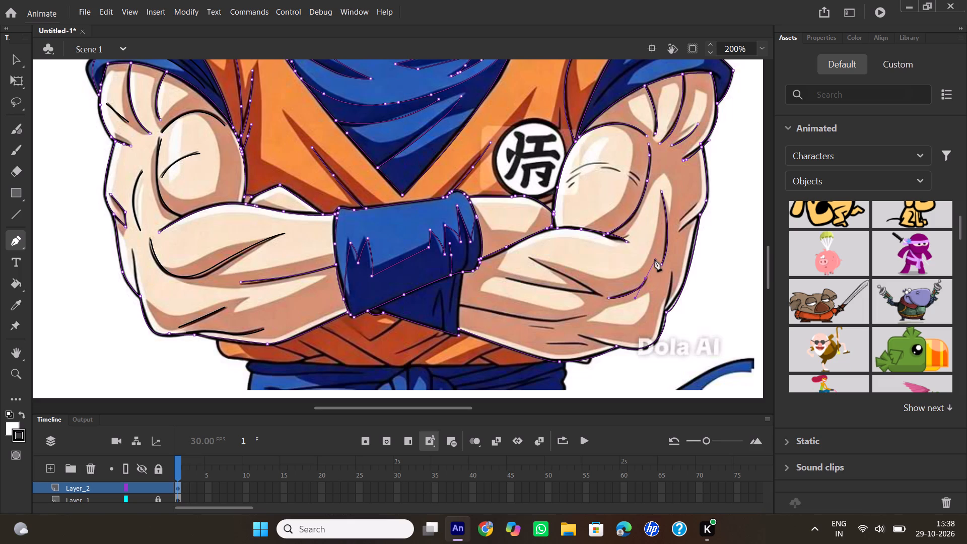
{"action": "double_click", "coordinate": [645, 280]}
Trace the two forearm muscle lines that converge in a point near the elbow crease on the emblem-side arm.
{"action": "left_click", "coordinate": [529, 256]}
{"action": "left_click_drag", "start_coordinate": [599, 295], "coordinate": [615, 309]}
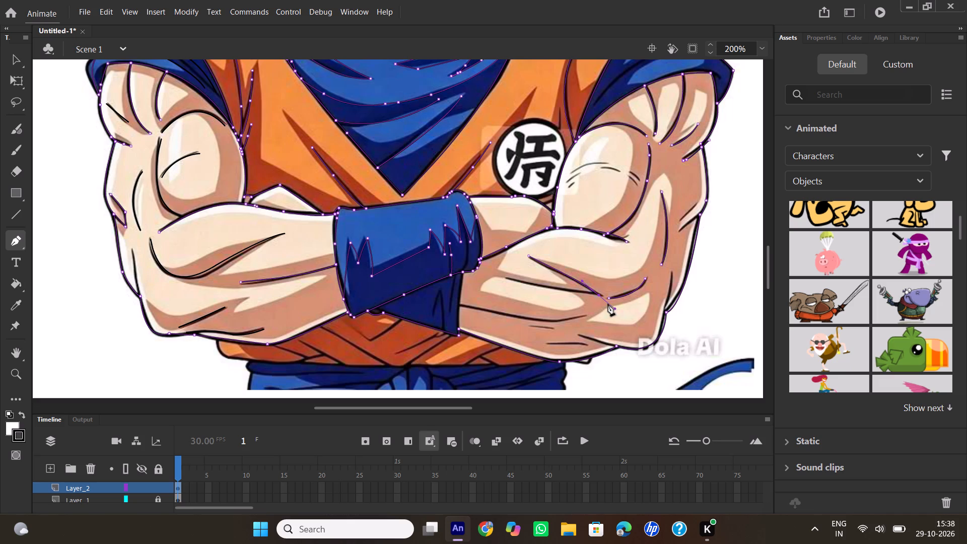
{"action": "left_click", "coordinate": [600, 297]}
{"action": "left_click_drag", "start_coordinate": [509, 280], "coordinate": [489, 270]}
{"action": "double_click", "coordinate": [508, 280]}
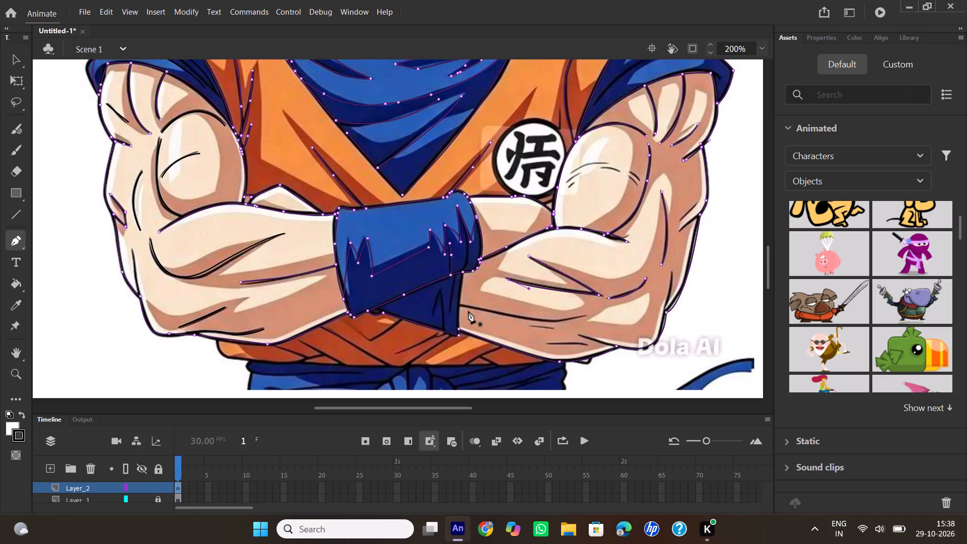
Trace the long lower forearm line starting at the wristband edge and the slanting line running down to the elbow's bottom contour.
{"action": "left_click", "coordinate": [458, 306]}
{"action": "left_click_drag", "start_coordinate": [583, 314], "coordinate": [604, 304]}
{"action": "left_click_drag", "start_coordinate": [604, 304], "coordinate": [598, 297]}
{"action": "double_click", "coordinate": [584, 316]}
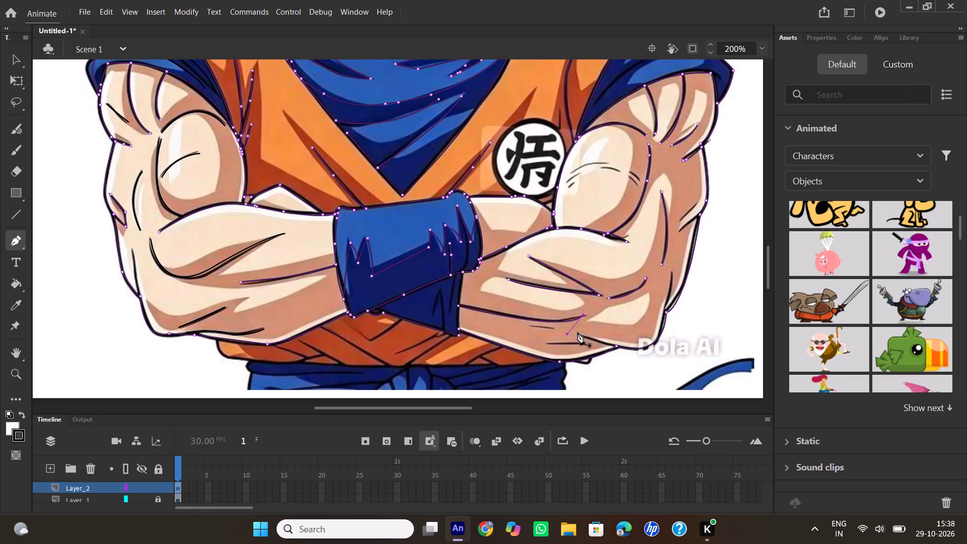
{"action": "left_click", "coordinate": [578, 332]}
{"action": "left_click_drag", "start_coordinate": [628, 349], "coordinate": [642, 347]}
{"action": "double_click", "coordinate": [629, 349]}
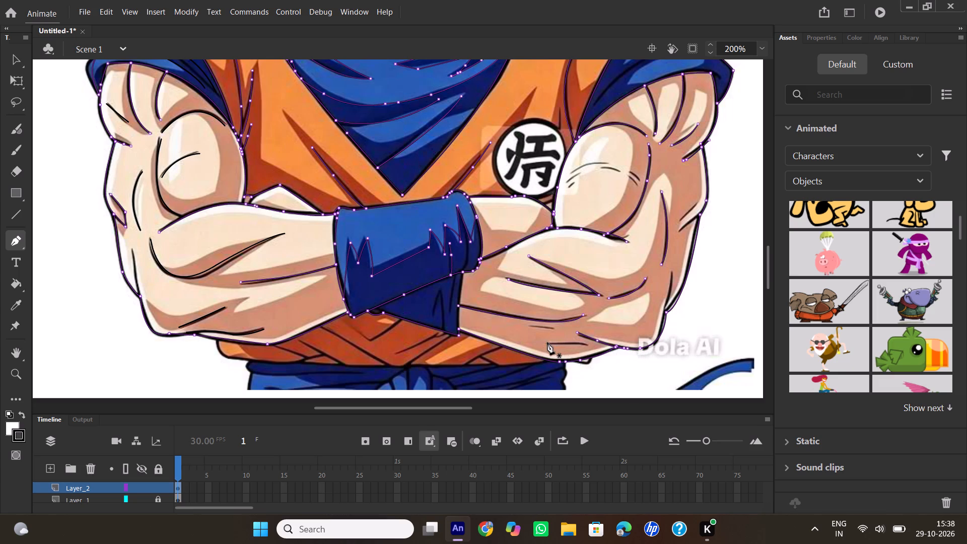
Draw the two short, nearly horizontal muscle strokes near the lower edge of the emblem-side forearm.
{"action": "left_click", "coordinate": [545, 343]}
{"action": "left_click_drag", "start_coordinate": [585, 345], "coordinate": [594, 345]}
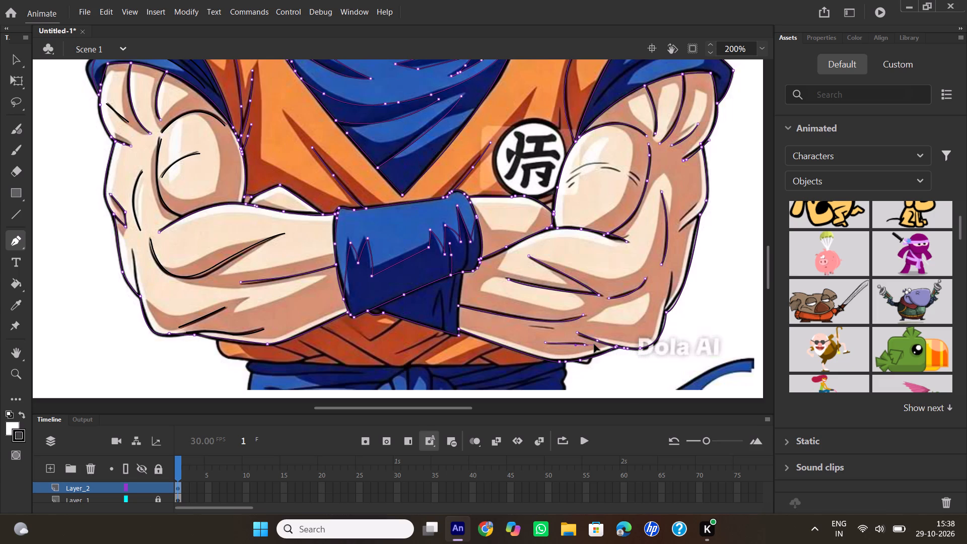
{"action": "left_click_drag", "start_coordinate": [594, 345], "coordinate": [596, 345]}
{"action": "double_click", "coordinate": [585, 345]}
{"action": "left_click", "coordinate": [530, 328]}
{"action": "left_click_drag", "start_coordinate": [557, 328], "coordinate": [565, 333]}
{"action": "left_click_drag", "start_coordinate": [565, 333], "coordinate": [573, 331]}
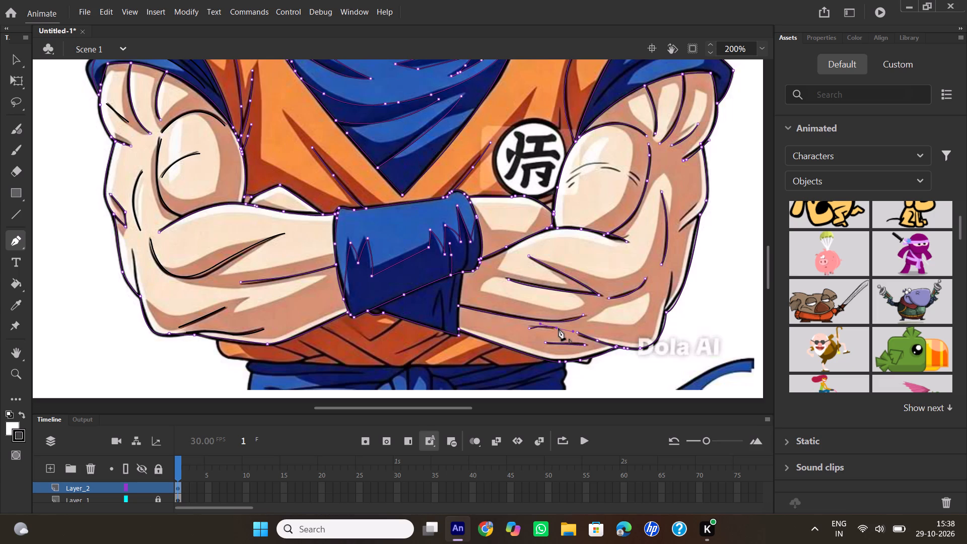
{"action": "double_click", "coordinate": [558, 328]}
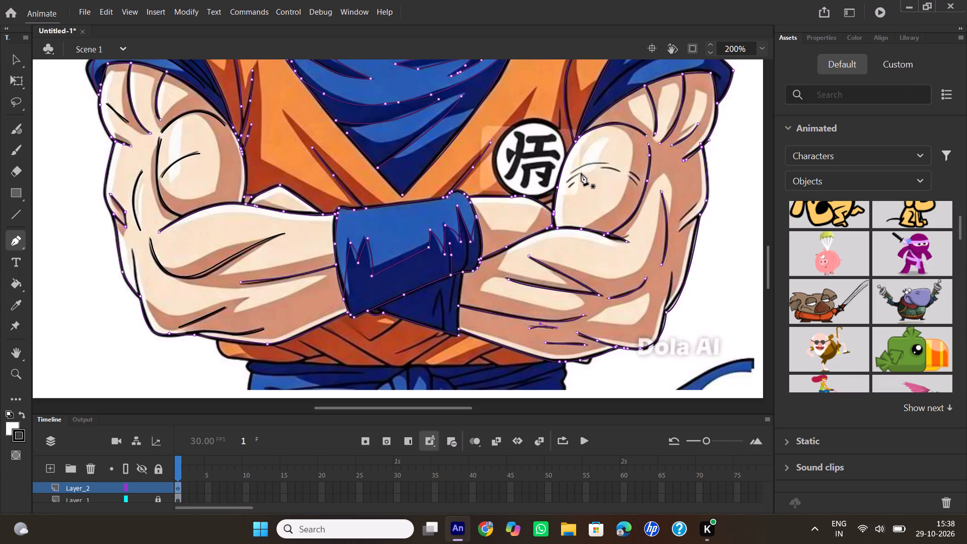
Draw the thin arc across the emblem-side biceps and two short detail strokes beneath its end nearest the emblem.
{"action": "left_click", "coordinate": [575, 171]}
{"action": "left_click_drag", "start_coordinate": [614, 163], "coordinate": [624, 167]}
{"action": "left_click_drag", "start_coordinate": [624, 167], "coordinate": [636, 169]}
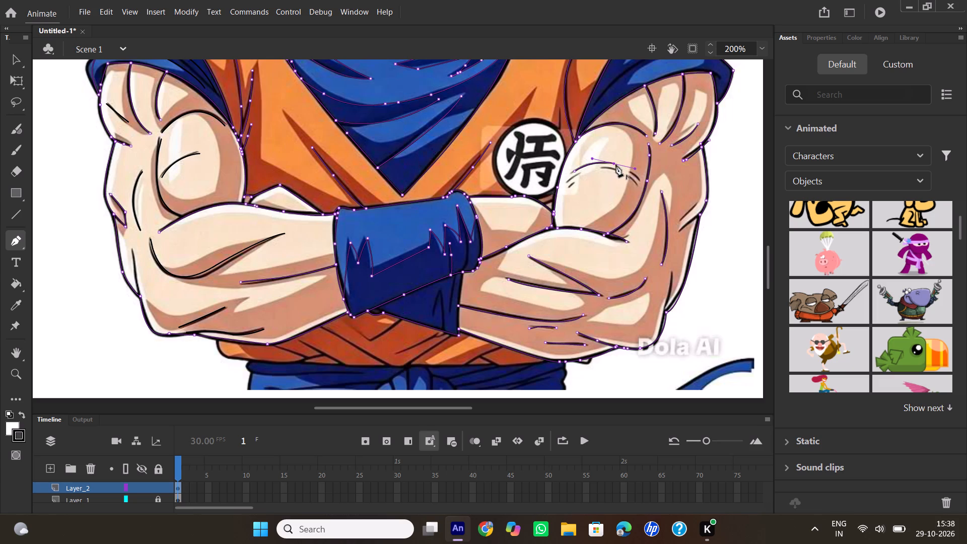
{"action": "double_click", "coordinate": [615, 165]}
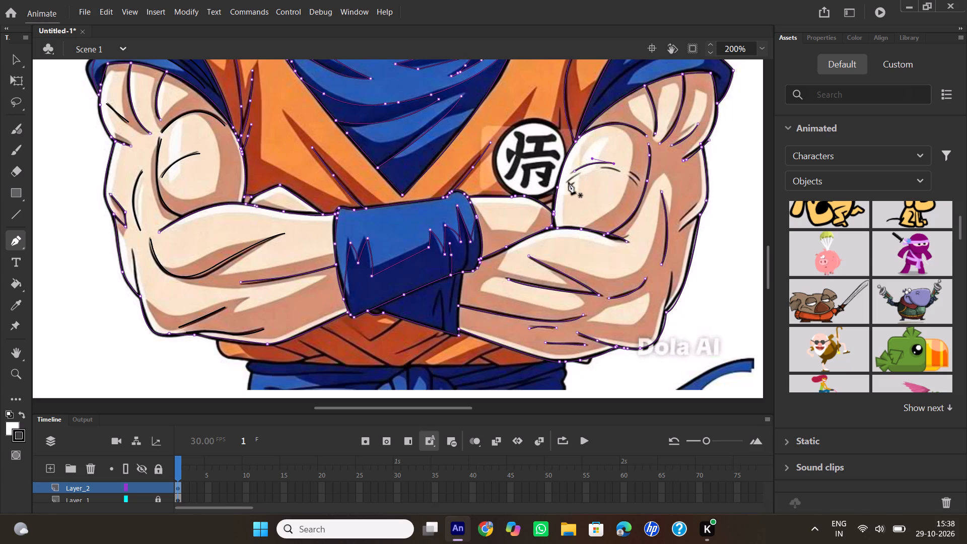
{"action": "left_click", "coordinate": [567, 182]}
{"action": "left_click_drag", "start_coordinate": [581, 174], "coordinate": [587, 174]}
{"action": "double_click", "coordinate": [580, 175]}
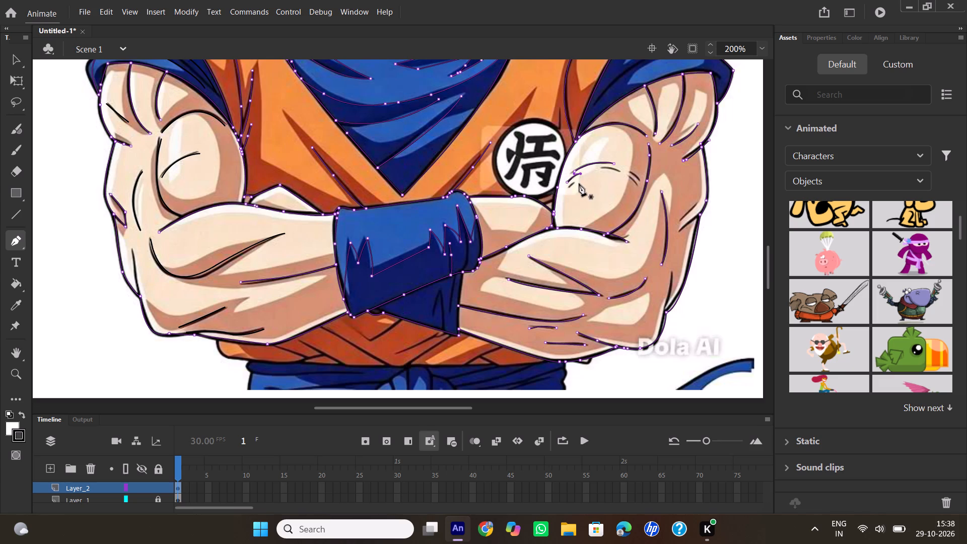
{"action": "left_click", "coordinate": [569, 188]}
{"action": "left_click_drag", "start_coordinate": [579, 182], "coordinate": [585, 182]}
{"action": "double_click", "coordinate": [580, 183]}
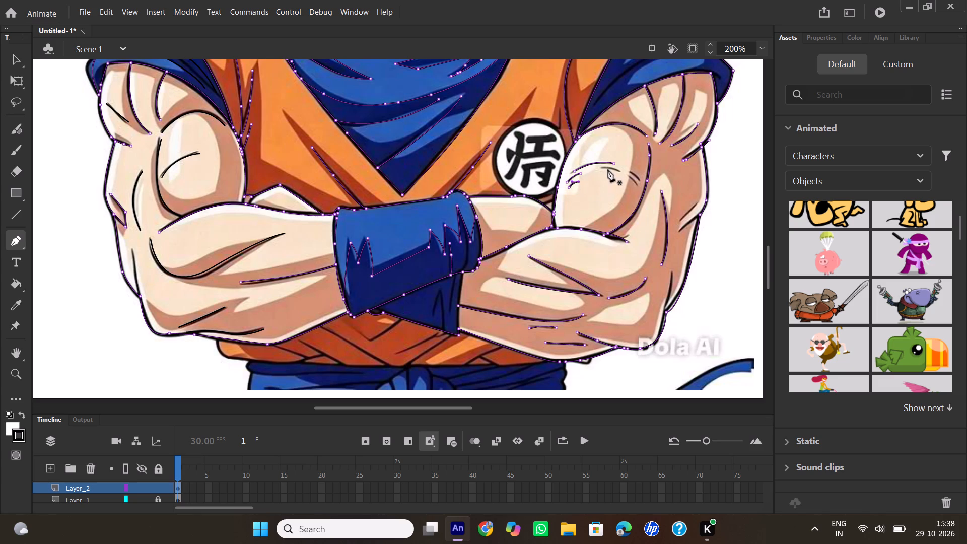
Draw two short detail strokes at the outer end of the biceps arc and end the path.
{"action": "left_click", "coordinate": [601, 168]}
{"action": "left_click_drag", "start_coordinate": [619, 171], "coordinate": [632, 177]}
{"action": "double_click", "coordinate": [621, 173]}
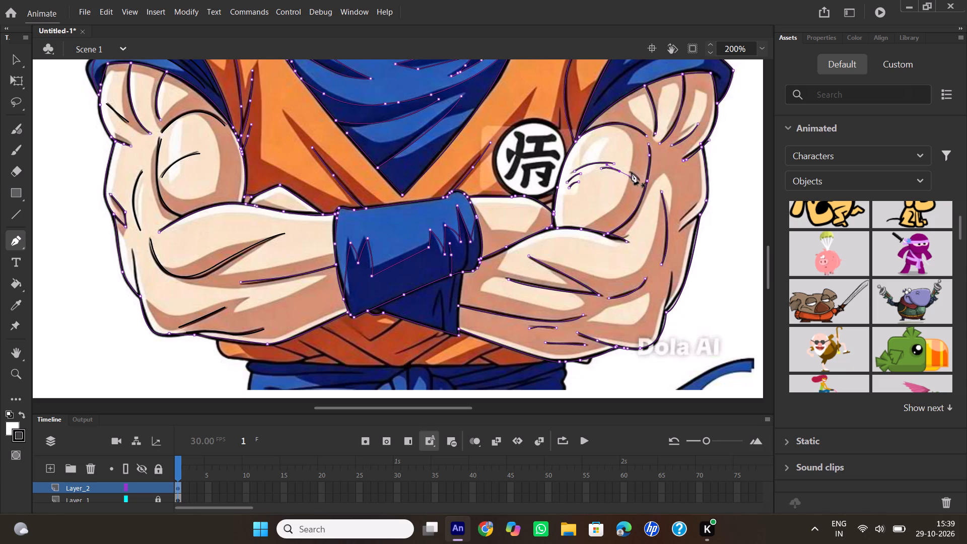
{"action": "left_click", "coordinate": [628, 169]}
{"action": "left_click", "coordinate": [641, 181]}
{"action": "left_click", "coordinate": [626, 178]}
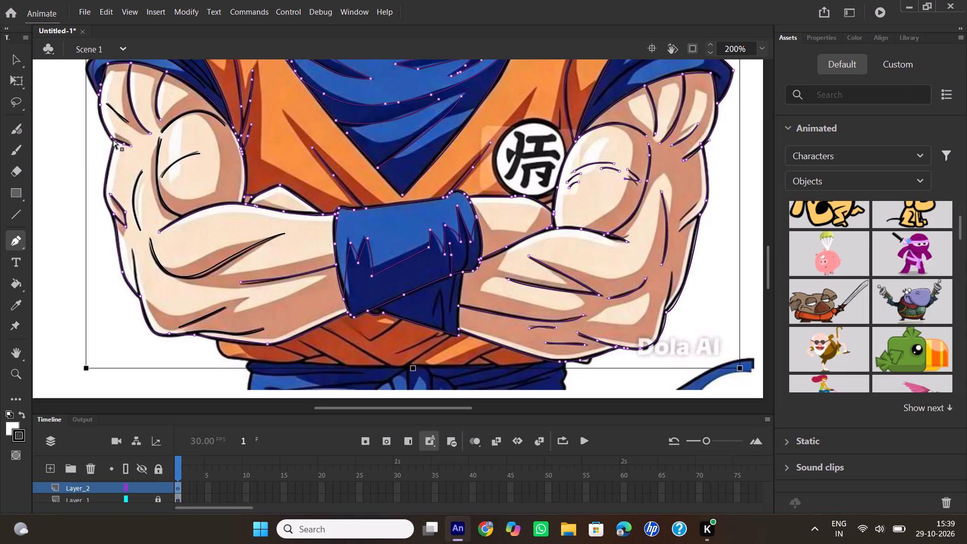
Undo the last Pen action and check the traced arm lines by toggling Layer_1's visibility.
{"action": "key", "text": "ctrl+z"}
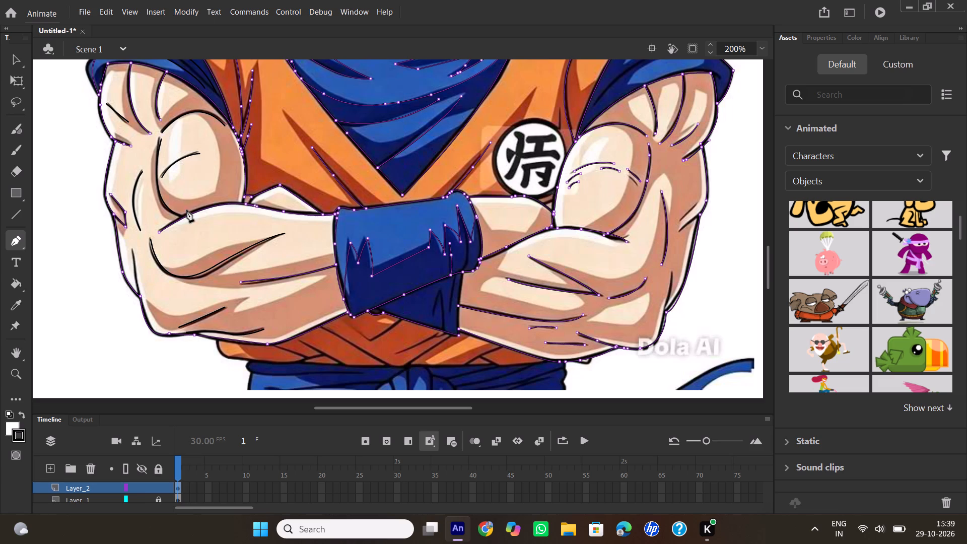
{"action": "left_click", "coordinate": [11, 57]}
{"action": "left_click", "coordinate": [18, 244]}
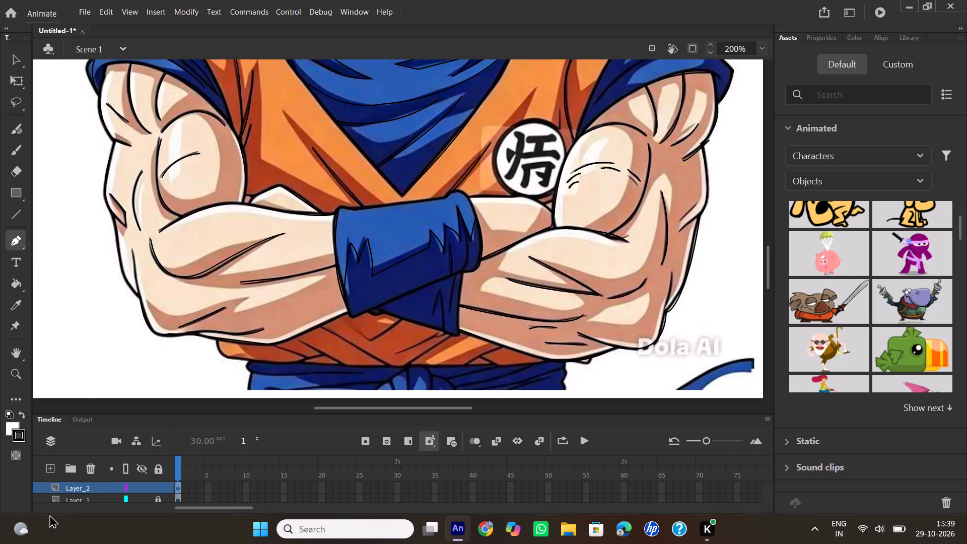
{"action": "left_click", "coordinate": [141, 499]}
{"action": "left_click", "coordinate": [141, 499]}
Trace the emblem-side edge of the lower wristband from the upper band's corner down to its bottom corner.
{"action": "left_click", "coordinate": [466, 270]}
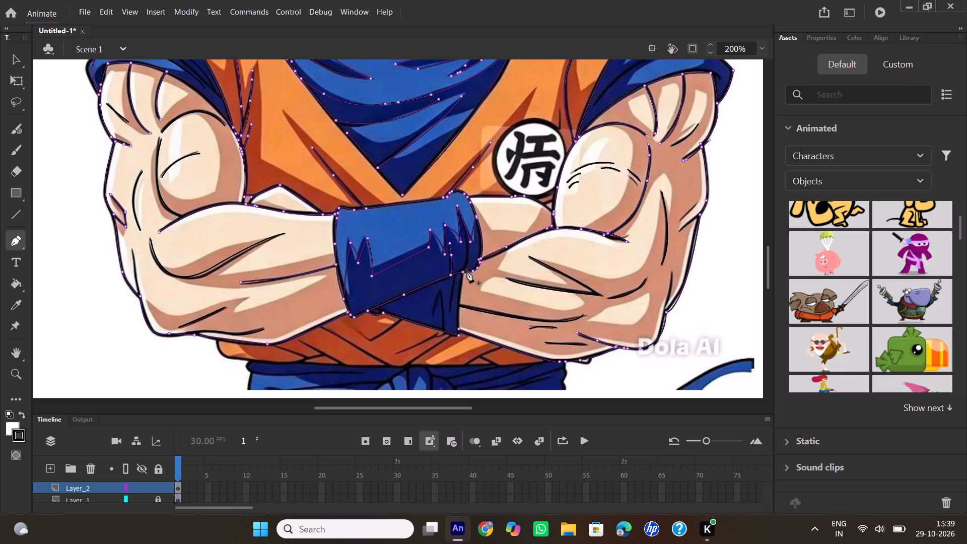
{"action": "left_click", "coordinate": [460, 271]}
{"action": "left_click_drag", "start_coordinate": [459, 335], "coordinate": [459, 346]}
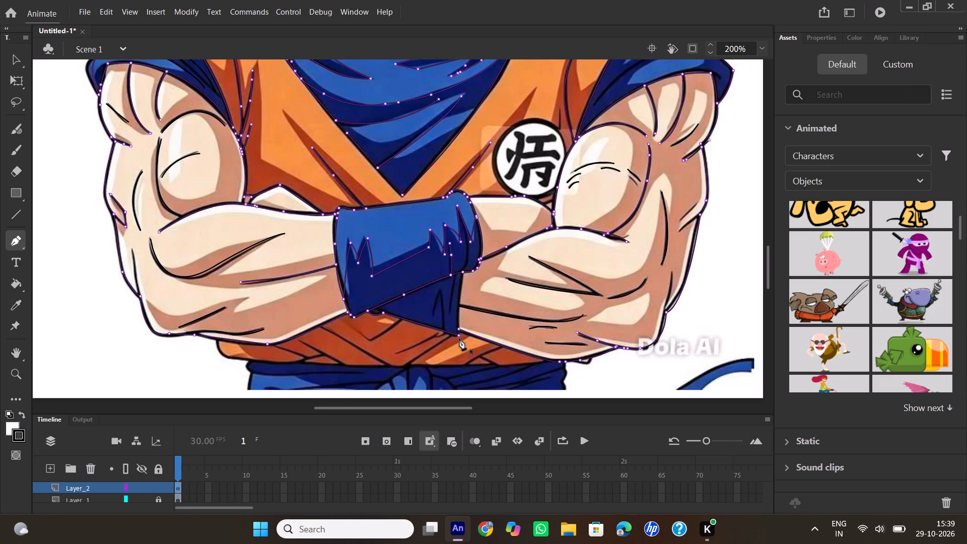
{"action": "double_click", "coordinate": [459, 334]}
Draw the peaked fold line inside the lower wristband and the short slanting crease beside it.
{"action": "left_click", "coordinate": [431, 312]}
{"action": "left_click_drag", "start_coordinate": [440, 290], "coordinate": [440, 290]}
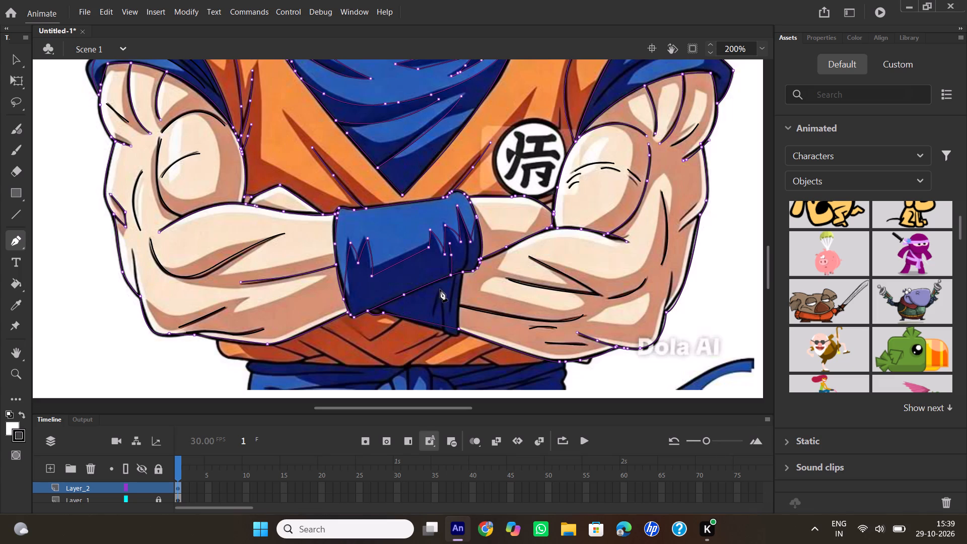
{"action": "left_click_drag", "start_coordinate": [440, 290], "coordinate": [444, 282]}
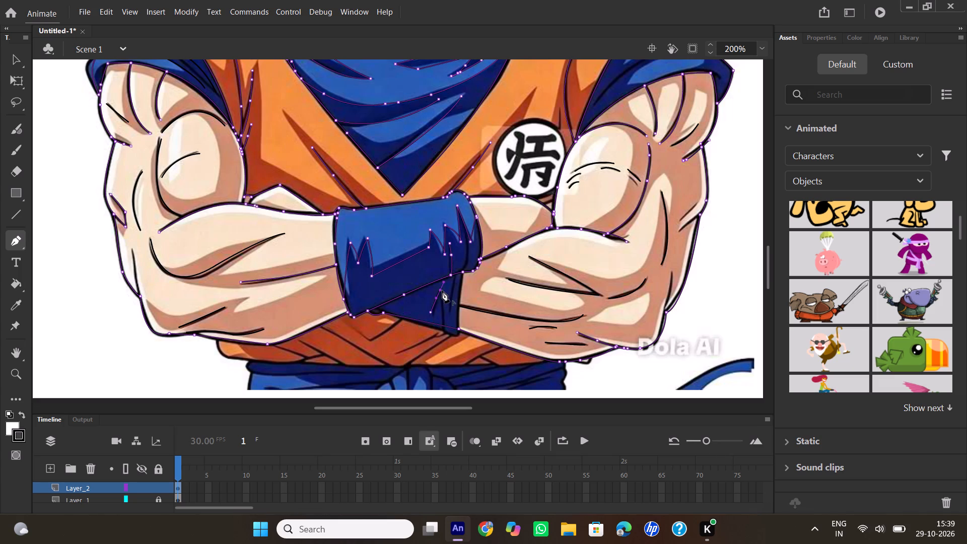
{"action": "left_click", "coordinate": [442, 291]}
{"action": "left_click_drag", "start_coordinate": [445, 331], "coordinate": [448, 345]}
{"action": "left_click_drag", "start_coordinate": [448, 345], "coordinate": [444, 354]}
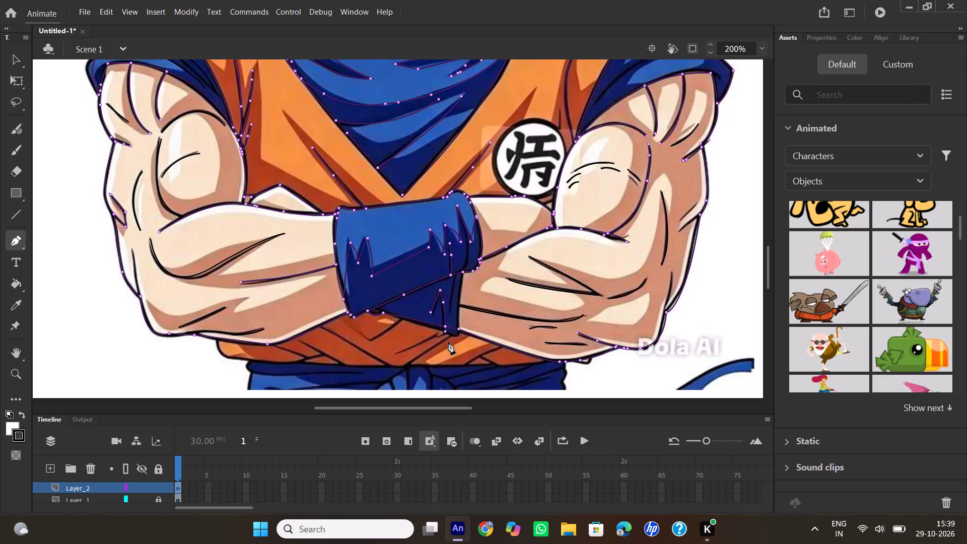
{"action": "double_click", "coordinate": [444, 331]}
{"action": "left_click", "coordinate": [450, 309]}
{"action": "left_click_drag", "start_coordinate": [457, 275], "coordinate": [464, 265]}
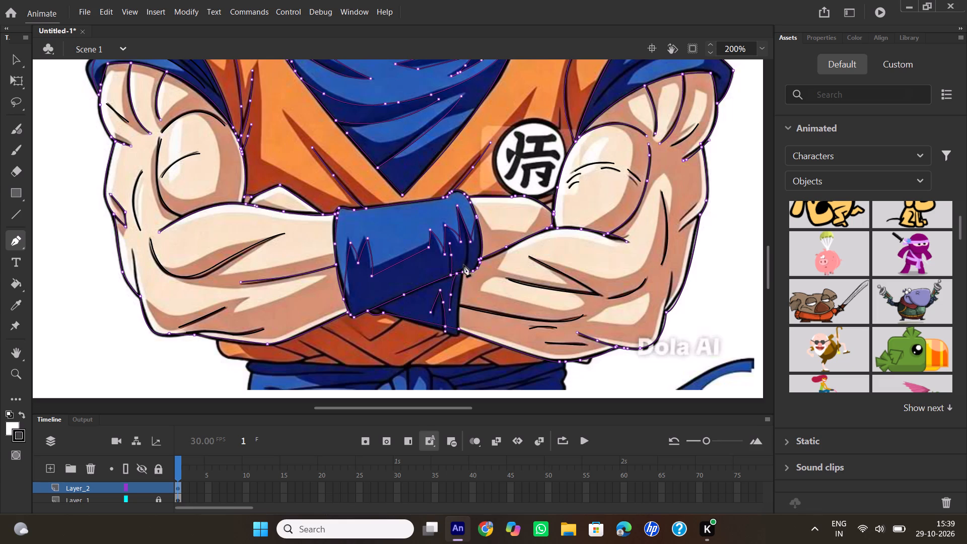
{"action": "double_click", "coordinate": [457, 275]}
Examine the traced line art from the crossed arms up to the face with Layer_1 hidden, and show the layer again.
{"action": "scroll", "coordinate": [470, 199], "scroll_direction": "down", "scroll_amount": 2}
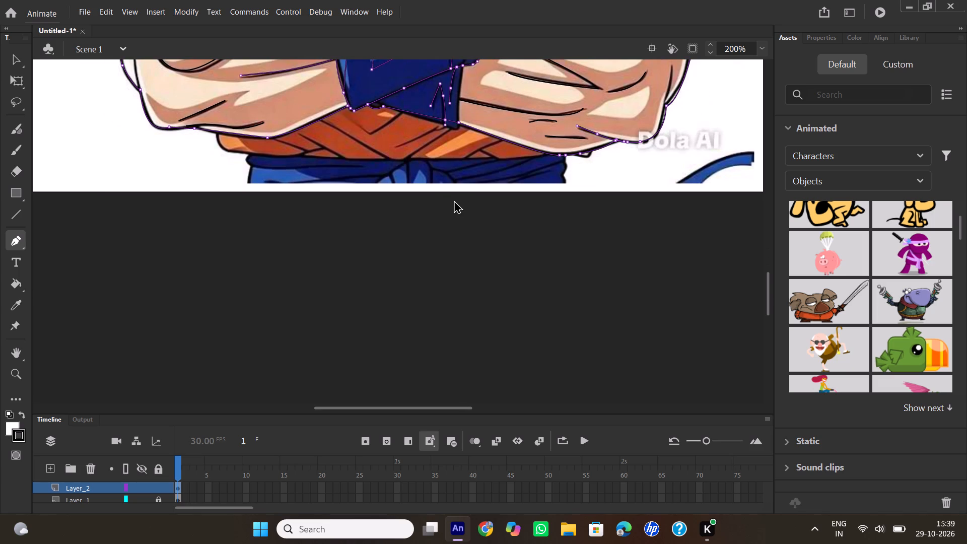
{"action": "scroll", "coordinate": [448, 200], "scroll_direction": "up", "scroll_amount": 1}
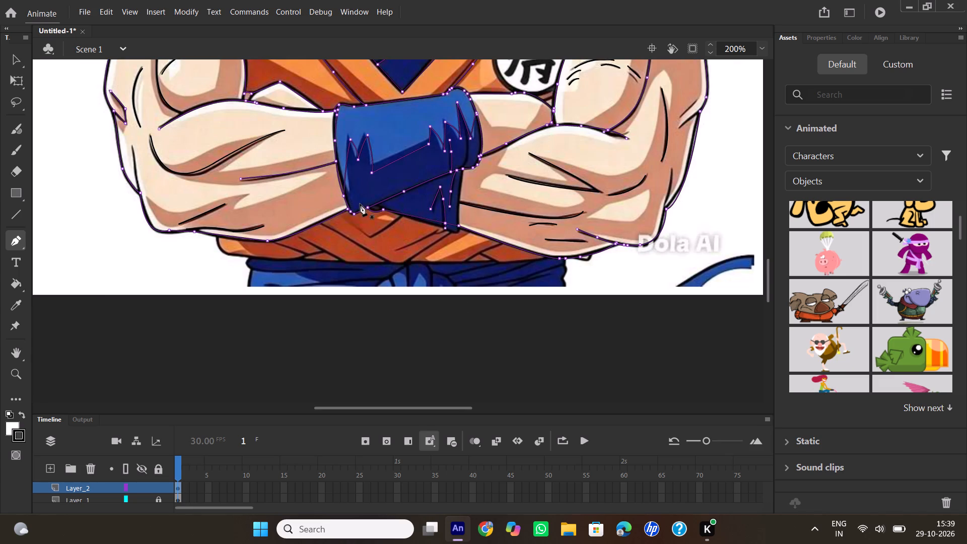
{"action": "left_click", "coordinate": [141, 498]}
{"action": "scroll", "coordinate": [475, 262], "scroll_direction": "up", "scroll_amount": 2}
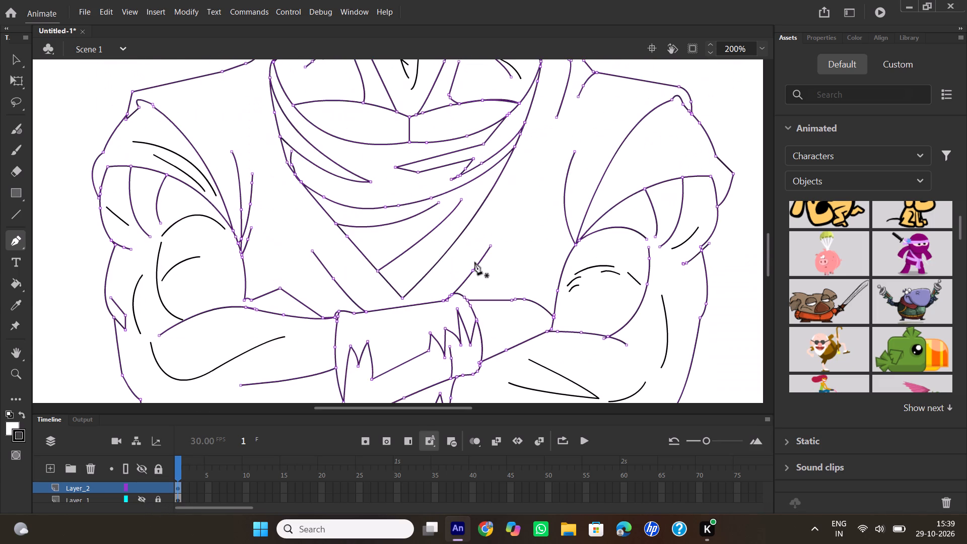
{"action": "scroll", "coordinate": [475, 262], "scroll_direction": "down", "scroll_amount": 2}
{"action": "scroll", "coordinate": [475, 262], "scroll_direction": "up", "scroll_amount": 4}
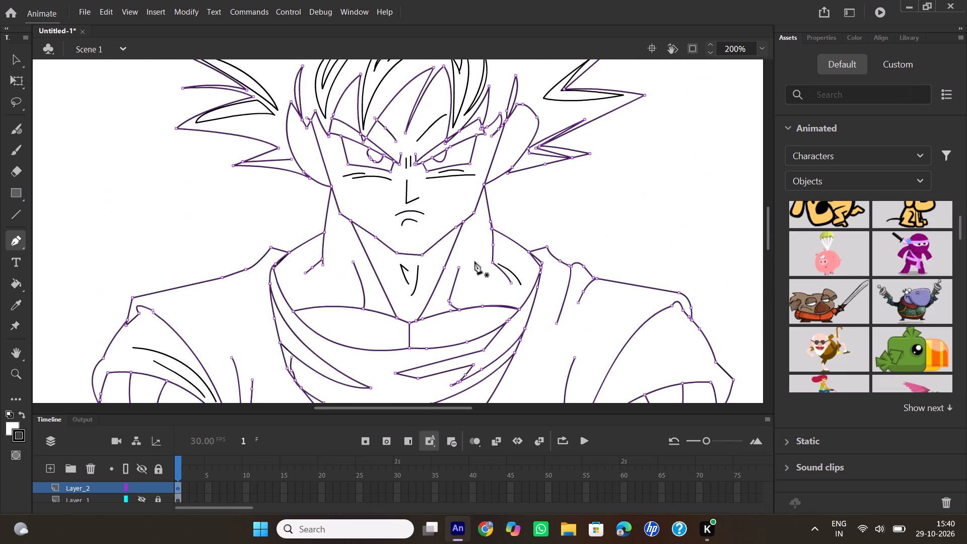
{"action": "scroll", "coordinate": [475, 262], "scroll_direction": "down", "scroll_amount": 3}
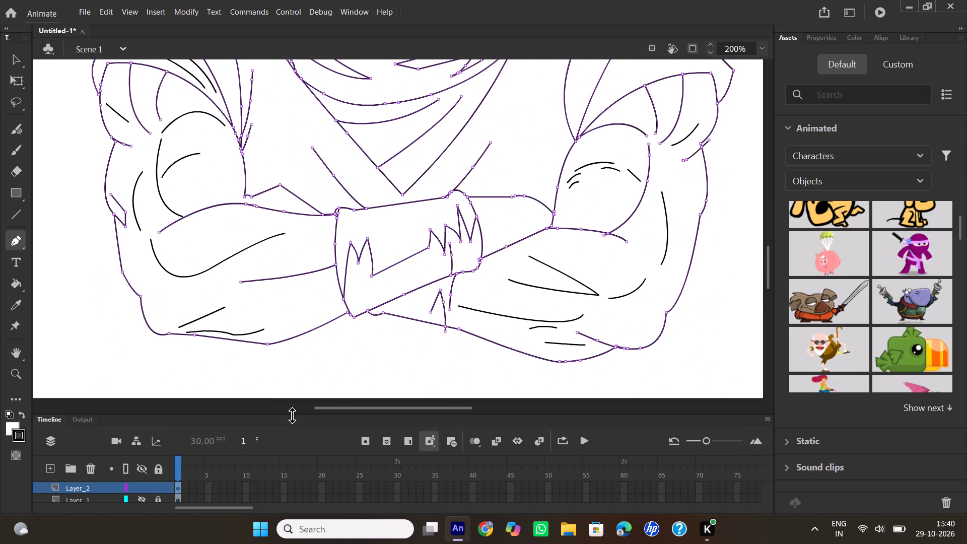
{"action": "left_click", "coordinate": [143, 502]}
Trace the shirt's lower outline from beneath the forearm opposite the emblem, along the belt's top edge, to the emblem-side forearm.
{"action": "scroll", "coordinate": [455, 293], "scroll_direction": "down", "scroll_amount": 1}
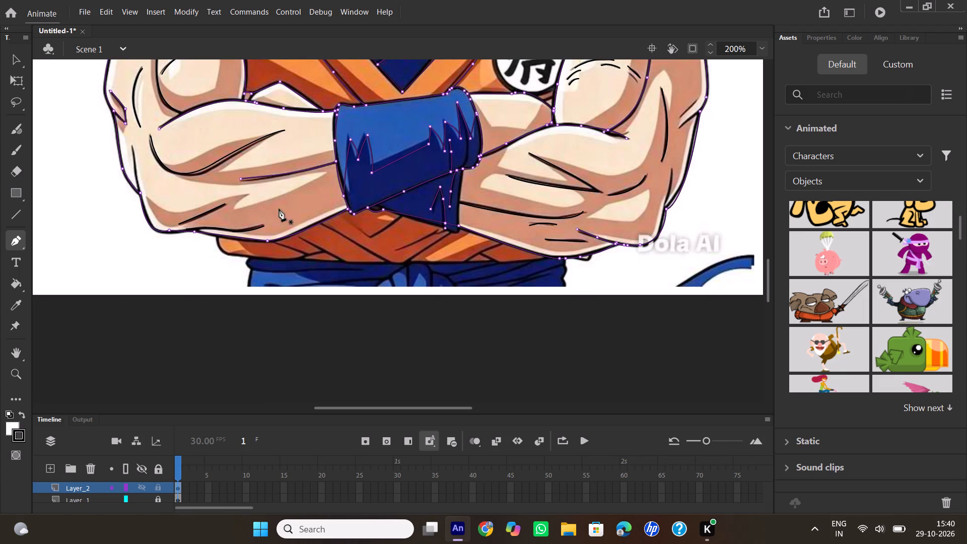
{"action": "left_click", "coordinate": [217, 233]}
{"action": "left_click_drag", "start_coordinate": [244, 254], "coordinate": [273, 252]}
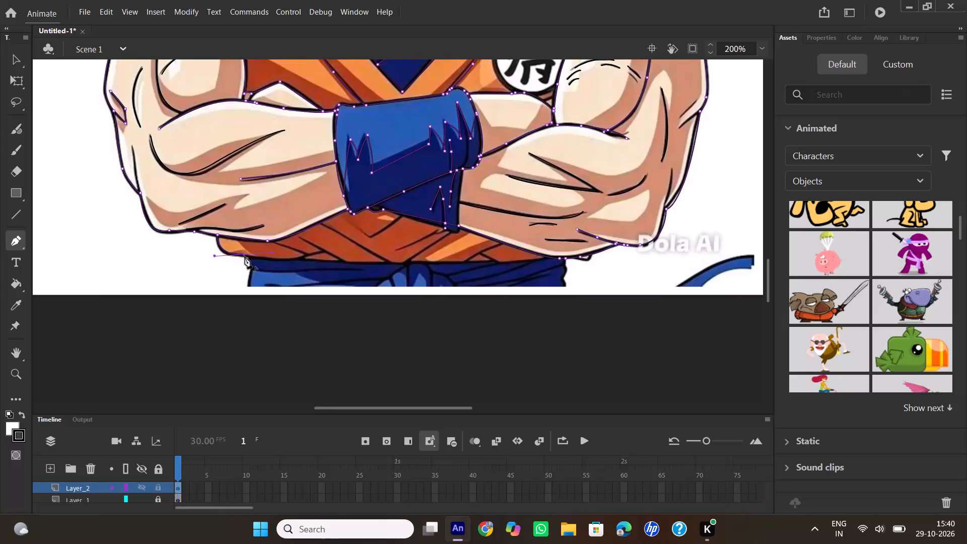
{"action": "left_click", "coordinate": [245, 256]}
{"action": "left_click_drag", "start_coordinate": [303, 261], "coordinate": [316, 259]}
{"action": "left_click_drag", "start_coordinate": [316, 259], "coordinate": [319, 261]}
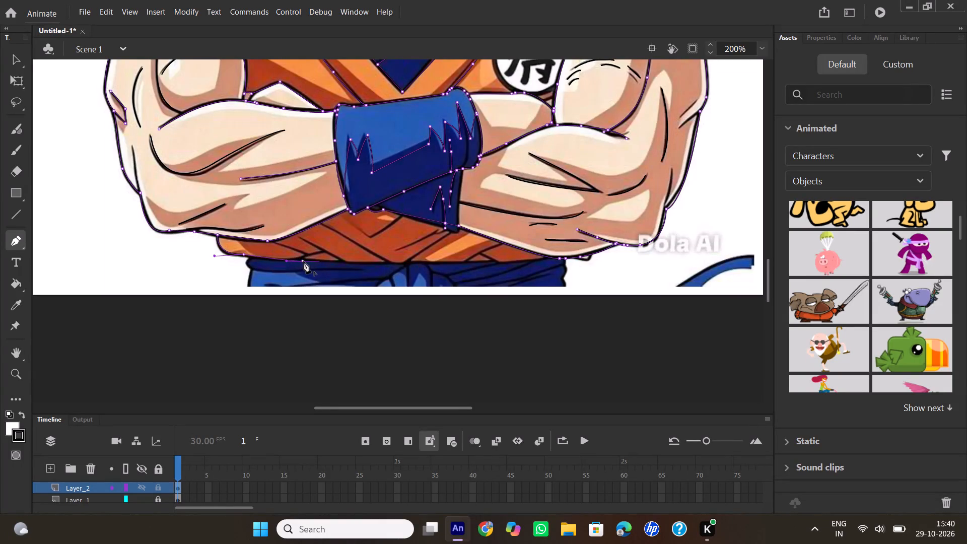
{"action": "left_click", "coordinate": [304, 261]}
{"action": "left_click", "coordinate": [343, 265]}
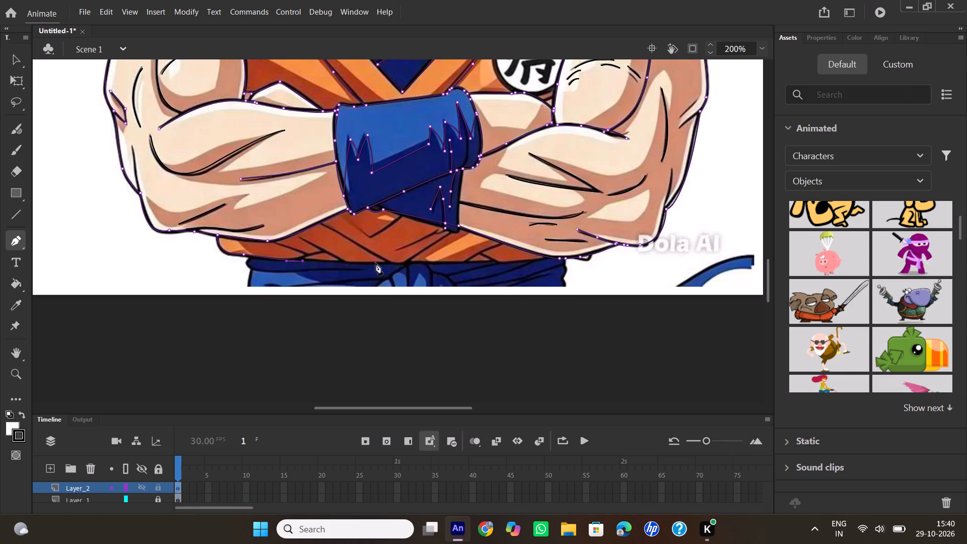
{"action": "left_click", "coordinate": [387, 265]}
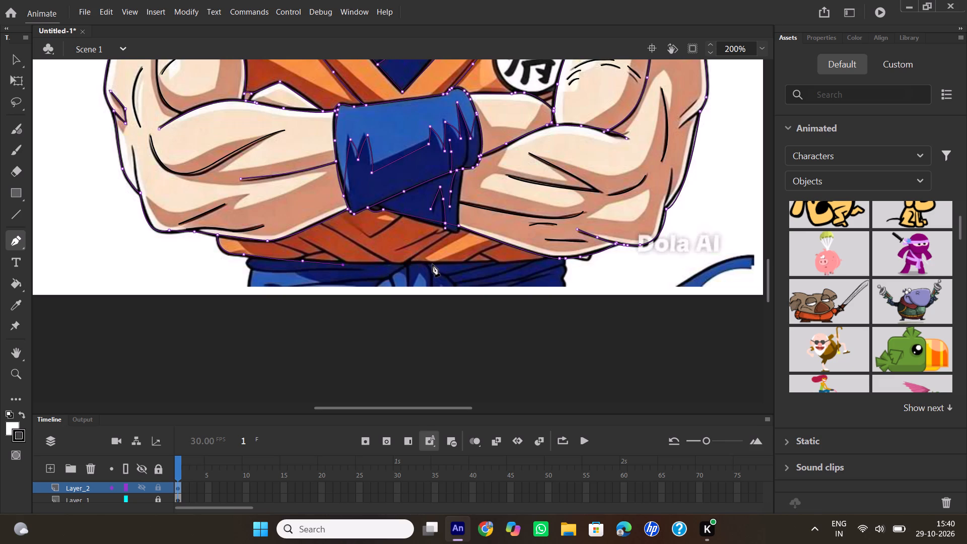
{"action": "left_click", "coordinate": [433, 264]}
{"action": "left_click", "coordinate": [487, 263]}
{"action": "left_click", "coordinate": [558, 259]}
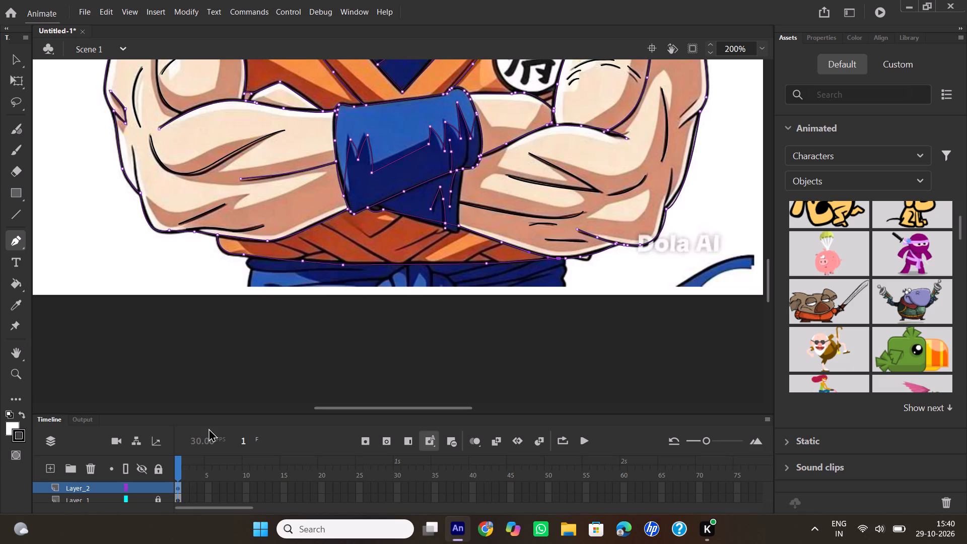
{"action": "double_click", "coordinate": [560, 257]}
Draw the V-shaped fold in the orange shirt directly below the wristband and end the path.
{"action": "left_click", "coordinate": [351, 222]}
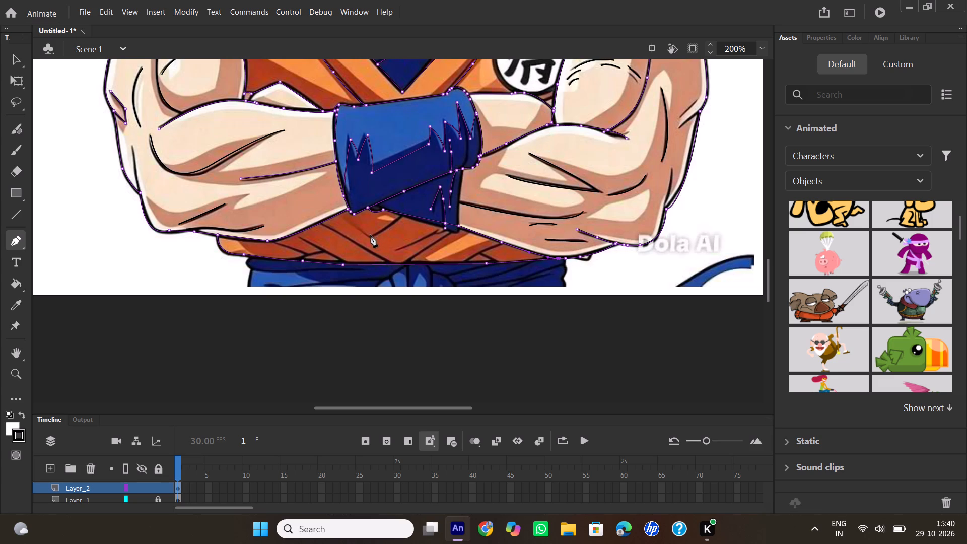
{"action": "left_click", "coordinate": [370, 235]}
{"action": "left_click_drag", "start_coordinate": [402, 216], "coordinate": [412, 194]}
{"action": "left_click_drag", "start_coordinate": [412, 194], "coordinate": [415, 195]}
{"action": "double_click", "coordinate": [404, 214]}
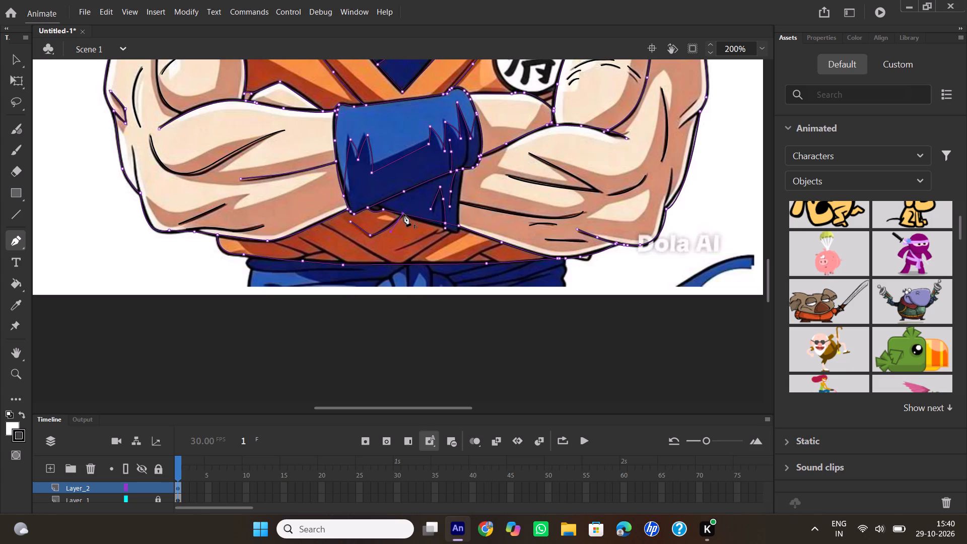
Draw three shirt folds below the wristband: a long diagonal from the forearm to the belt and two slanting toward the wristband's lower corner.
{"action": "left_click", "coordinate": [320, 222]}
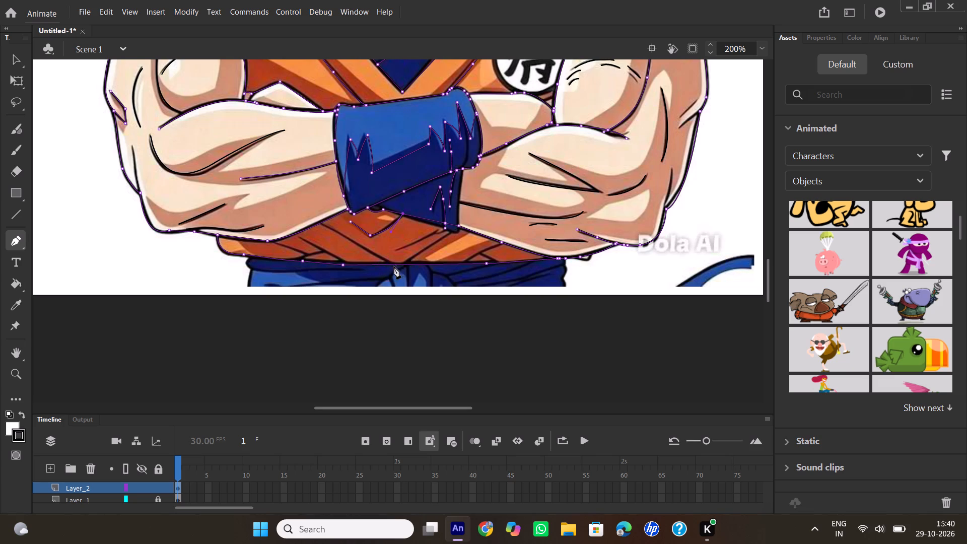
{"action": "left_click", "coordinate": [393, 266]}
{"action": "double_click", "coordinate": [393, 266]}
{"action": "left_click", "coordinate": [397, 251]}
{"action": "left_click", "coordinate": [446, 229]}
{"action": "double_click", "coordinate": [446, 228]}
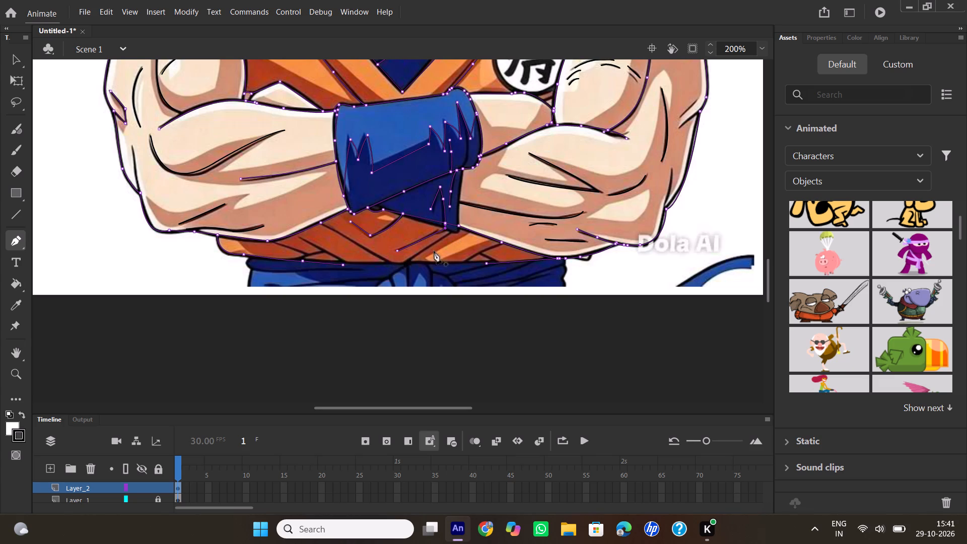
{"action": "left_click", "coordinate": [405, 263]}
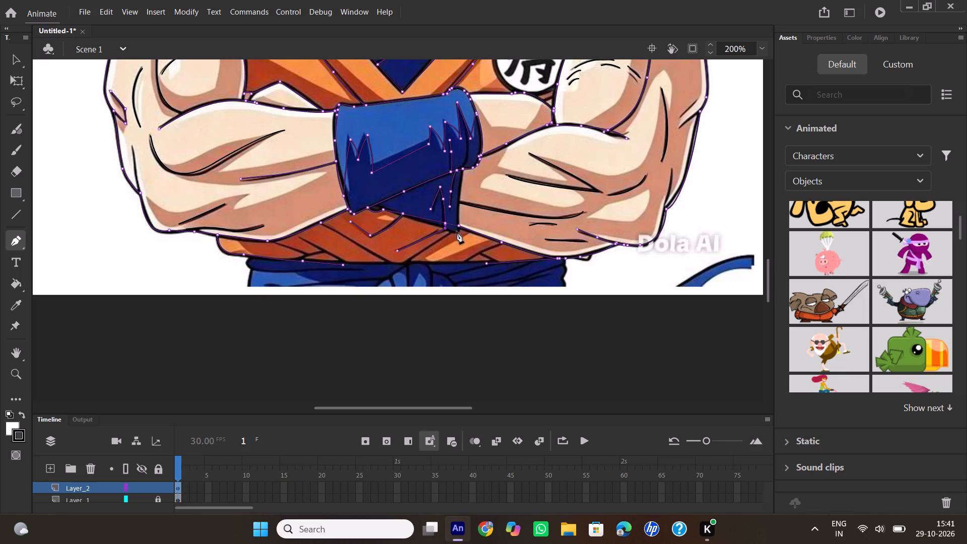
{"action": "left_click", "coordinate": [456, 232]}
{"action": "double_click", "coordinate": [456, 232]}
Draw the three crossing fold lines in the orange shirt beneath the forearm opposite the emblem, ending each path.
{"action": "left_click", "coordinate": [302, 239]}
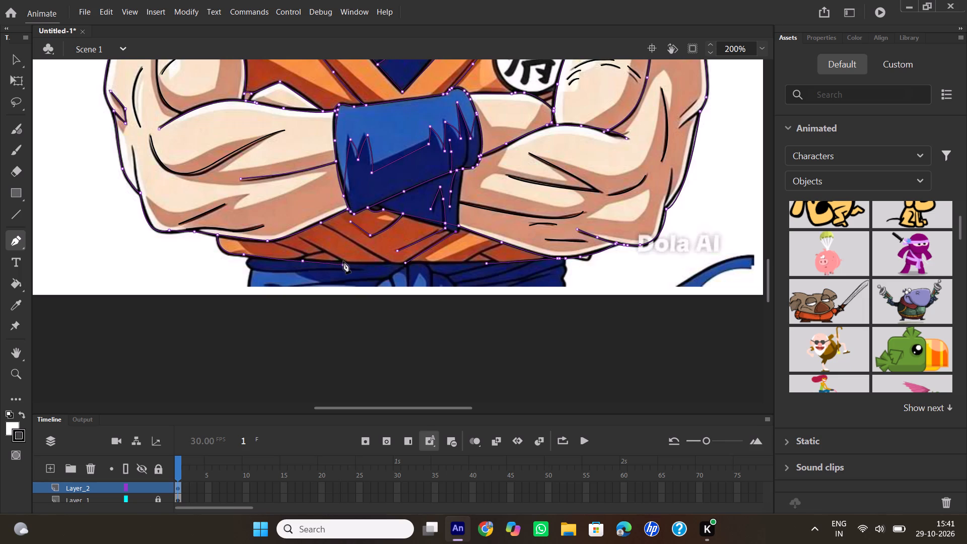
{"action": "left_click", "coordinate": [351, 265]}
{"action": "double_click", "coordinate": [351, 265]}
{"action": "left_click", "coordinate": [271, 242]}
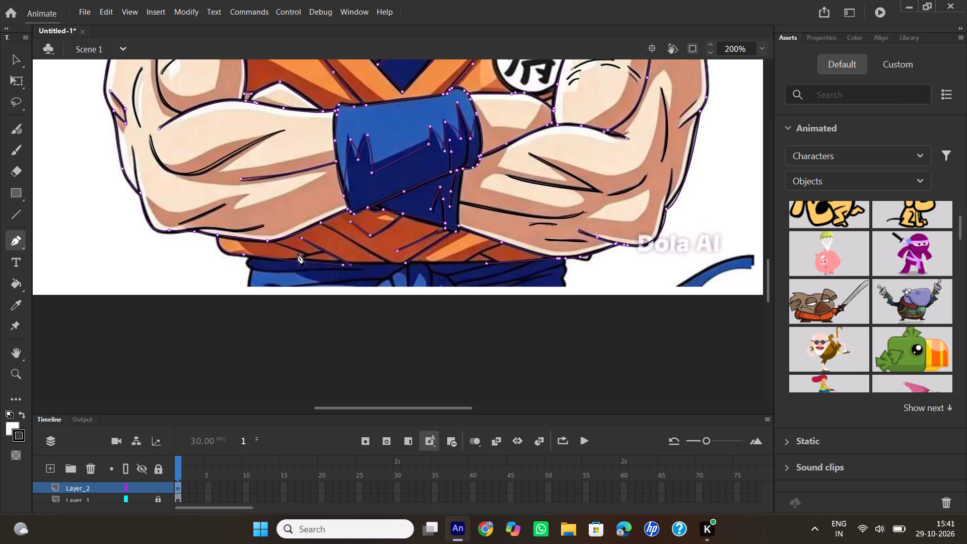
{"action": "left_click", "coordinate": [308, 257]}
{"action": "left_click", "coordinate": [322, 251]}
{"action": "left_click", "coordinate": [290, 262]}
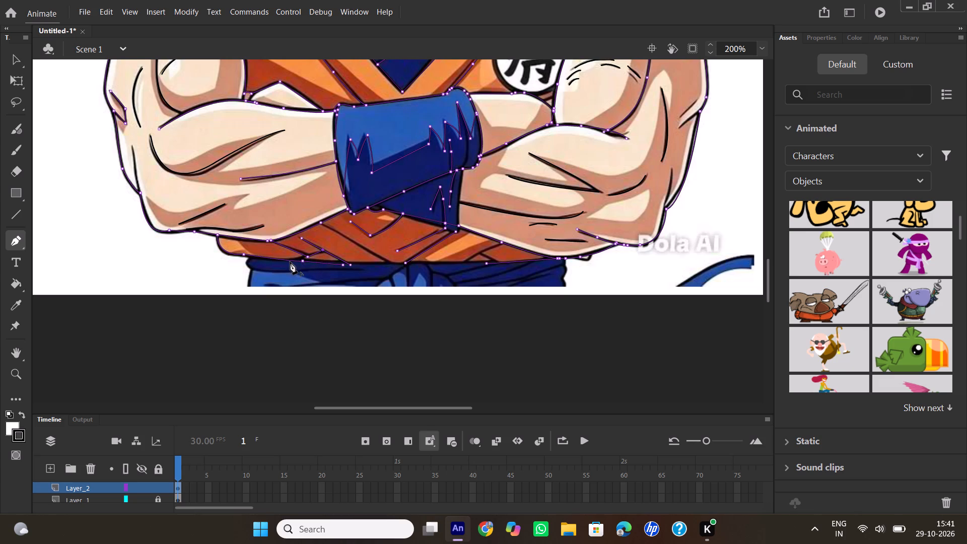
{"action": "double_click", "coordinate": [290, 262]}
Draw the two crossing fold lines in the orange shirt beneath the emblem-side forearm, just above the belt.
{"action": "left_click", "coordinate": [505, 245]}
{"action": "left_click_drag", "start_coordinate": [468, 264], "coordinate": [459, 280]}
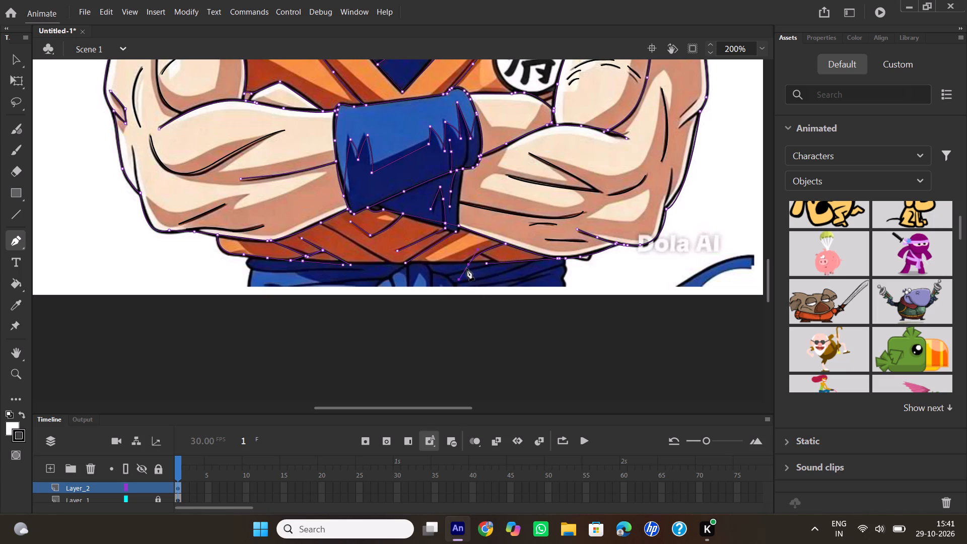
{"action": "double_click", "coordinate": [469, 265]}
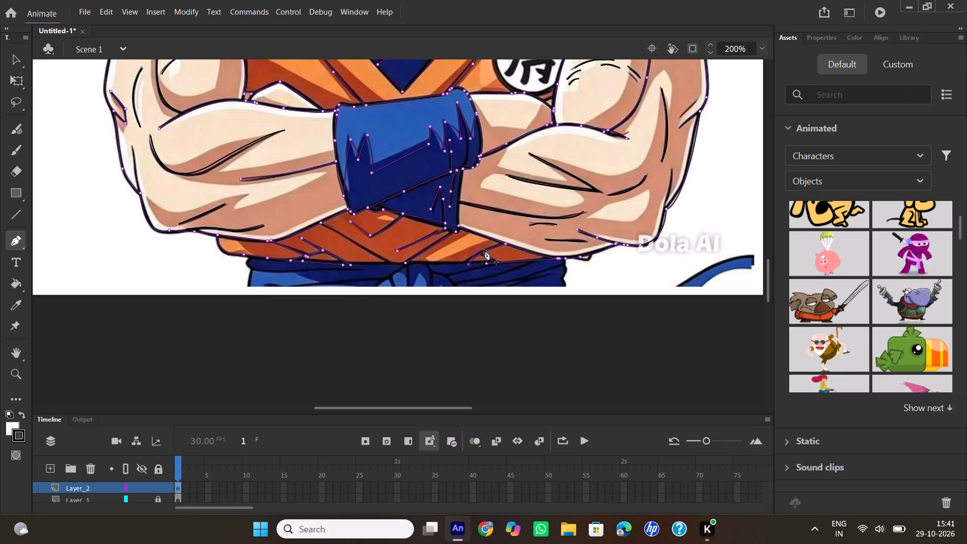
{"action": "left_click", "coordinate": [485, 250]}
{"action": "left_click_drag", "start_coordinate": [502, 263], "coordinate": [512, 271]}
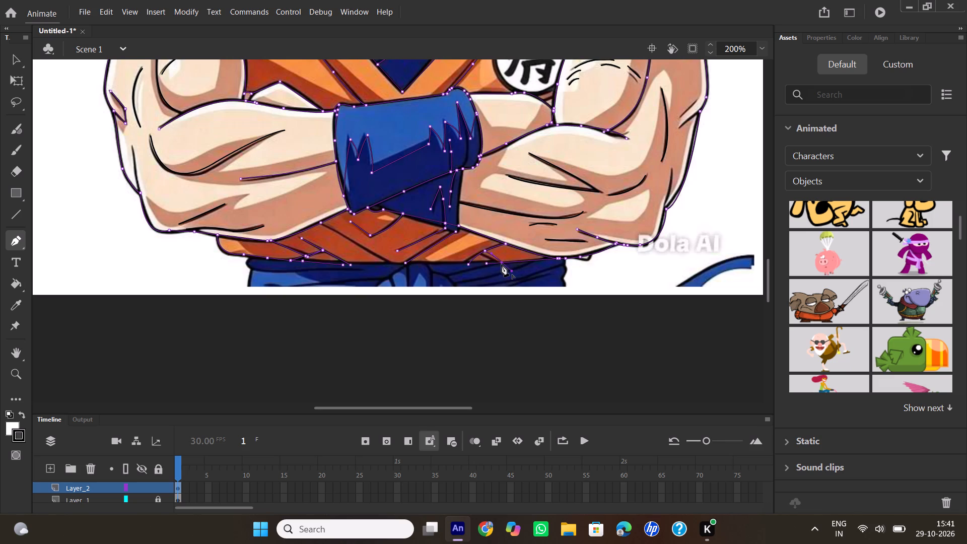
{"action": "double_click", "coordinate": [502, 264]}
Trace the blue belt's outline down its side opposite the emblem, along the picture's bottom edge, and up the emblem side to the shirt.
{"action": "left_click", "coordinate": [254, 258]}
{"action": "left_click_drag", "start_coordinate": [253, 270], "coordinate": [260, 270]}
{"action": "left_click_drag", "start_coordinate": [260, 270], "coordinate": [267, 276]}
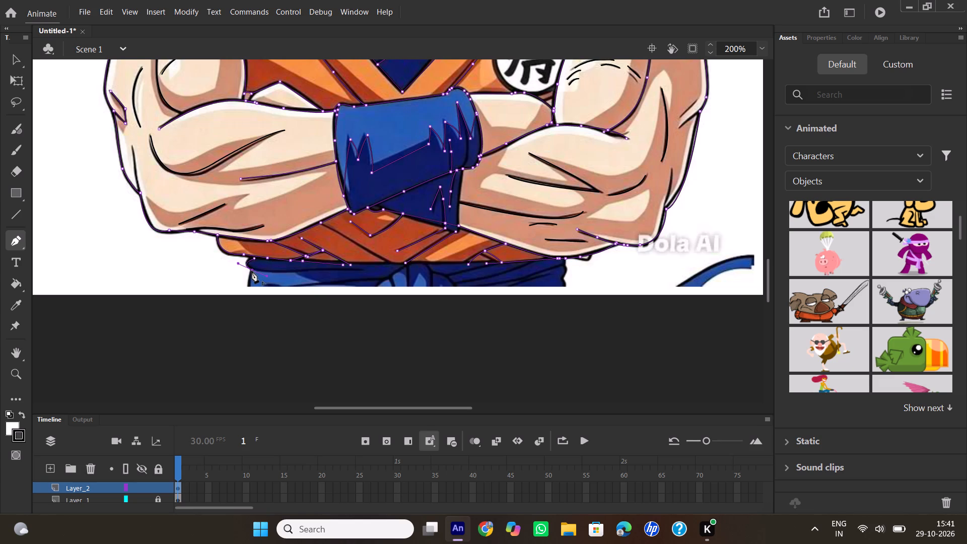
{"action": "left_click", "coordinate": [251, 270]}
{"action": "left_click", "coordinate": [249, 284]}
{"action": "left_click", "coordinate": [565, 285]}
{"action": "left_click_drag", "start_coordinate": [562, 278], "coordinate": [556, 274]}
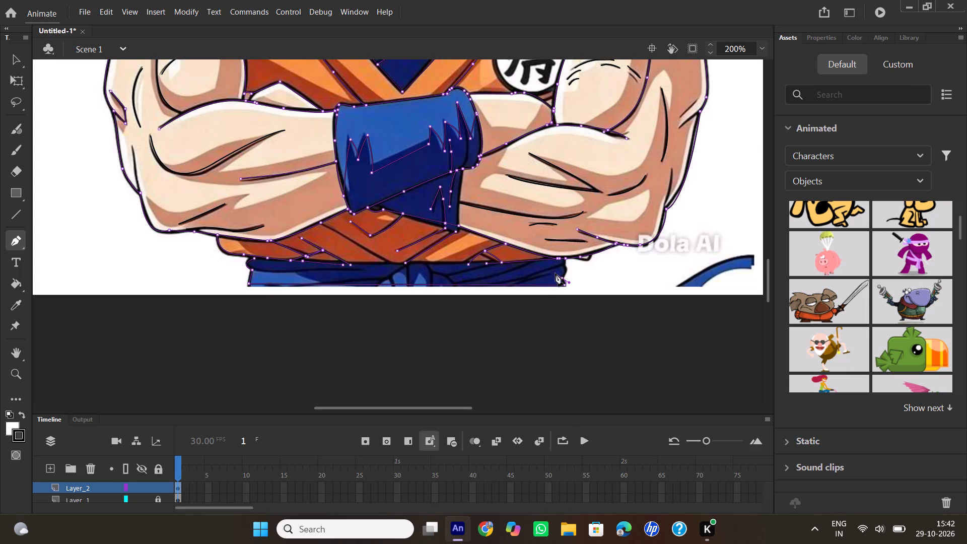
{"action": "left_click", "coordinate": [562, 276]}
{"action": "left_click_drag", "start_coordinate": [566, 258], "coordinate": [560, 251]}
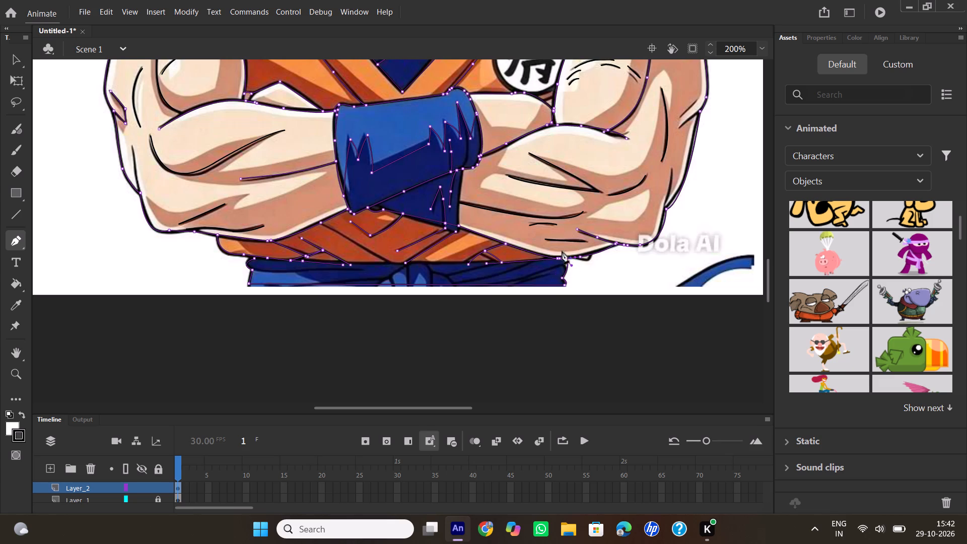
{"action": "double_click", "coordinate": [566, 258]}
Draw the curved fold line across the belt from its outer edge opposite the emblem toward the knot.
{"action": "left_click", "coordinate": [247, 266]}
{"action": "left_click_drag", "start_coordinate": [367, 273], "coordinate": [394, 274]}
{"action": "left_click_drag", "start_coordinate": [394, 274], "coordinate": [399, 273]}
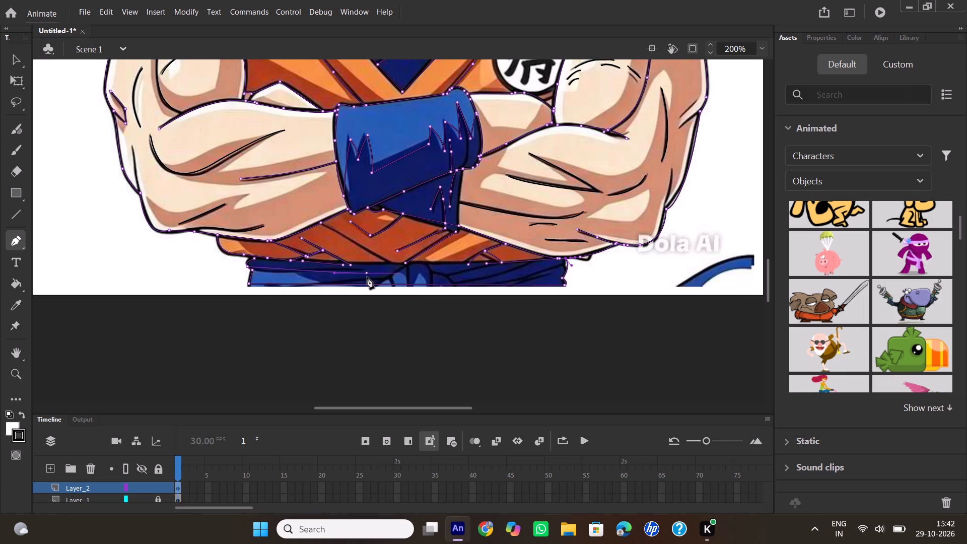
{"action": "left_click", "coordinate": [367, 275]}
{"action": "double_click", "coordinate": [367, 274]}
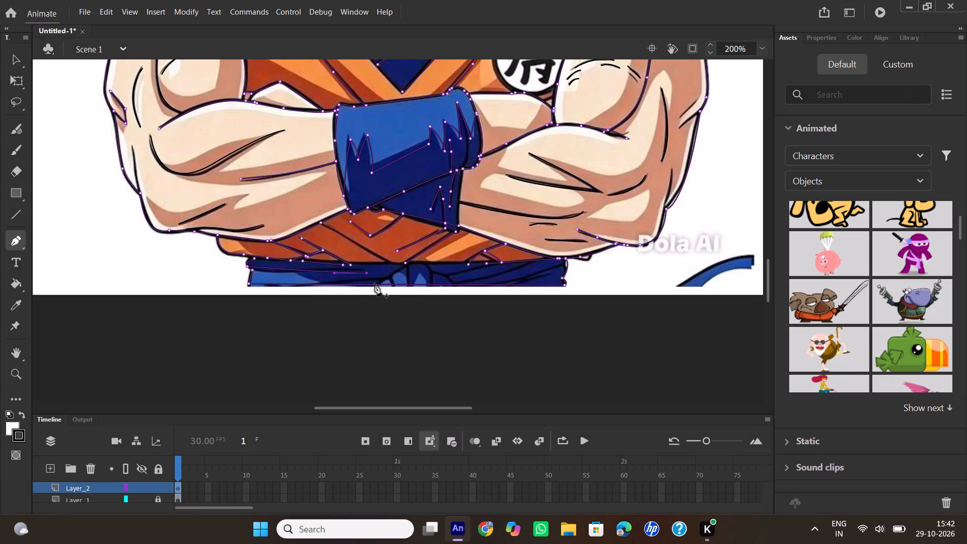
Trace the belt knot's angular outline with the Pen tool from the side opposite the emblem to its emblem-side tail, ending the path.
{"action": "left_click", "coordinate": [375, 284]}
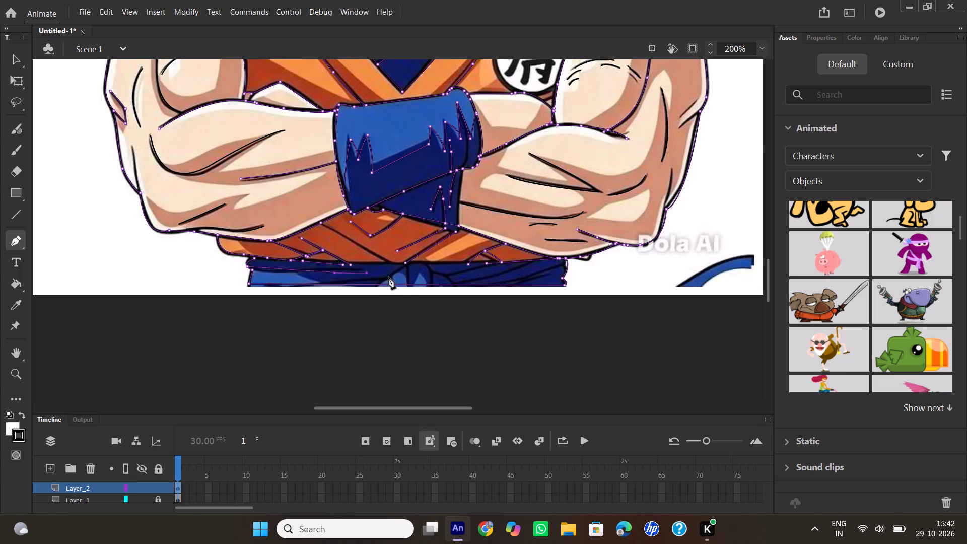
{"action": "left_click", "coordinate": [389, 277]}
{"action": "left_click", "coordinate": [394, 285]}
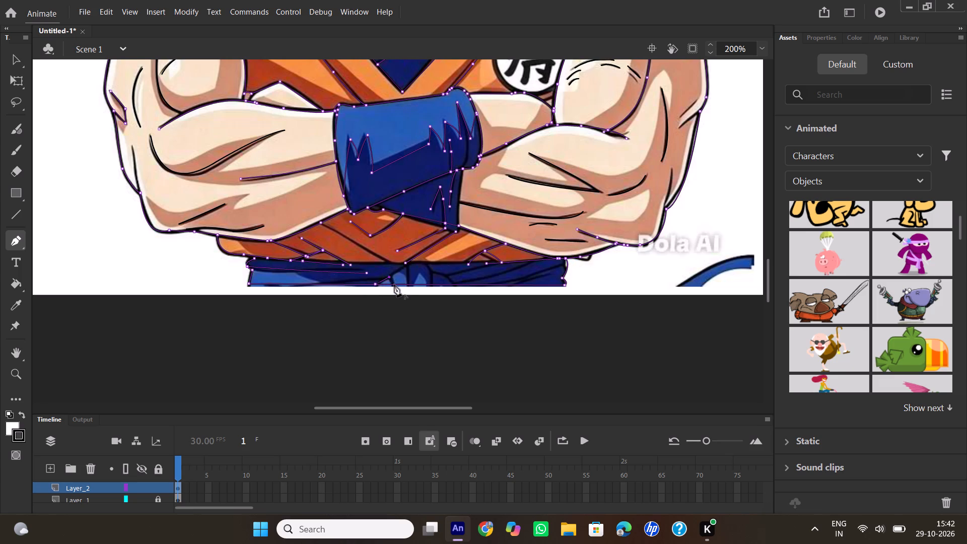
{"action": "left_click", "coordinate": [393, 273]}
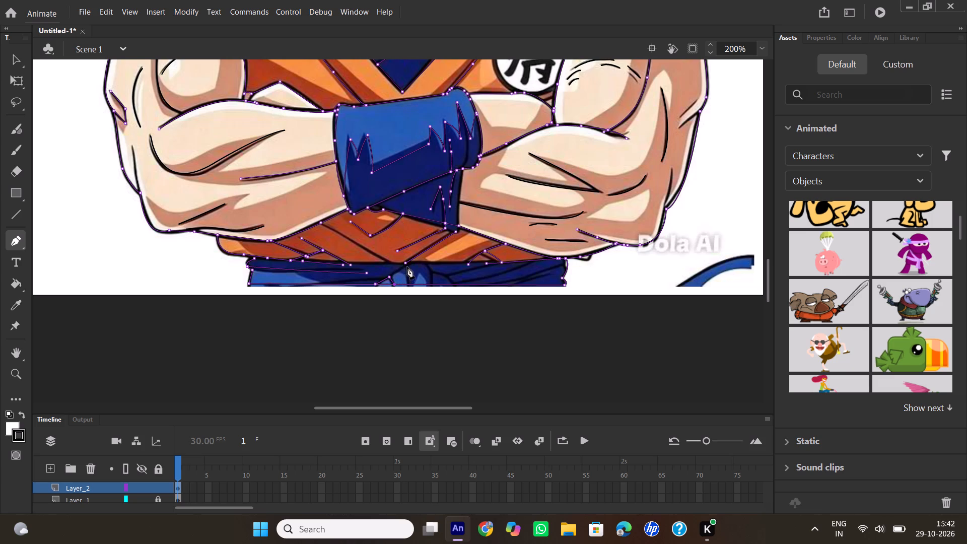
{"action": "left_click", "coordinate": [408, 266]}
{"action": "left_click", "coordinate": [411, 284]}
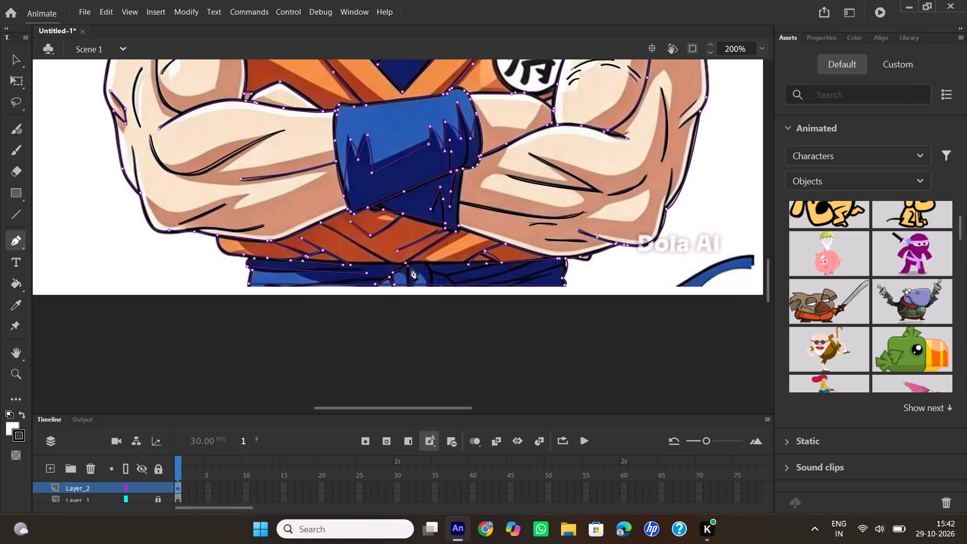
{"action": "left_click", "coordinate": [411, 264]}
{"action": "left_click", "coordinate": [426, 264]}
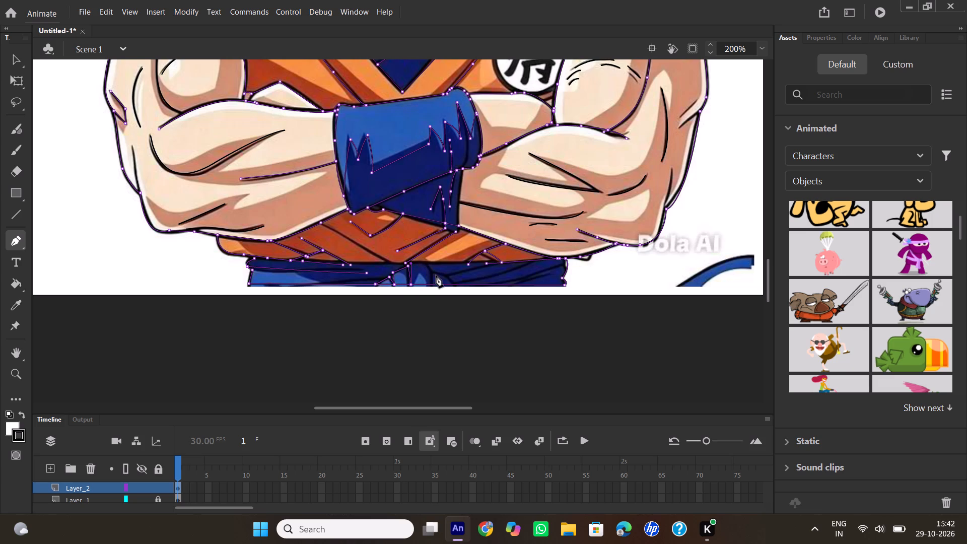
{"action": "left_click", "coordinate": [434, 271]}
{"action": "left_click", "coordinate": [436, 283]}
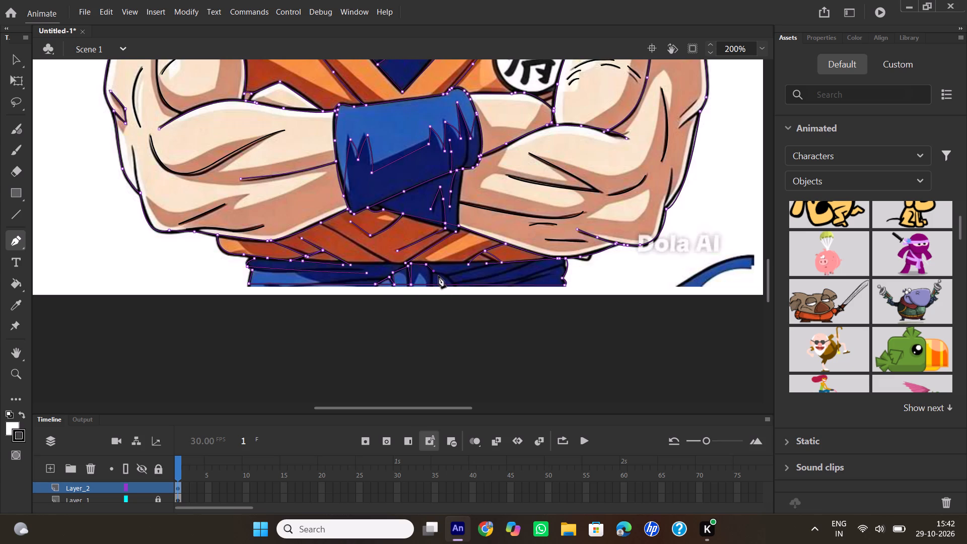
{"action": "left_click", "coordinate": [439, 276]}
{"action": "left_click_drag", "start_coordinate": [455, 286], "coordinate": [460, 294]}
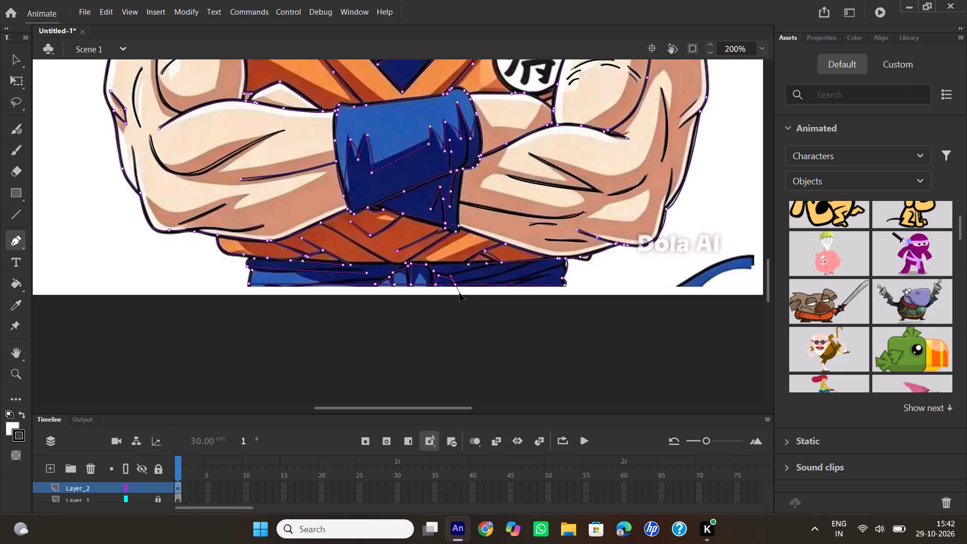
{"action": "left_click_drag", "start_coordinate": [460, 294], "coordinate": [461, 295]}
{"action": "left_click", "coordinate": [455, 285]}
{"action": "double_click", "coordinate": [456, 285]}
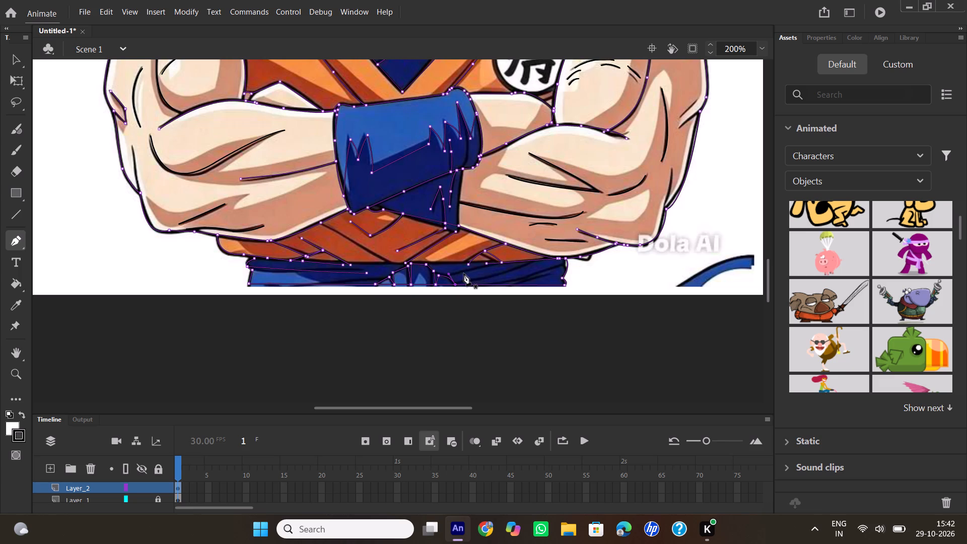
Draw three curved fold lines across the belt between the knot and its emblem-side edge, ending each path.
{"action": "left_click", "coordinate": [463, 274]}
{"action": "left_click_drag", "start_coordinate": [515, 261], "coordinate": [537, 259]}
{"action": "left_click_drag", "start_coordinate": [537, 259], "coordinate": [544, 259]}
{"action": "double_click", "coordinate": [518, 262]}
{"action": "left_click", "coordinate": [462, 283]}
{"action": "left_click_drag", "start_coordinate": [545, 259], "coordinate": [564, 249]}
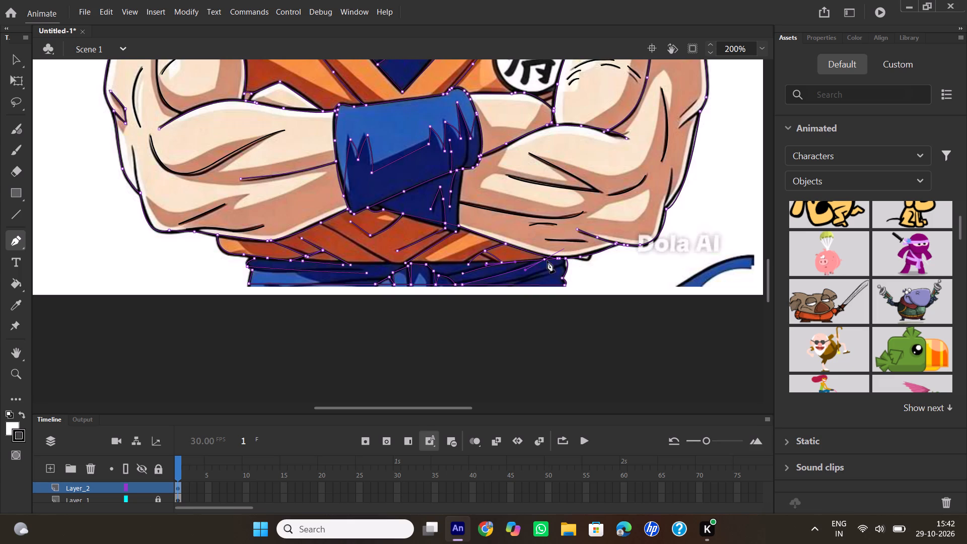
{"action": "double_click", "coordinate": [544, 261]}
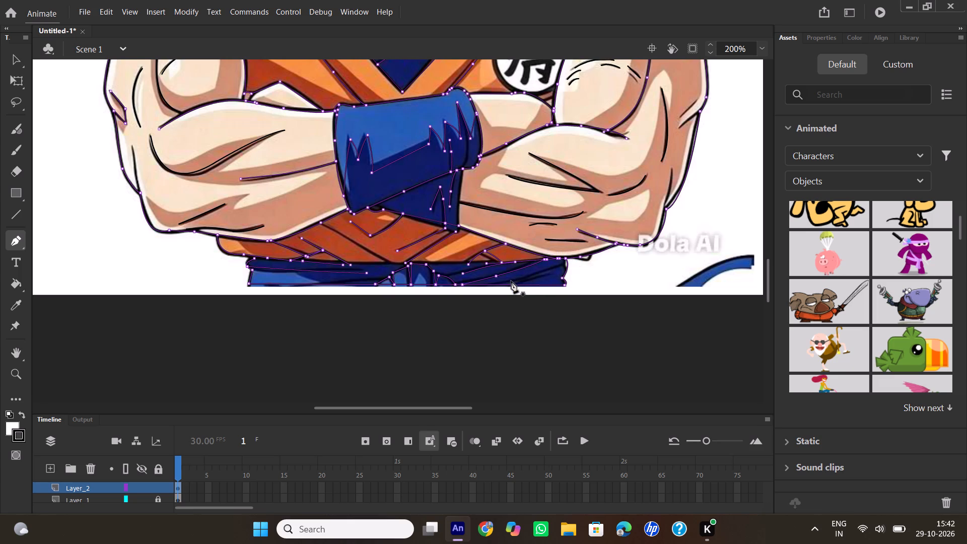
{"action": "left_click", "coordinate": [511, 281]}
{"action": "left_click_drag", "start_coordinate": [567, 265], "coordinate": [574, 256]}
{"action": "left_click_drag", "start_coordinate": [574, 256], "coordinate": [576, 255]}
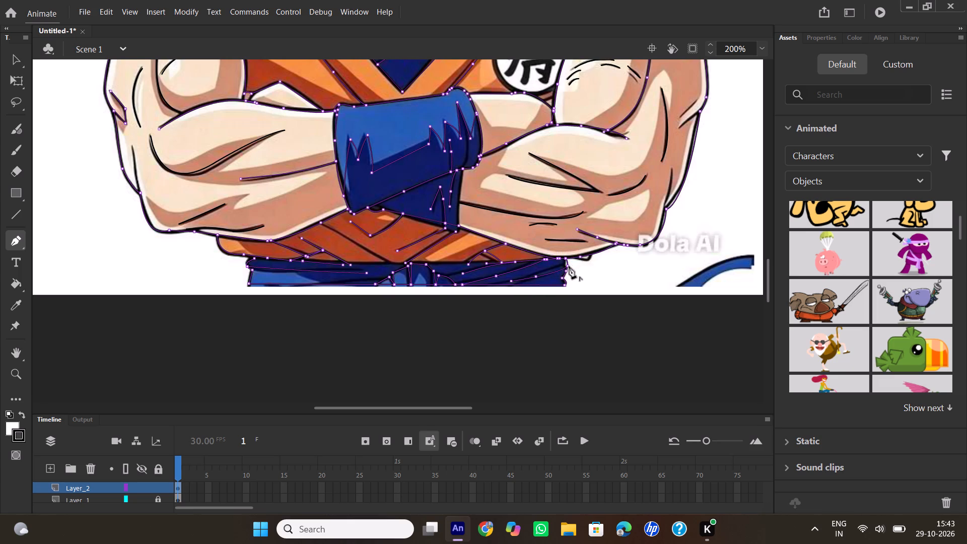
{"action": "double_click", "coordinate": [569, 267]}
Hide Layer_1 to examine the traced line art from the hair down to the belt, and show the layer again.
{"action": "scroll", "coordinate": [605, 279], "scroll_direction": "up", "scroll_amount": 2}
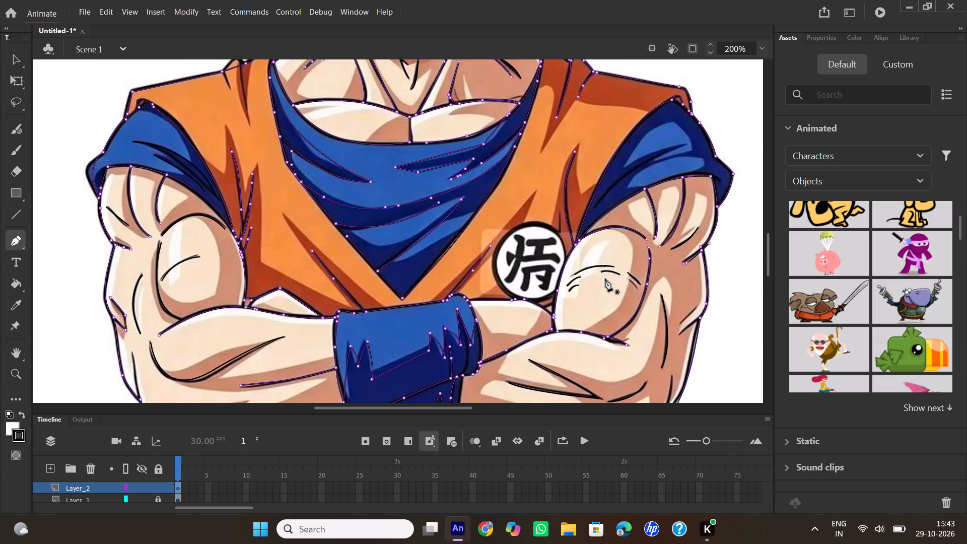
{"action": "scroll", "coordinate": [605, 279], "scroll_direction": "up", "scroll_amount": 3}
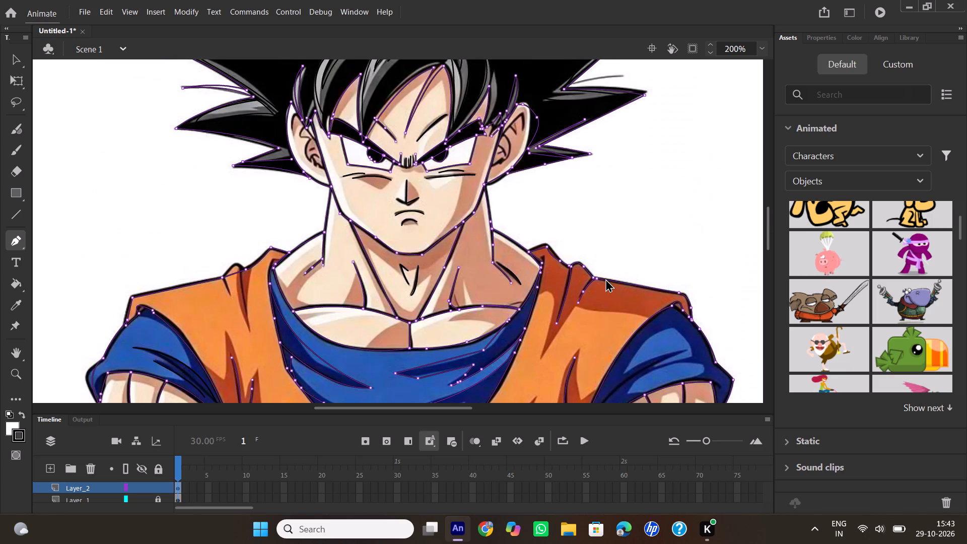
{"action": "scroll", "coordinate": [589, 281], "scroll_direction": "down", "scroll_amount": 2}
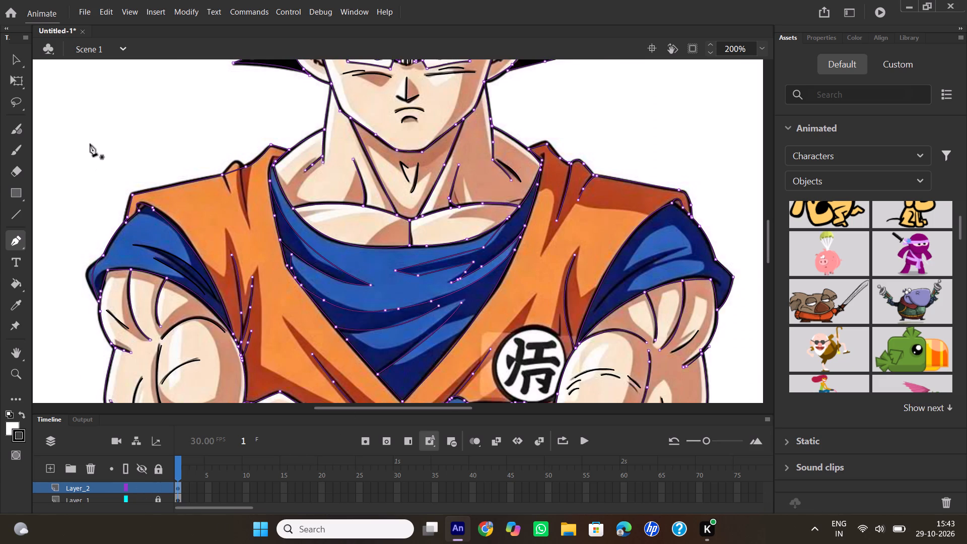
{"action": "left_click", "coordinate": [24, 60]}
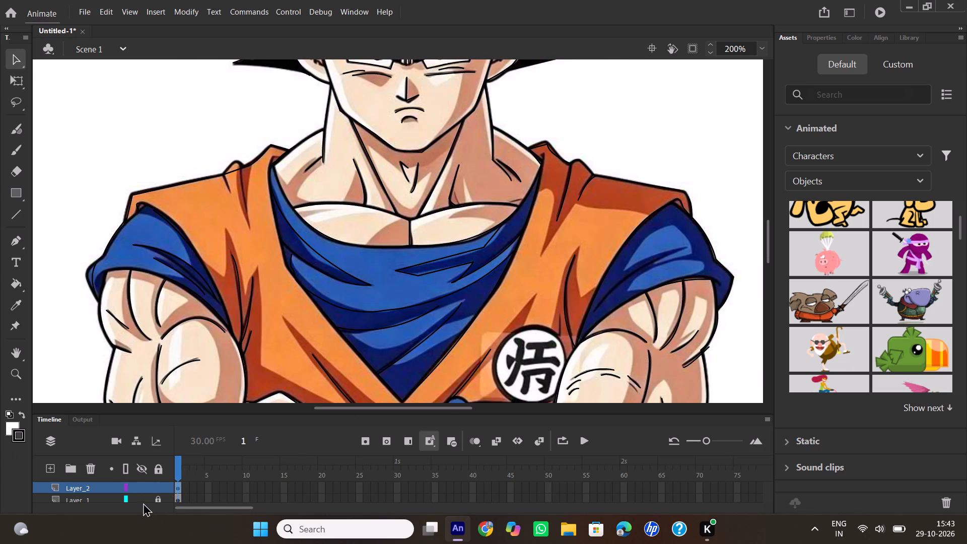
{"action": "left_click", "coordinate": [144, 502]}
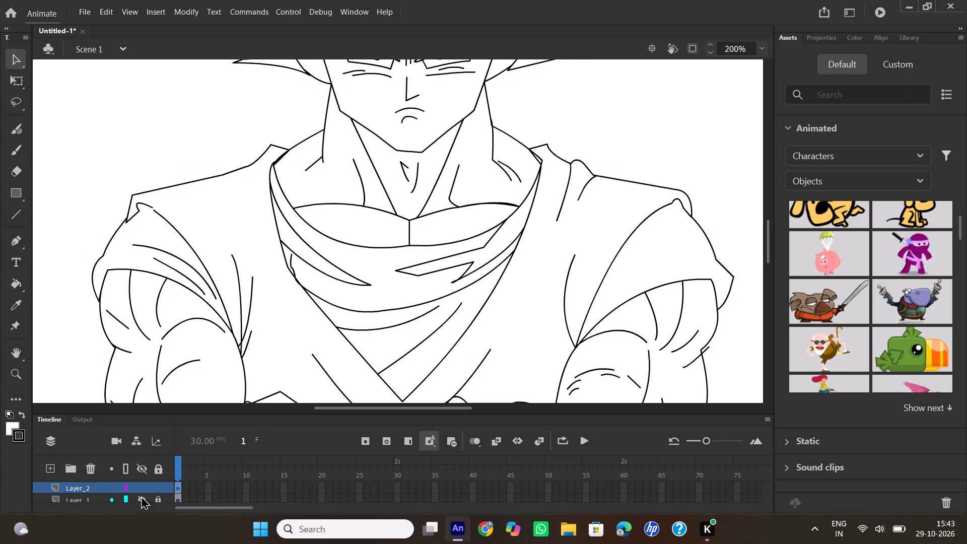
{"action": "scroll", "coordinate": [253, 257], "scroll_direction": "up", "scroll_amount": 1}
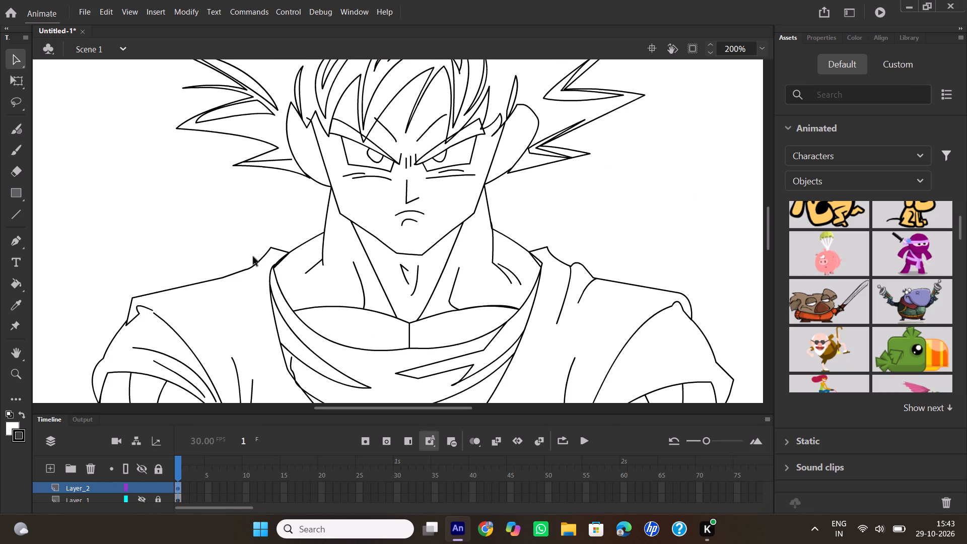
{"action": "scroll", "coordinate": [253, 257], "scroll_direction": "up", "scroll_amount": 2}
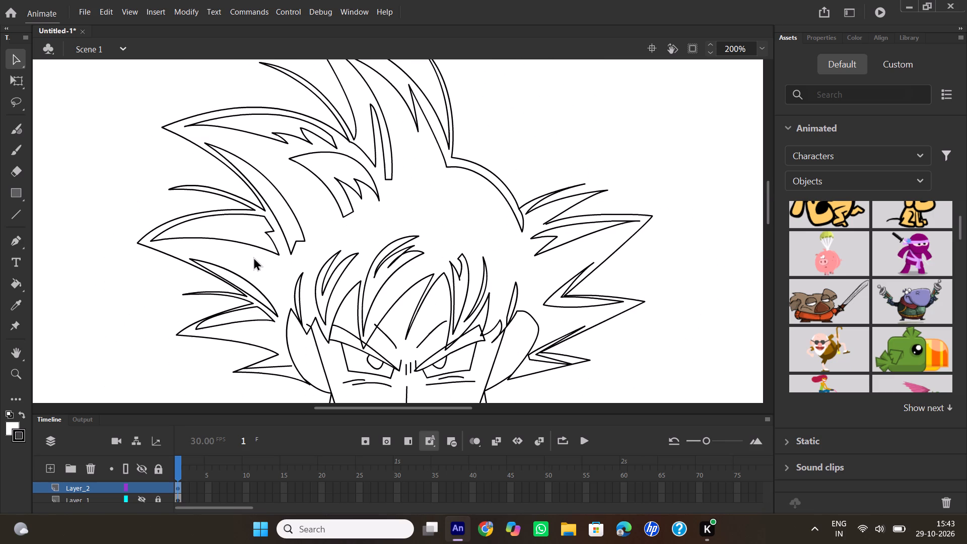
{"action": "scroll", "coordinate": [253, 257], "scroll_direction": "up", "scroll_amount": 2}
{"action": "scroll", "coordinate": [253, 257], "scroll_direction": "down", "scroll_amount": 4}
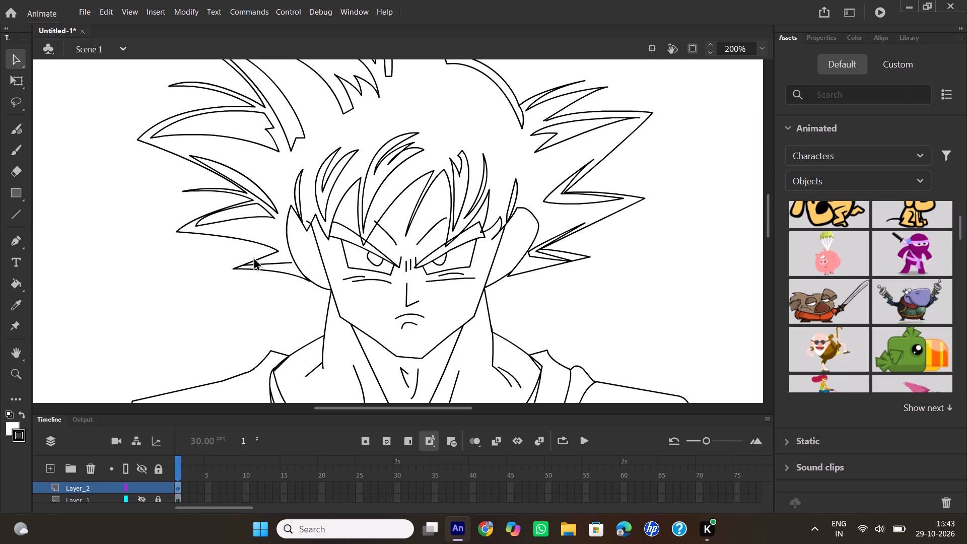
{"action": "scroll", "coordinate": [253, 257], "scroll_direction": "down", "scroll_amount": 3}
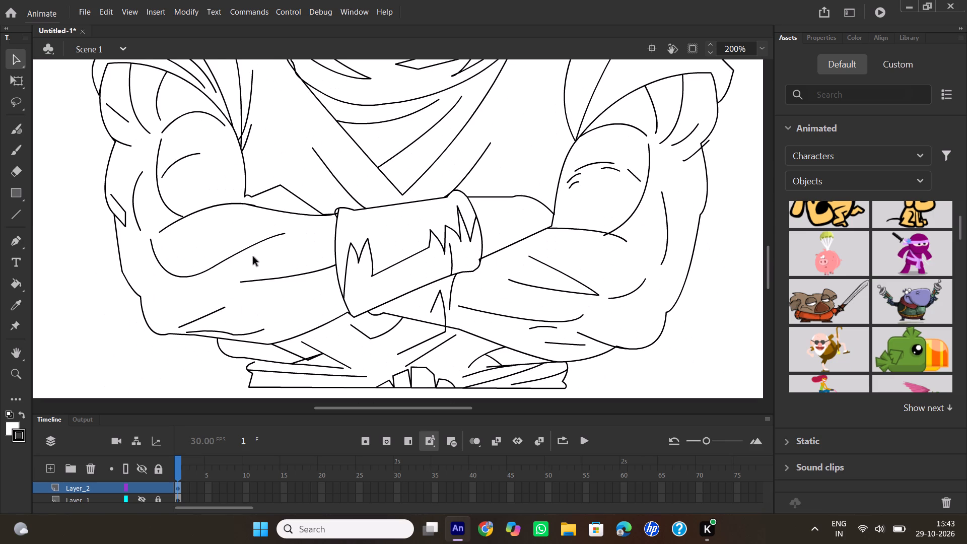
{"action": "left_click", "coordinate": [144, 498]}
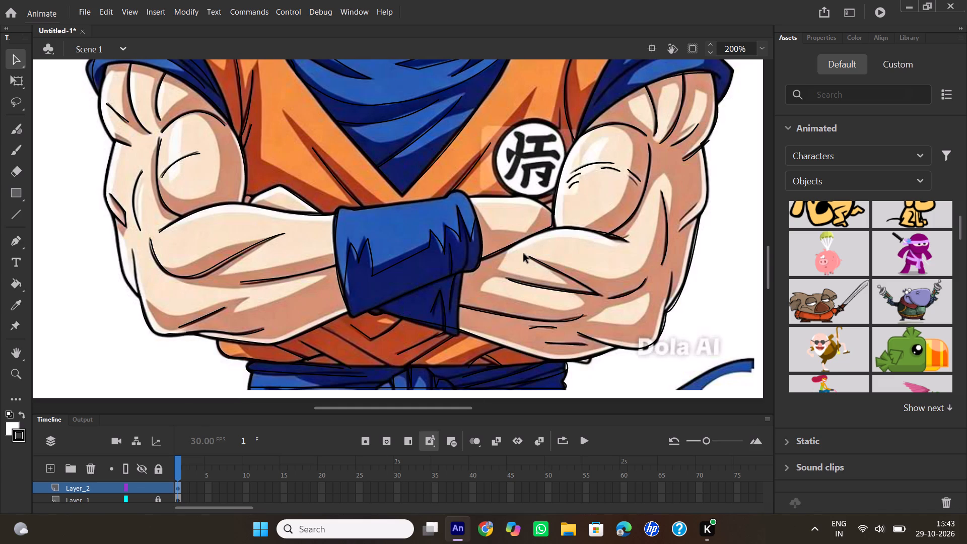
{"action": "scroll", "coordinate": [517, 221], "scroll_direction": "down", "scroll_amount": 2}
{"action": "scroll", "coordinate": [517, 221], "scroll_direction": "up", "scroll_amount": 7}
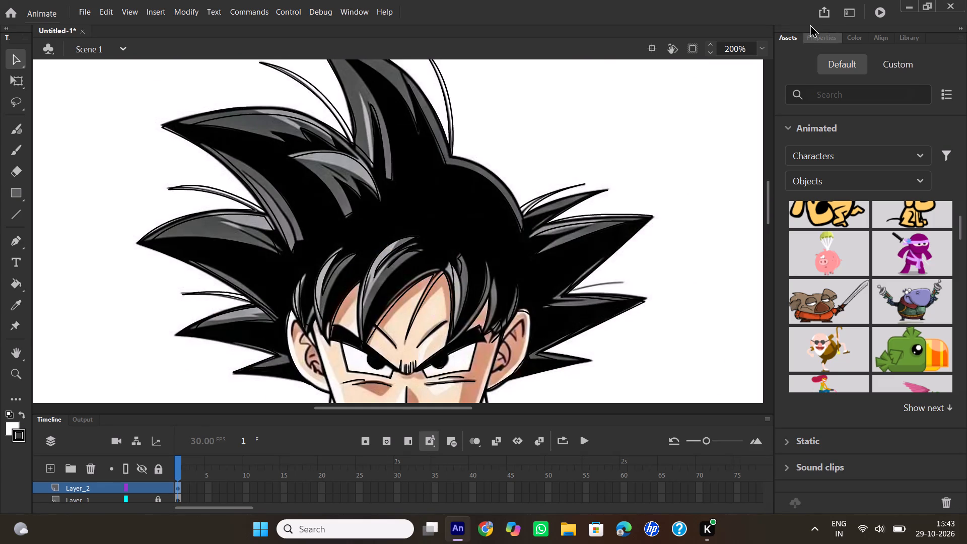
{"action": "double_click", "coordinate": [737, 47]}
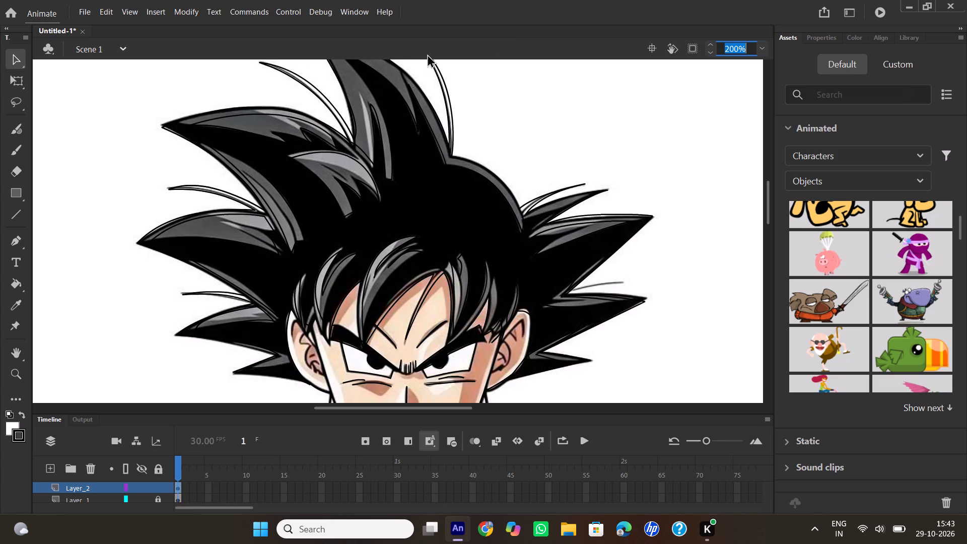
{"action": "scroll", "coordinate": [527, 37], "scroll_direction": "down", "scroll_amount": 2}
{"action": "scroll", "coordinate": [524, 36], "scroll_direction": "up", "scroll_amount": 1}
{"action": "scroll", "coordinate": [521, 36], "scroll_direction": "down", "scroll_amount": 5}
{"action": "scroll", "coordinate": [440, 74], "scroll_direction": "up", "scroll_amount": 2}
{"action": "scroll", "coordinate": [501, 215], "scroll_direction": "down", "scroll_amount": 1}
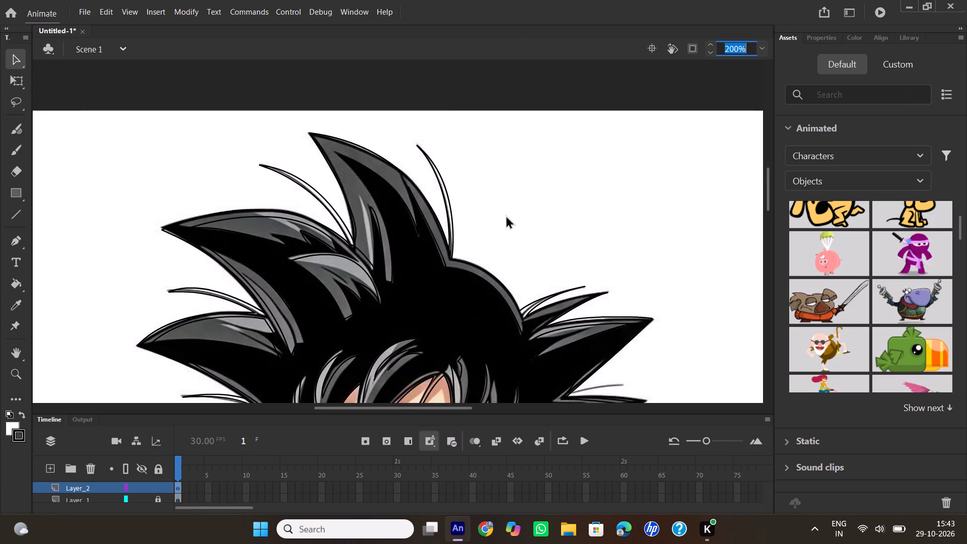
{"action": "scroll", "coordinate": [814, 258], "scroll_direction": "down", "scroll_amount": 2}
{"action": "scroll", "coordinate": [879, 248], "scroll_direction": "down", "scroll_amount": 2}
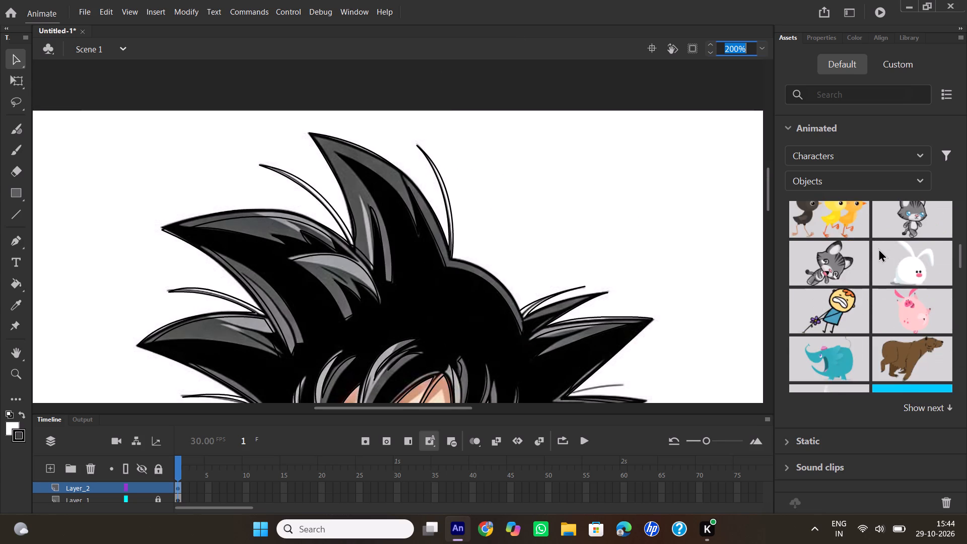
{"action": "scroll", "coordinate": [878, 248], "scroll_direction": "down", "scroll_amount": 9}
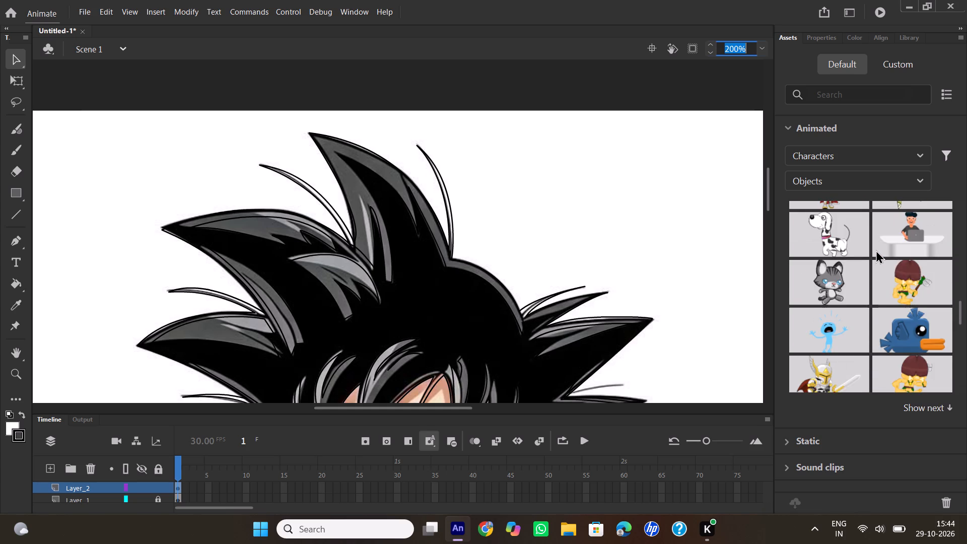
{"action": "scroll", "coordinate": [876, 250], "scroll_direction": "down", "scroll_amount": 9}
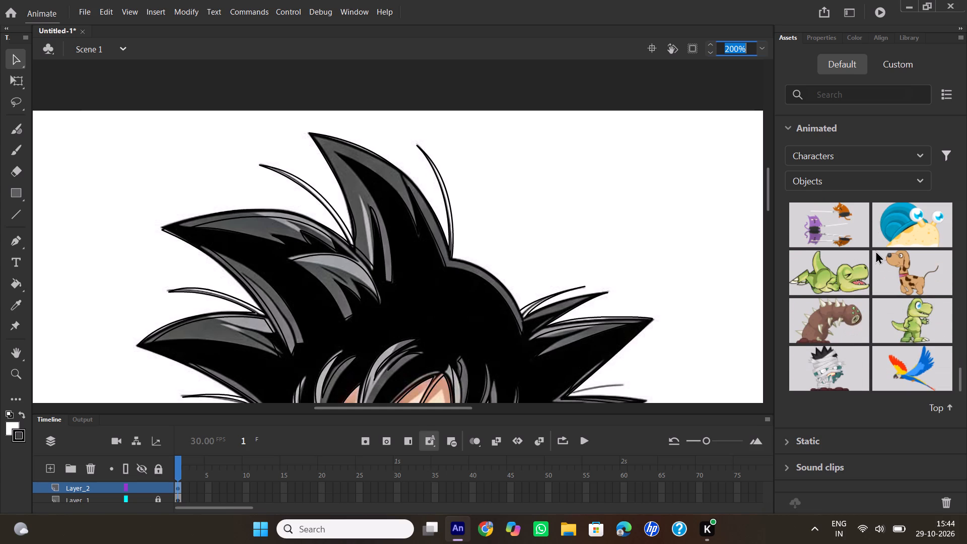
Set the stage zoom to 300% and hide Layer_1 so only the traced line art of the hair shows.
{"action": "scroll", "coordinate": [871, 250], "scroll_direction": "down", "scroll_amount": 2}
{"action": "scroll", "coordinate": [823, 255], "scroll_direction": "down", "scroll_amount": 2}
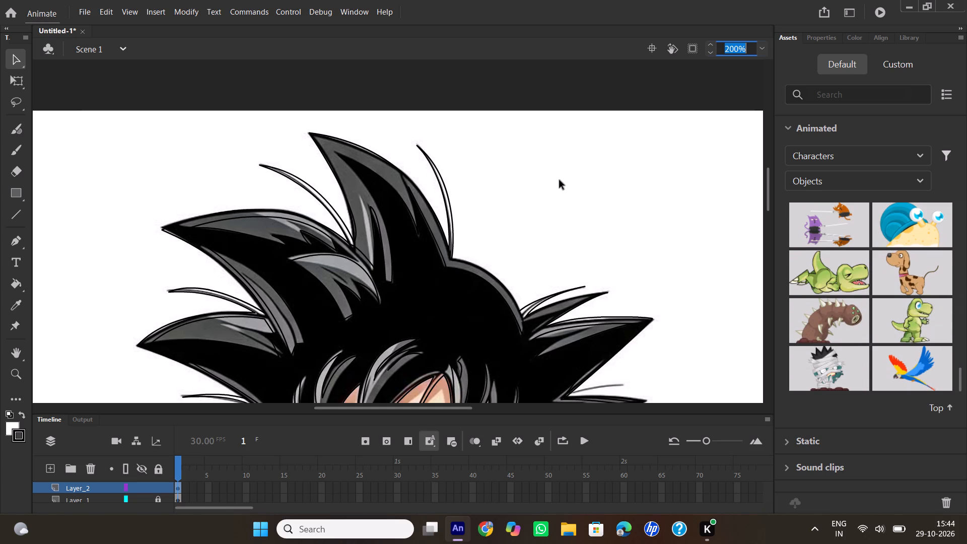
{"action": "left_click", "coordinate": [560, 180]}
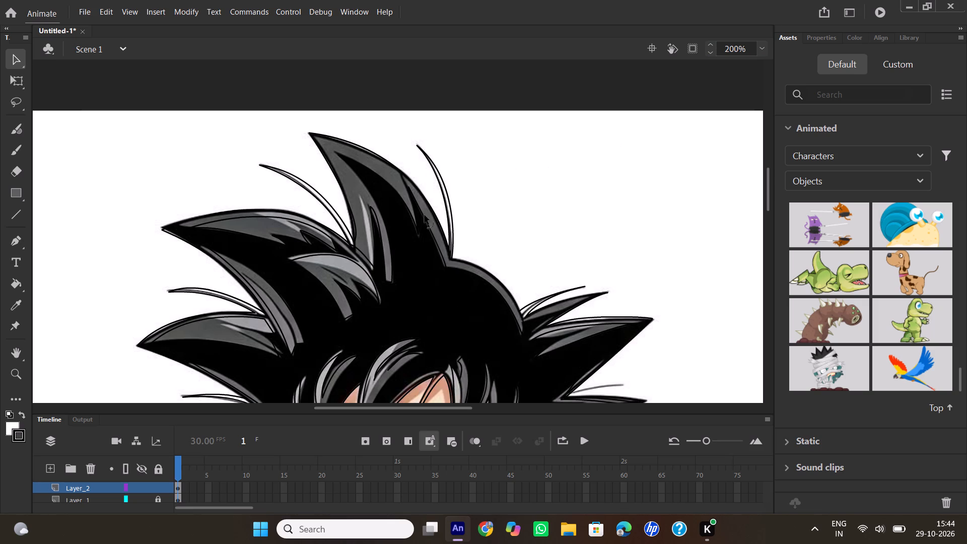
{"action": "double_click", "coordinate": [737, 44]}
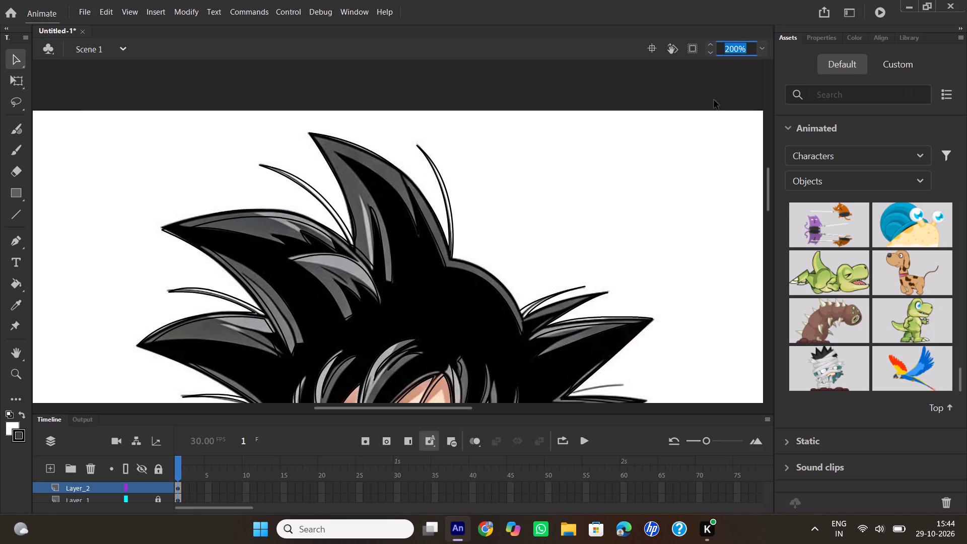
{"action": "type", "text": "300"}
{"action": "key", "text": "Return"}
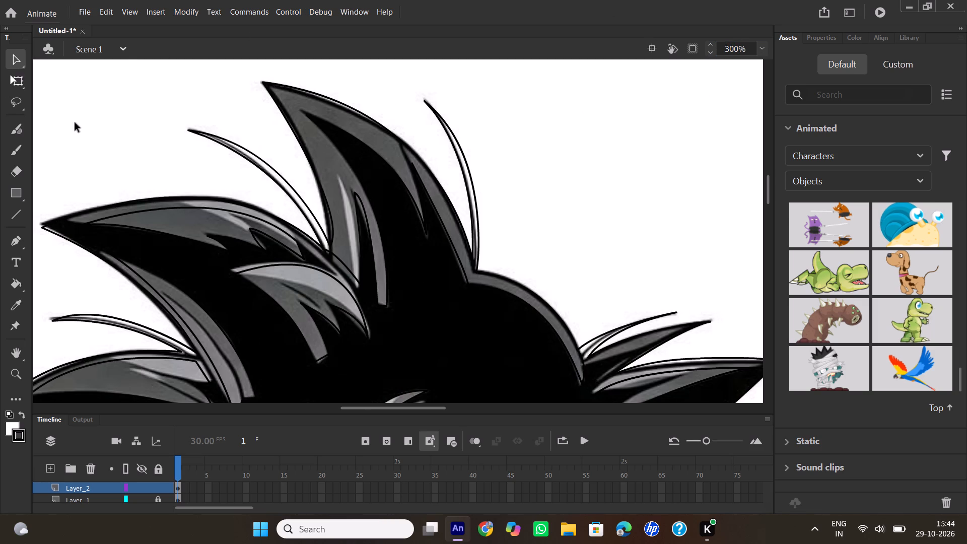
{"action": "left_click", "coordinate": [138, 500]}
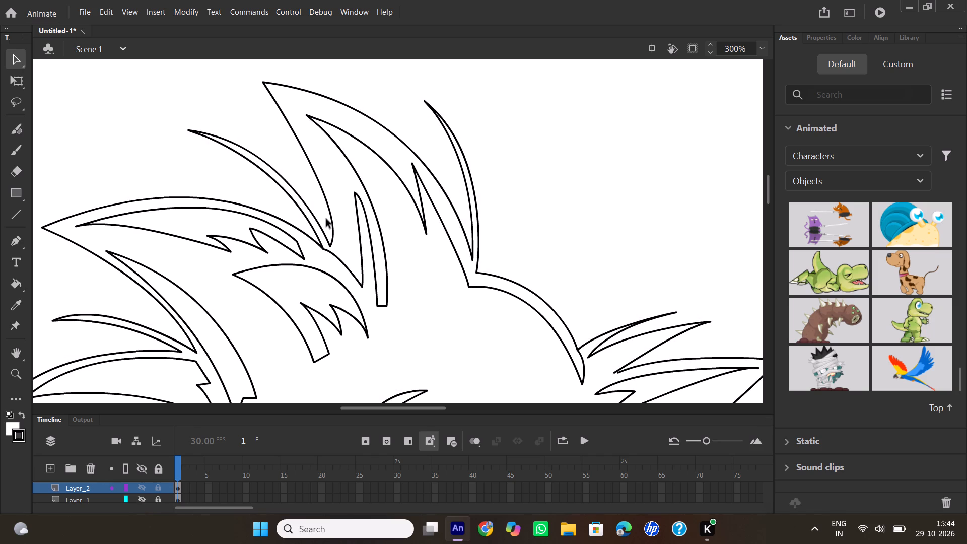
{"action": "left_click_drag", "start_coordinate": [377, 406], "coordinate": [368, 407]}
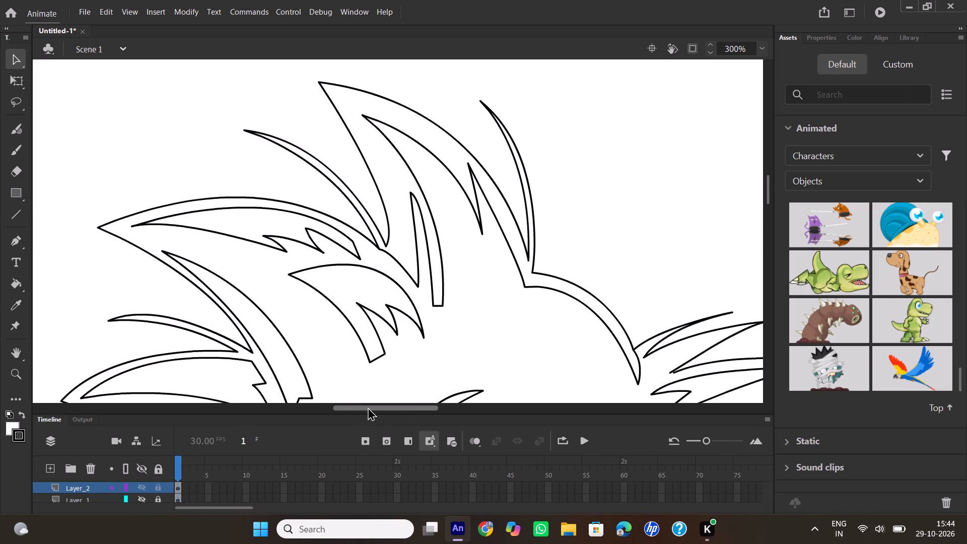
{"action": "left_click_drag", "start_coordinate": [368, 407], "coordinate": [358, 406]}
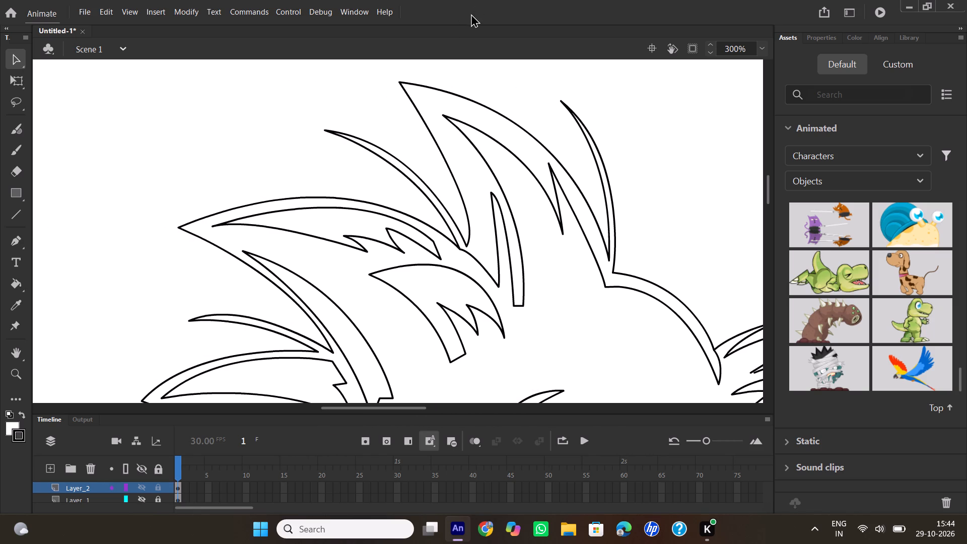
Round the straight inner-end edges of the highlight shapes inside the two large hair spikes on the drawing's left side.
{"action": "scroll", "coordinate": [471, 14], "scroll_direction": "down", "scroll_amount": 5}
{"action": "scroll", "coordinate": [556, 174], "scroll_direction": "down", "scroll_amount": 1}
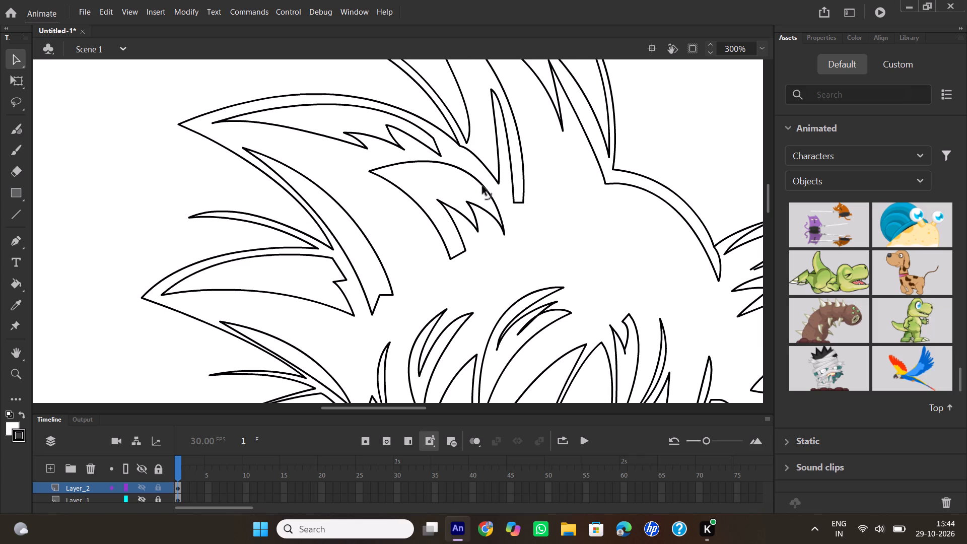
{"action": "left_click", "coordinate": [435, 146]}
{"action": "left_click", "coordinate": [341, 272]}
Pull the notch corner at the base of the long curved highlight upward into a sharp point, and adjust the thin crown highlight's edge.
{"action": "left_click_drag", "start_coordinate": [381, 296], "coordinate": [380, 283]}
{"action": "left_click_drag", "start_coordinate": [380, 283], "coordinate": [374, 280]}
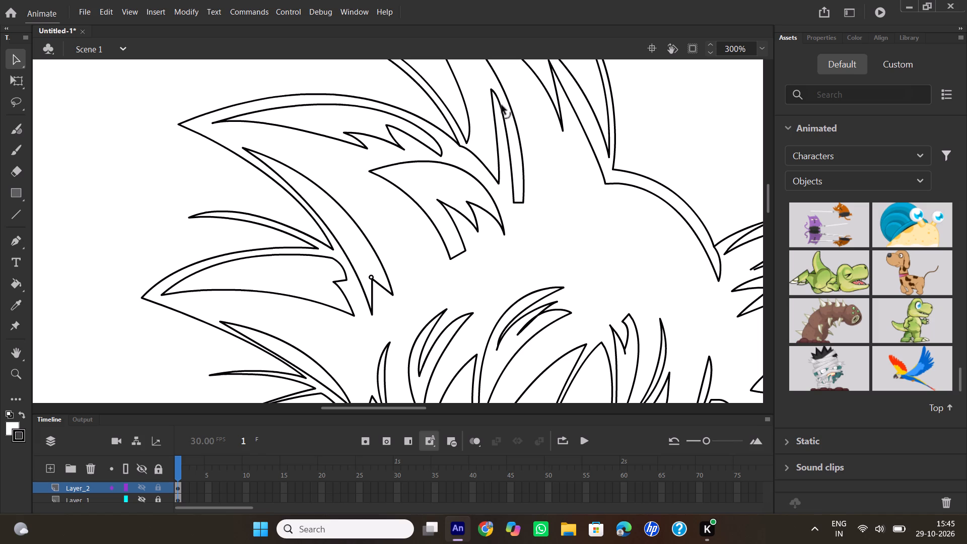
{"action": "left_click_drag", "start_coordinate": [504, 117], "coordinate": [504, 125]}
Adjust the upper edge of the second-lowest hair spike on the drawing's left side.
{"action": "scroll", "coordinate": [376, 291], "scroll_direction": "down", "scroll_amount": 2}
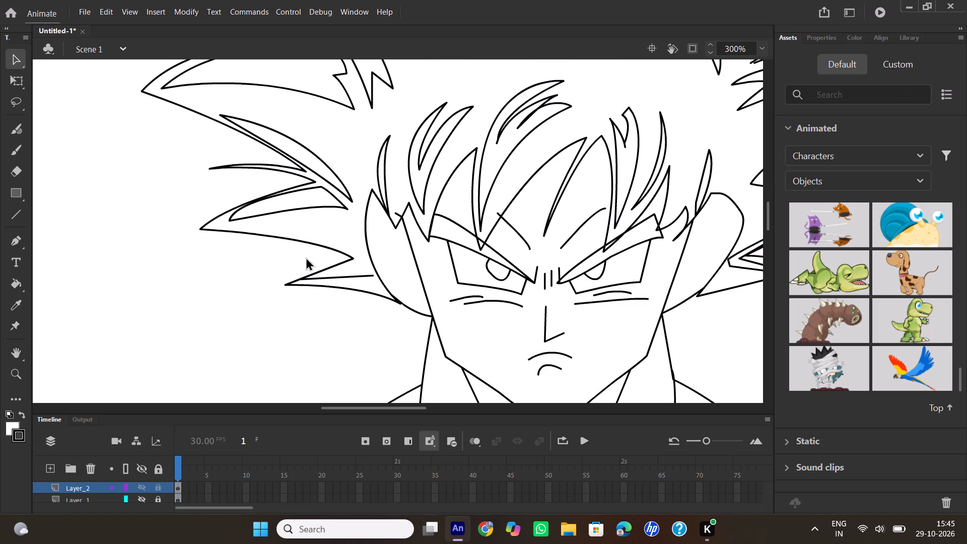
{"action": "left_click_drag", "start_coordinate": [281, 194], "coordinate": [287, 197]}
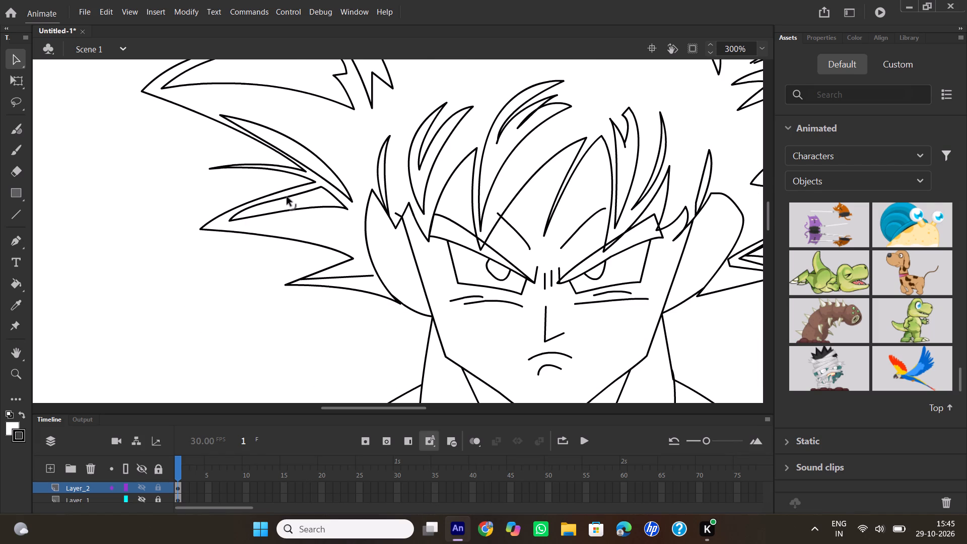
{"action": "left_click_drag", "start_coordinate": [287, 197], "coordinate": [305, 194]}
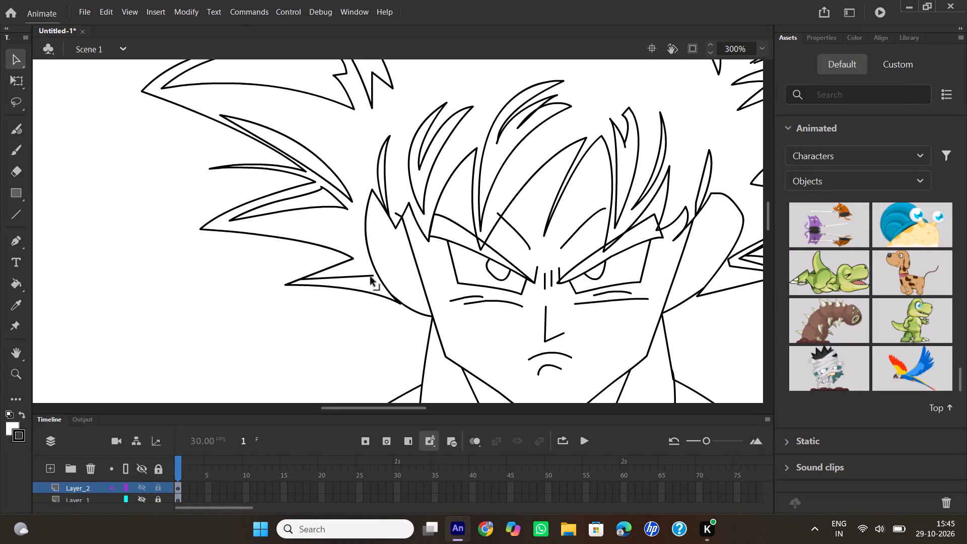
Extend both edges of the lowest left-side hair spike to meet the ear outline, curving its upper edge.
{"action": "left_click_drag", "start_coordinate": [373, 276], "coordinate": [379, 278]}
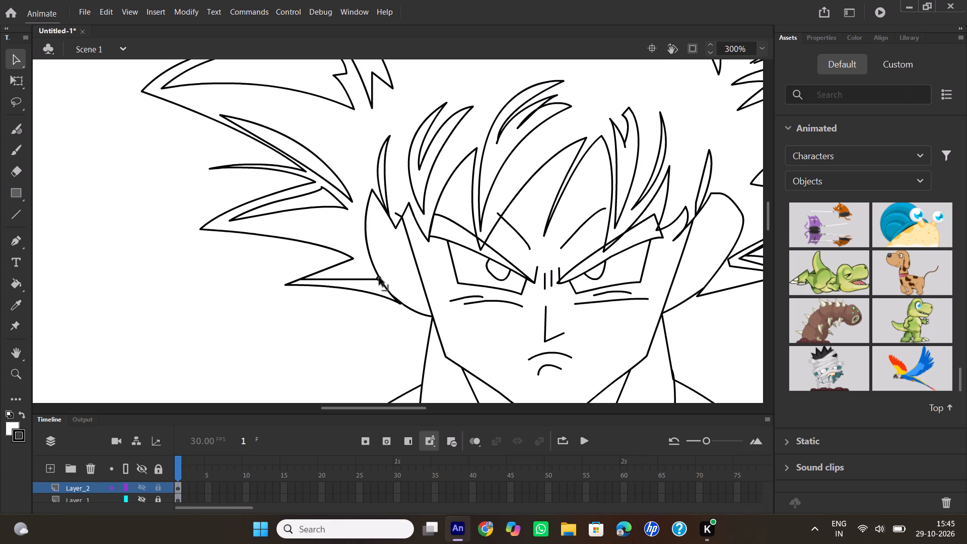
{"action": "left_click_drag", "start_coordinate": [379, 278], "coordinate": [379, 278]}
{"action": "left_click_drag", "start_coordinate": [344, 280], "coordinate": [346, 275]}
{"action": "left_click_drag", "start_coordinate": [402, 305], "coordinate": [406, 311]}
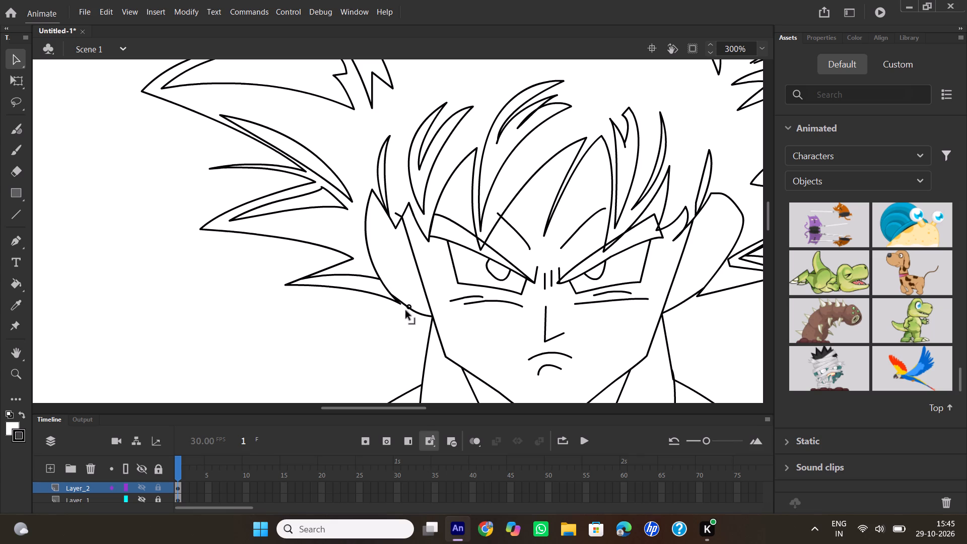
{"action": "left_click_drag", "start_coordinate": [406, 311], "coordinate": [403, 310]}
Bend the inner line of the slender lock below the large left-side spike, widening its gap from the outer edge.
{"action": "scroll", "coordinate": [265, 198], "scroll_direction": "up", "scroll_amount": 1}
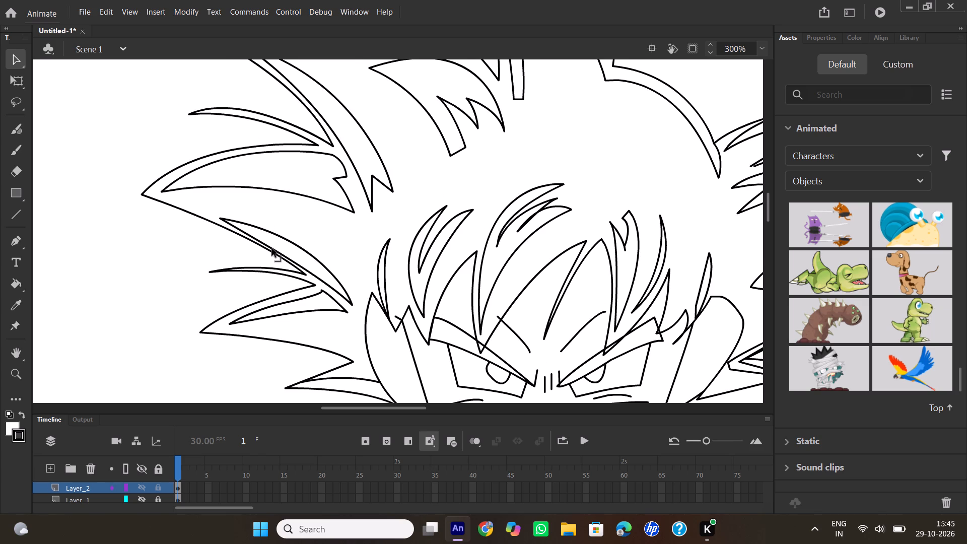
{"action": "left_click_drag", "start_coordinate": [277, 251], "coordinate": [277, 248]}
{"action": "left_click_drag", "start_coordinate": [277, 248], "coordinate": [278, 244]}
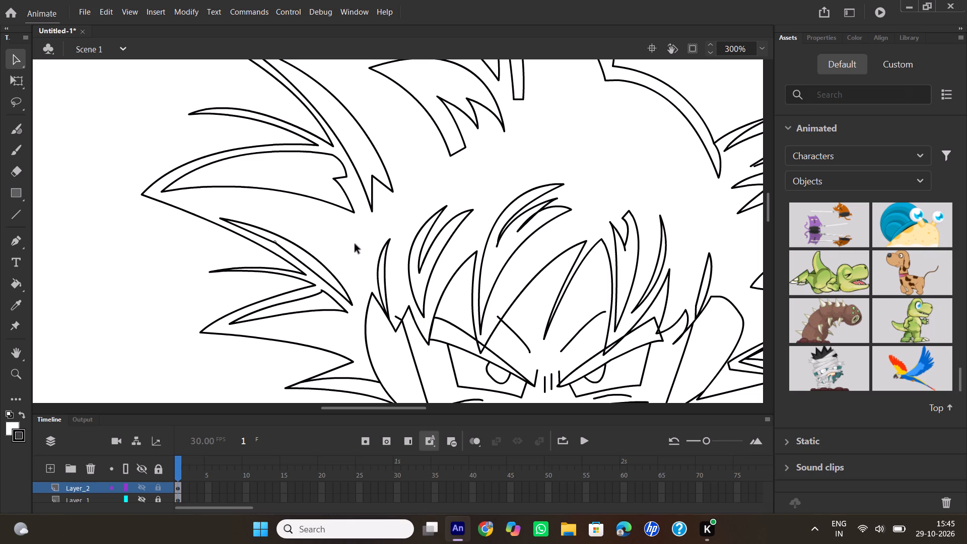
{"action": "left_click_drag", "start_coordinate": [310, 271], "coordinate": [317, 269]}
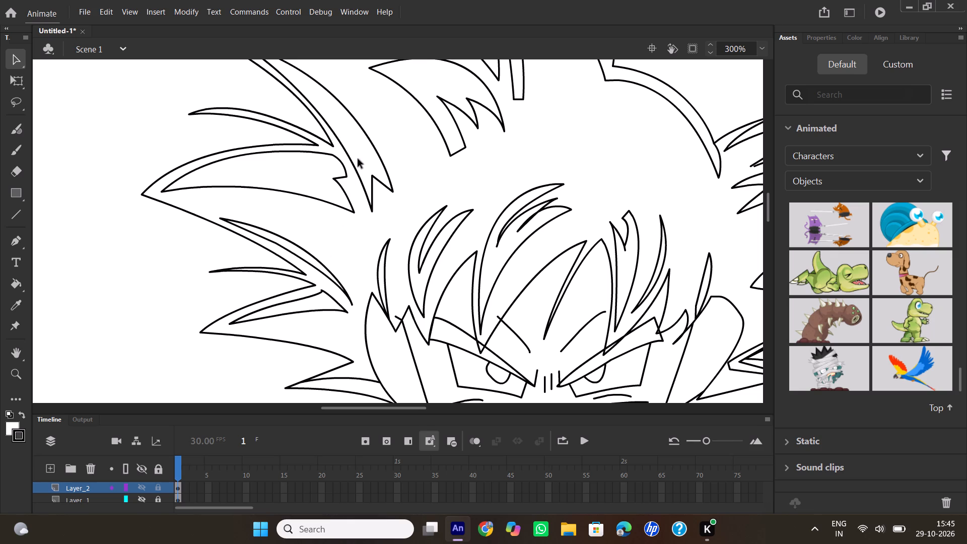
Move the notch corner inside the lower large left-side spike outward and down into a sharper point.
{"action": "left_click_drag", "start_coordinate": [348, 177], "coordinate": [353, 190]}
{"action": "left_click_drag", "start_coordinate": [353, 190], "coordinate": [361, 195]}
Adjust the curves of the long lock's inner edge, the upper spike's highlight notch and the line beside the crown highlight.
{"action": "scroll", "coordinate": [345, 185], "scroll_direction": "up", "scroll_amount": 1}
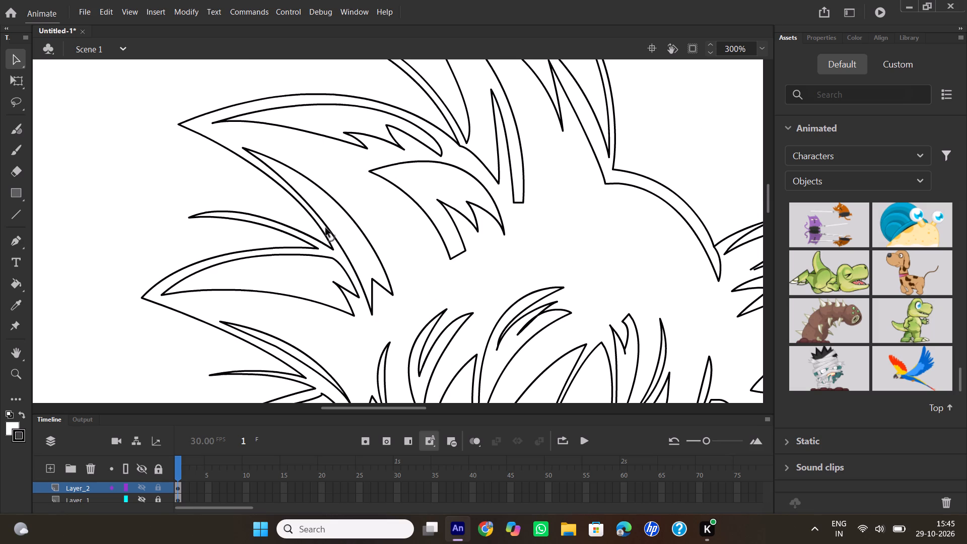
{"action": "left_click_drag", "start_coordinate": [326, 228], "coordinate": [326, 221]}
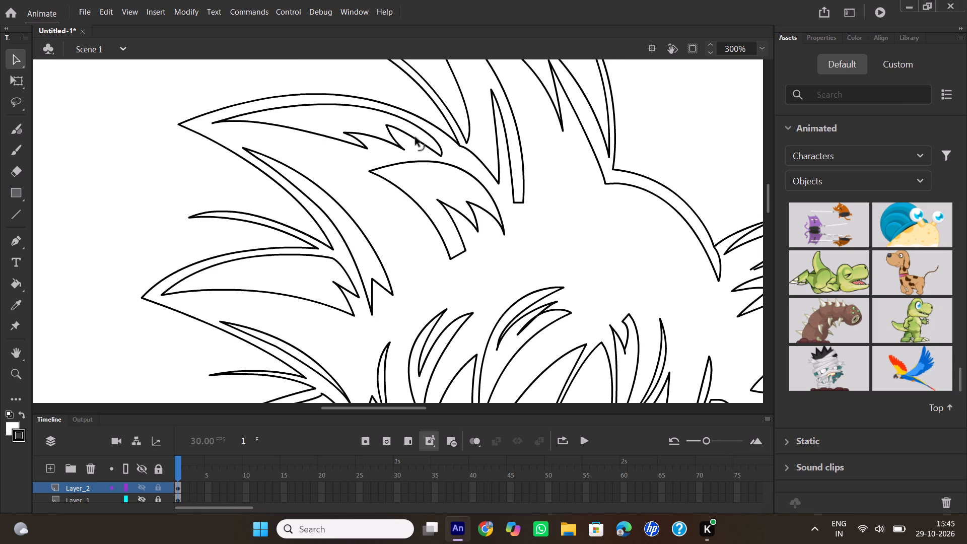
{"action": "left_click_drag", "start_coordinate": [416, 138], "coordinate": [420, 135]}
{"action": "scroll", "coordinate": [413, 196], "scroll_direction": "down", "scroll_amount": 1}
{"action": "scroll", "coordinate": [413, 196], "scroll_direction": "up", "scroll_amount": 1}
{"action": "left_click_drag", "start_coordinate": [479, 160], "coordinate": [483, 167]}
Delete the stray line stub above the face outline between the left-side ear and the fringe.
{"action": "scroll", "coordinate": [333, 207], "scroll_direction": "down", "scroll_amount": 3}
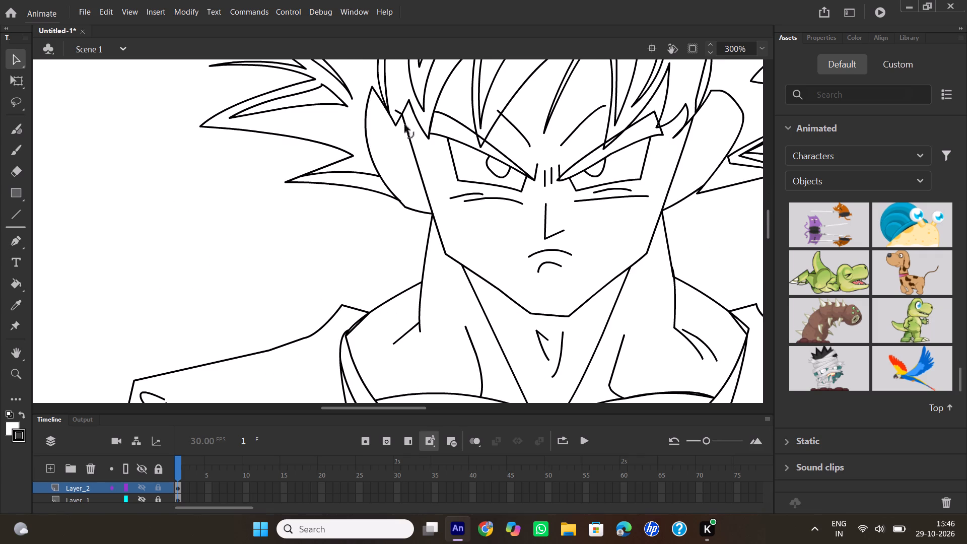
{"action": "left_click", "coordinate": [399, 114]}
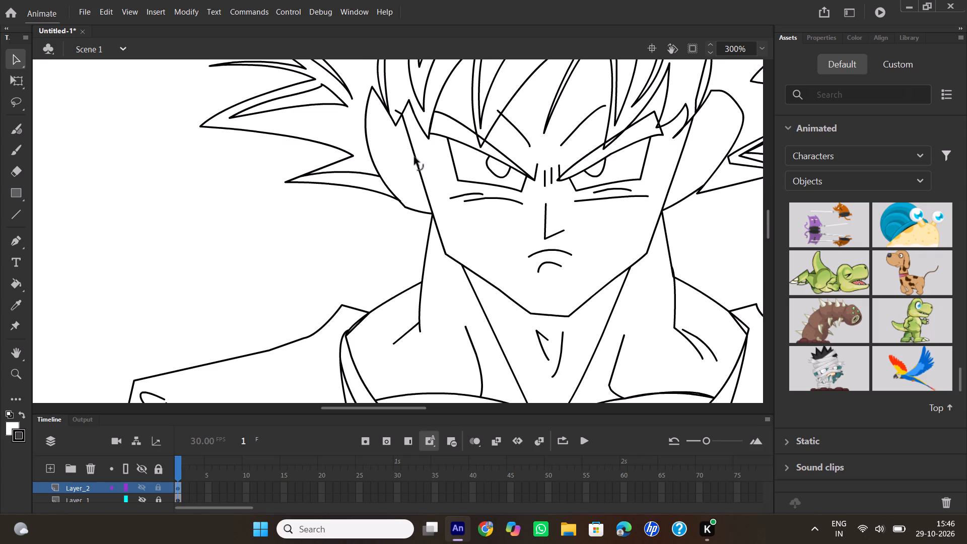
{"action": "key", "text": "Page_Down"}
{"action": "key", "text": "Delete"}
Draw a curved inner-ear line with the Pen tool from the left-side ear's upper part to the face edge, ending the path.
{"action": "left_click", "coordinate": [14, 242]}
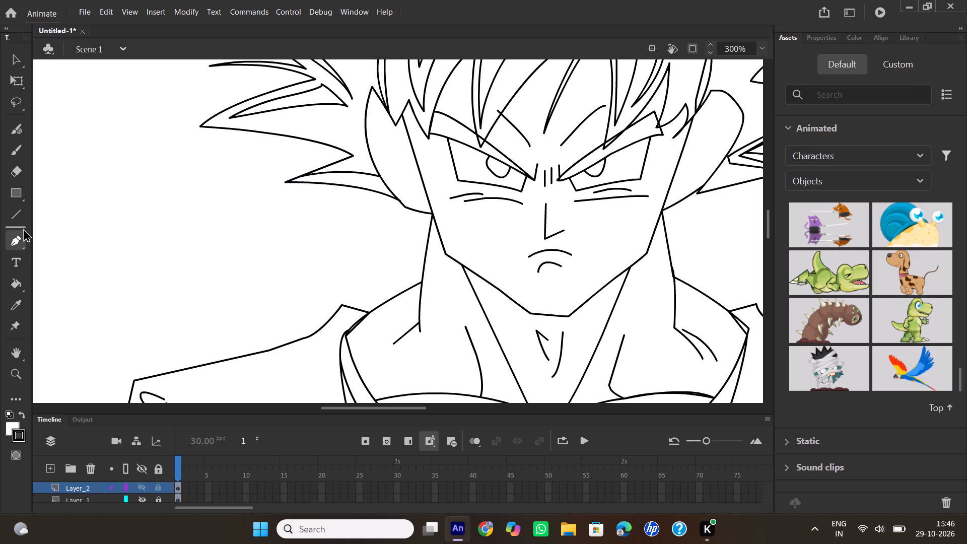
{"action": "left_click", "coordinate": [381, 124]}
{"action": "left_click_drag", "start_coordinate": [424, 187], "coordinate": [459, 198]}
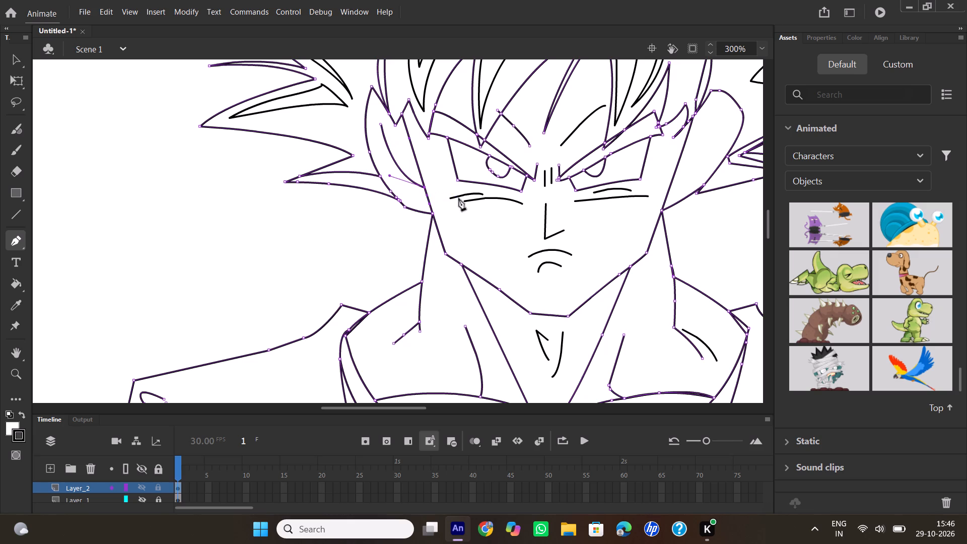
{"action": "double_click", "coordinate": [424, 187]}
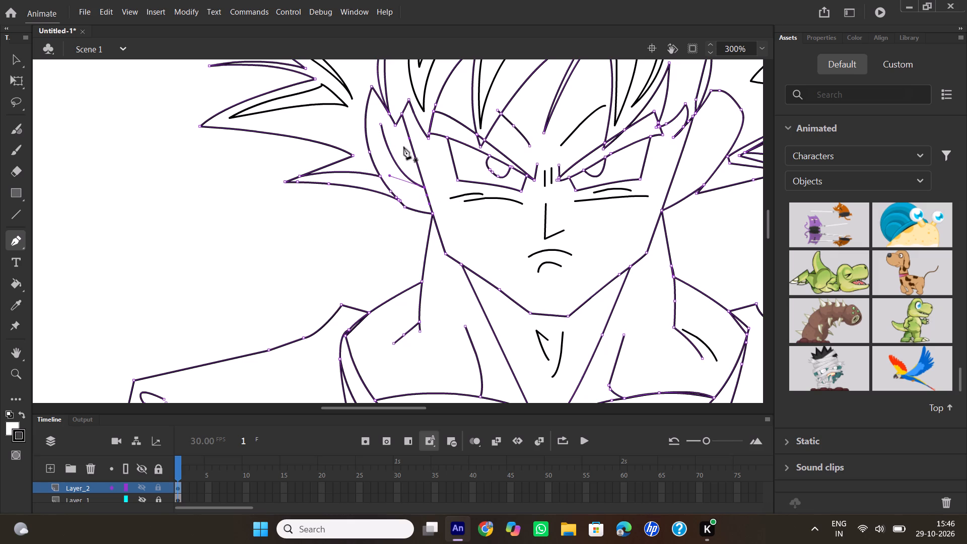
Draw a second short curved inner-ear line with the Pen tool inside the left-side ear, ending the path.
{"action": "left_click", "coordinate": [402, 143]}
{"action": "left_click_drag", "start_coordinate": [402, 172], "coordinate": [413, 188]}
{"action": "double_click", "coordinate": [402, 173]}
{"action": "left_click", "coordinate": [20, 60]}
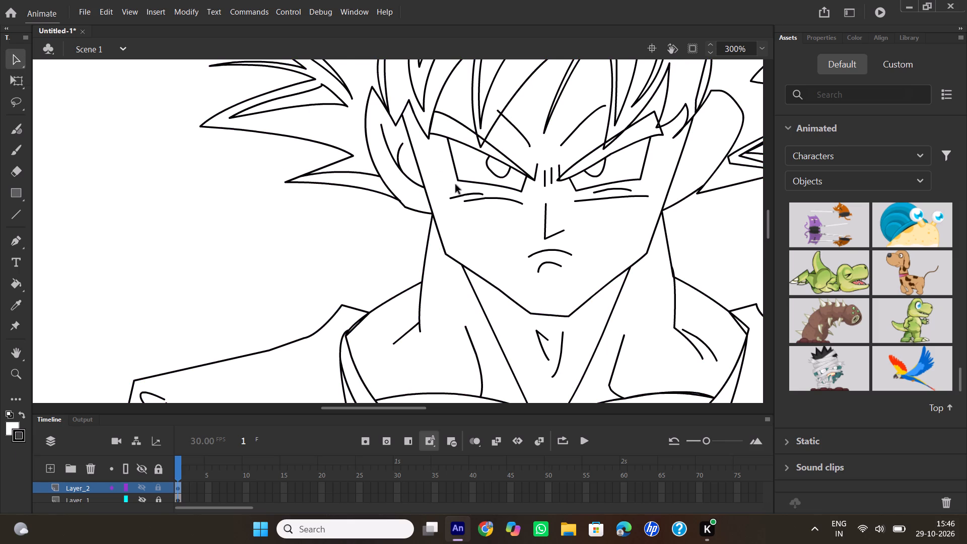
Adjust the curve of the inner highlight line in the curved hair lock above the left-side ear.
{"action": "scroll", "coordinate": [456, 185], "scroll_direction": "up", "scroll_amount": 1}
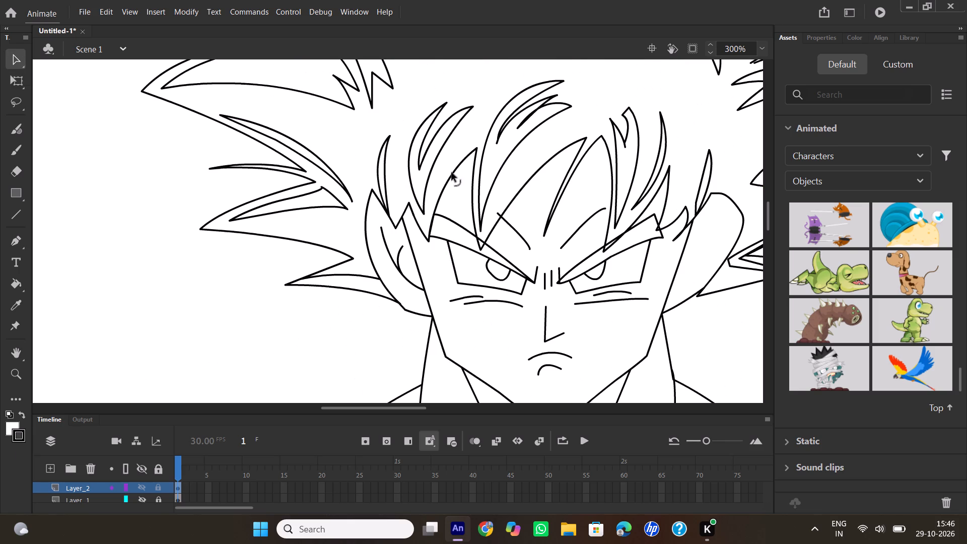
{"action": "left_click", "coordinate": [423, 142]}
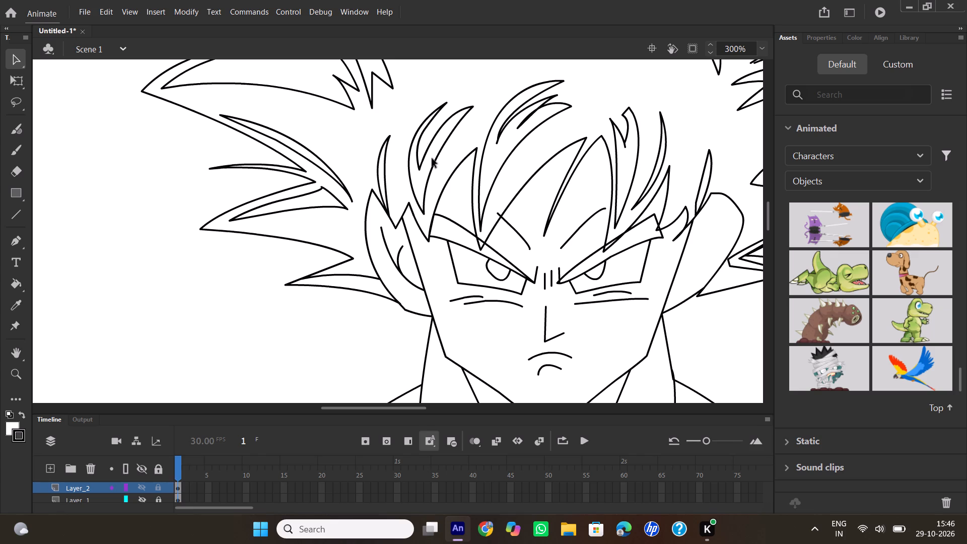
{"action": "left_click", "coordinate": [421, 138]}
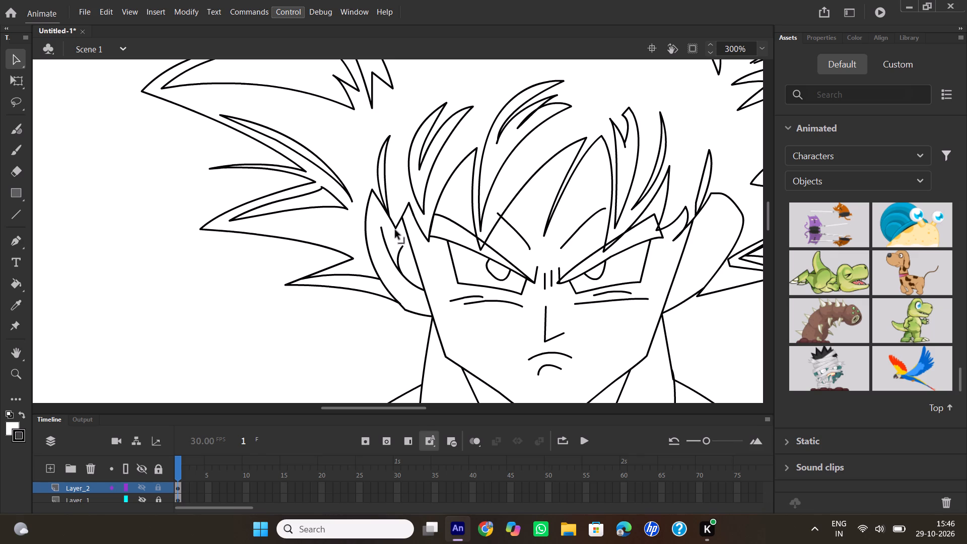
Reshape the hair corners beside the left-side ear, moving the lower corner down toward the face edge and the upper one slightly outward.
{"action": "left_click_drag", "start_coordinate": [395, 230], "coordinate": [401, 241]}
{"action": "left_click_drag", "start_coordinate": [390, 220], "coordinate": [385, 222]}
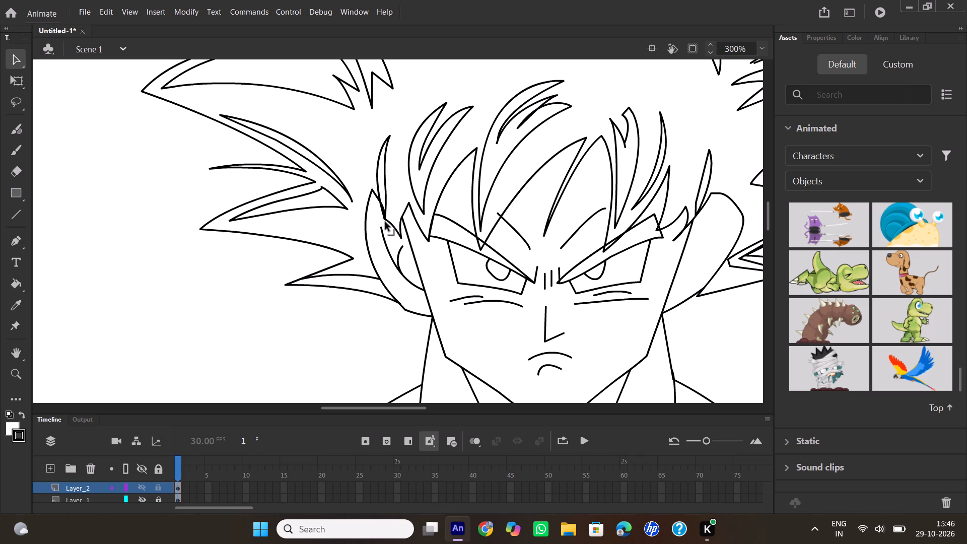
{"action": "left_click_drag", "start_coordinate": [385, 222], "coordinate": [393, 225]}
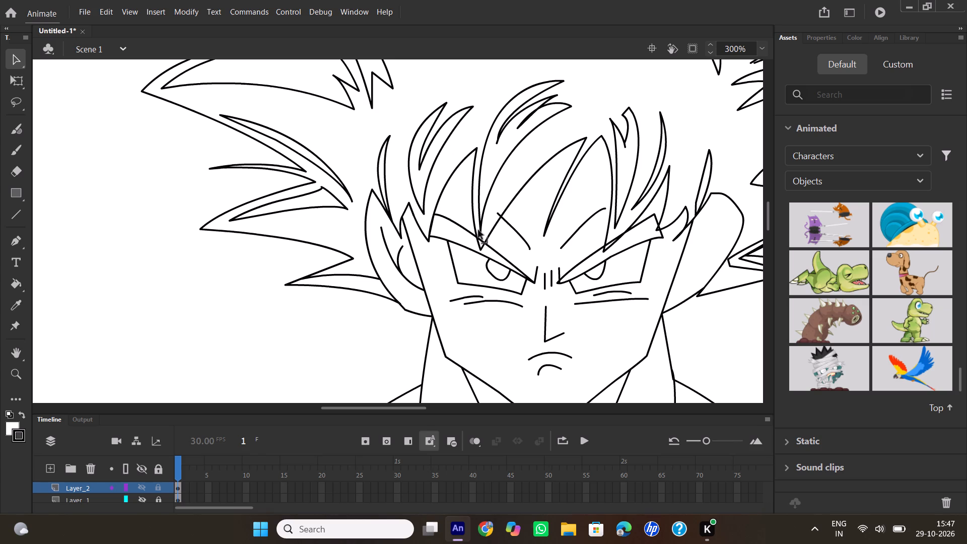
Delete the short line segment where the left-side fringe tip crosses the eyebrow.
{"action": "scroll", "coordinate": [523, 228], "scroll_direction": "down", "scroll_amount": 1}
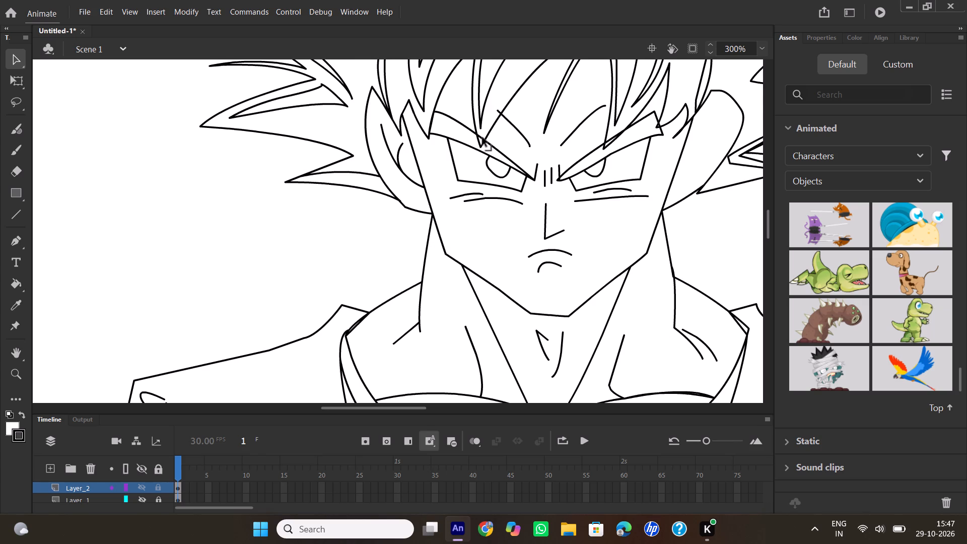
{"action": "left_click", "coordinate": [482, 138]}
{"action": "key", "text": "Delete"}
Delete the overlapping line segment inside the highlight strands at the top of the central fringe.
{"action": "scroll", "coordinate": [471, 137], "scroll_direction": "up", "scroll_amount": 1}
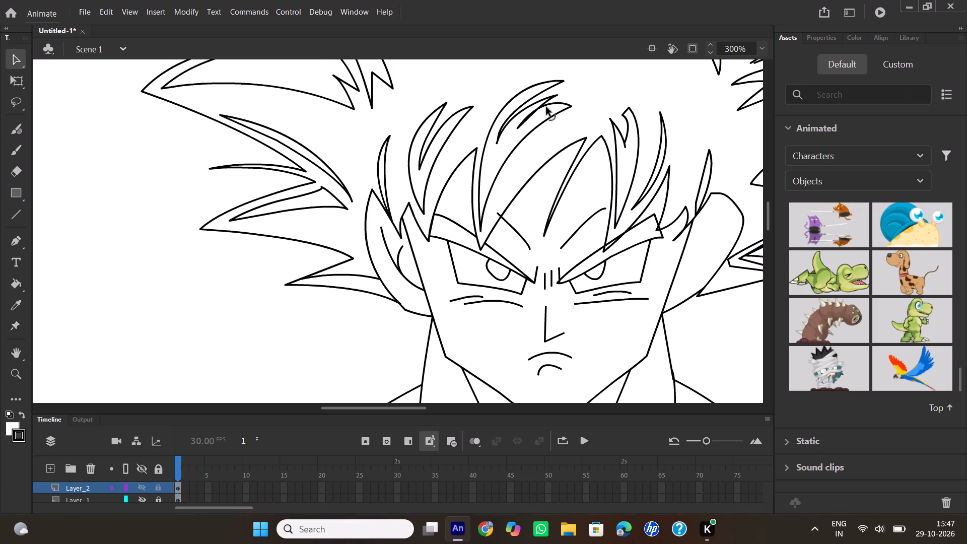
{"action": "left_click", "coordinate": [546, 107]}
{"action": "left_click", "coordinate": [530, 116]}
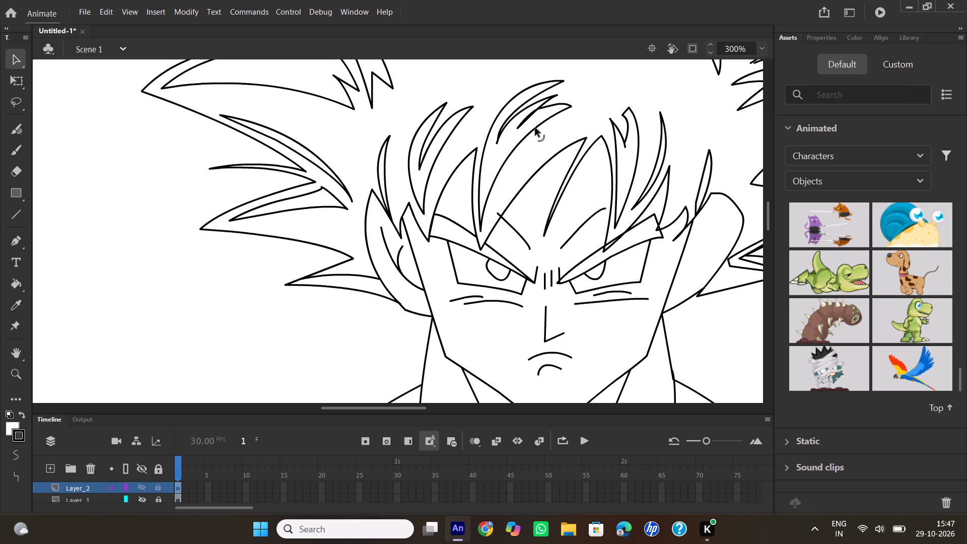
{"action": "key", "text": "Delete"}
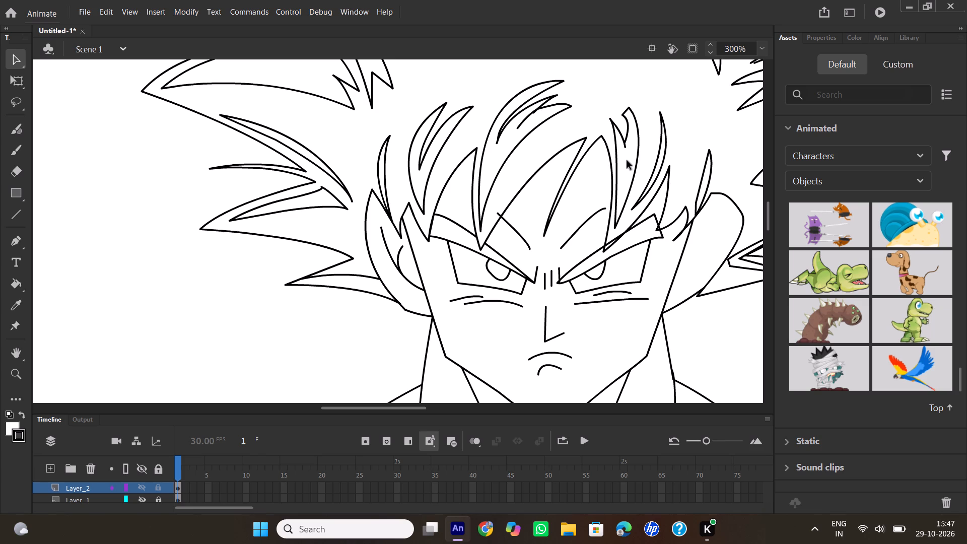
Refine the highlight strands' curves and the loose line end above the central fringe, and the curve of the large fringe lock below.
{"action": "left_click", "coordinate": [500, 133]}
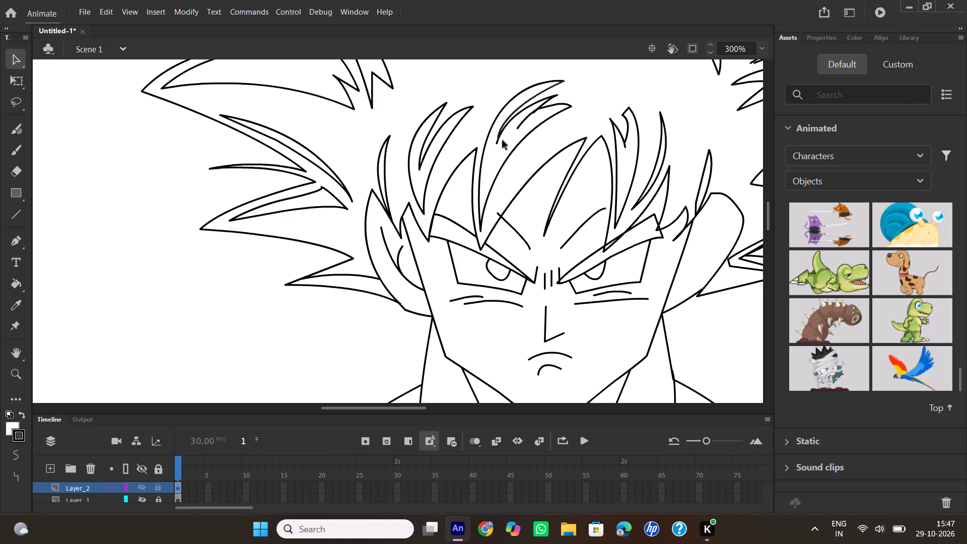
{"action": "left_click", "coordinate": [503, 138]}
{"action": "left_click_drag", "start_coordinate": [537, 109], "coordinate": [525, 121]}
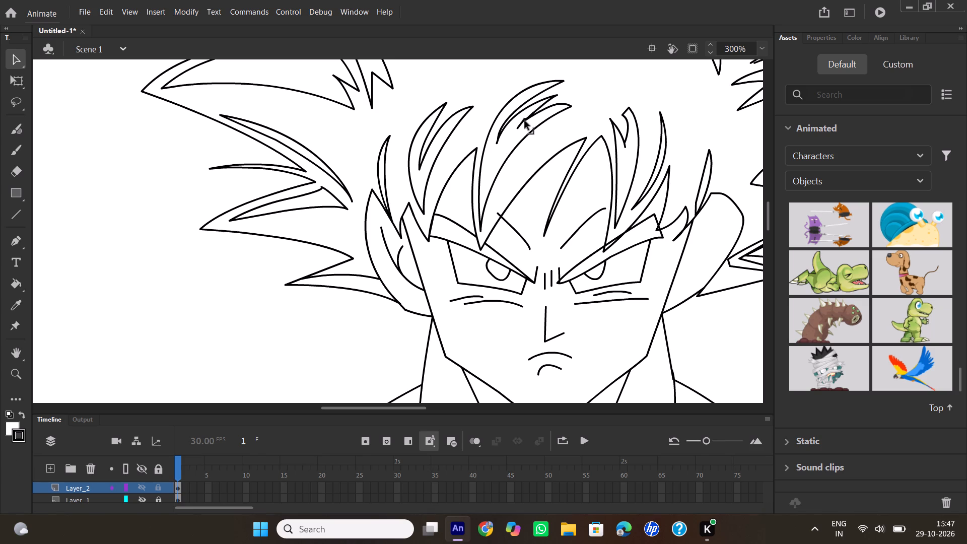
{"action": "left_click_drag", "start_coordinate": [525, 121], "coordinate": [529, 118]}
{"action": "left_click", "coordinate": [549, 161]}
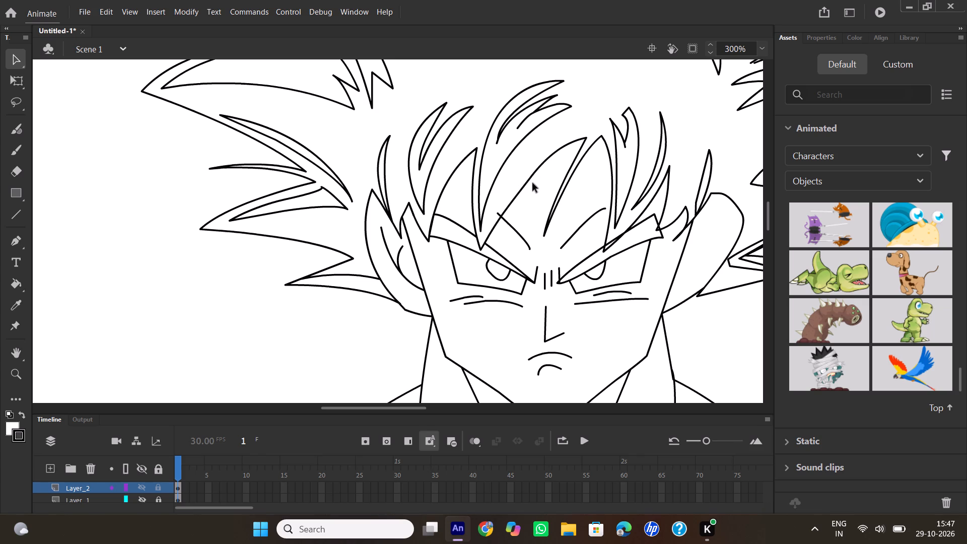
Delete the upper stub of the left-side forehead crease that crosses into the fringe lock.
{"action": "left_click", "coordinate": [499, 216]}
{"action": "key", "text": "Delete"}
Reshape the iris outlines in both eyes, rounding the left-side iris and adjusting its corner point.
{"action": "left_click", "coordinate": [492, 274]}
{"action": "left_click", "coordinate": [494, 275]}
{"action": "left_click_drag", "start_coordinate": [493, 281], "coordinate": [497, 277]}
{"action": "left_click_drag", "start_coordinate": [497, 277], "coordinate": [489, 272]}
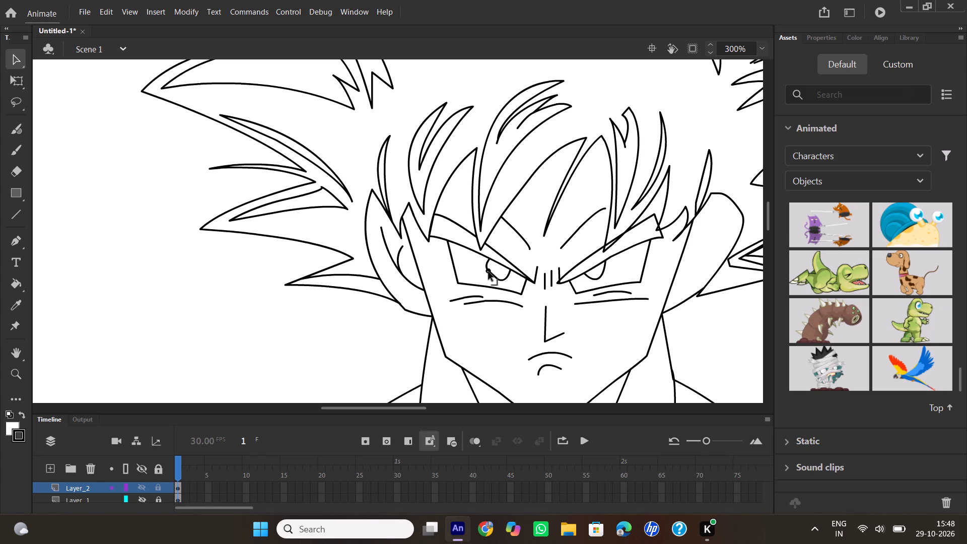
{"action": "left_click_drag", "start_coordinate": [489, 272], "coordinate": [488, 272]}
{"action": "left_click", "coordinate": [494, 276]}
{"action": "left_click", "coordinate": [603, 271]}
{"action": "left_click", "coordinate": [493, 276]}
Delete the short line segment where the right-side fringe tip crosses the eyebrow.
{"action": "left_click", "coordinate": [610, 242]}
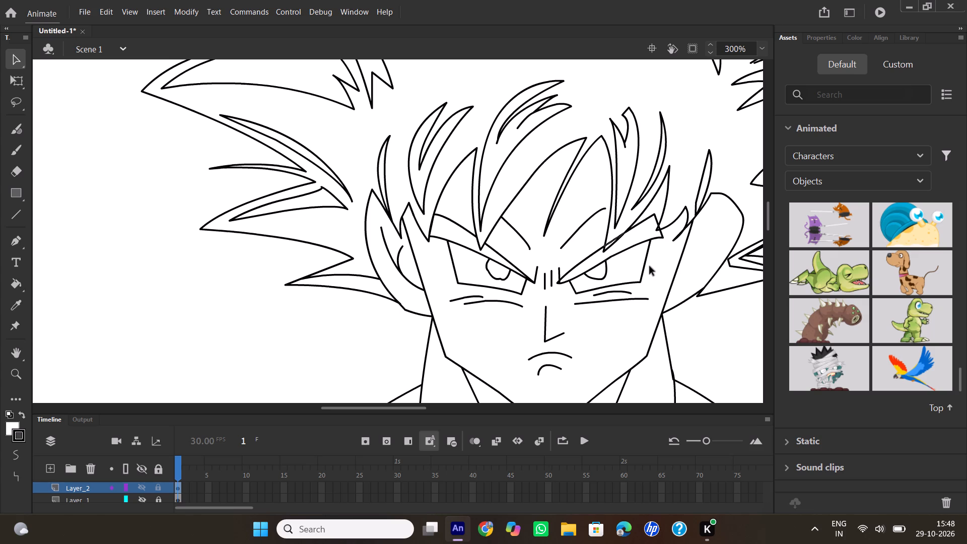
{"action": "key", "text": "Delete"}
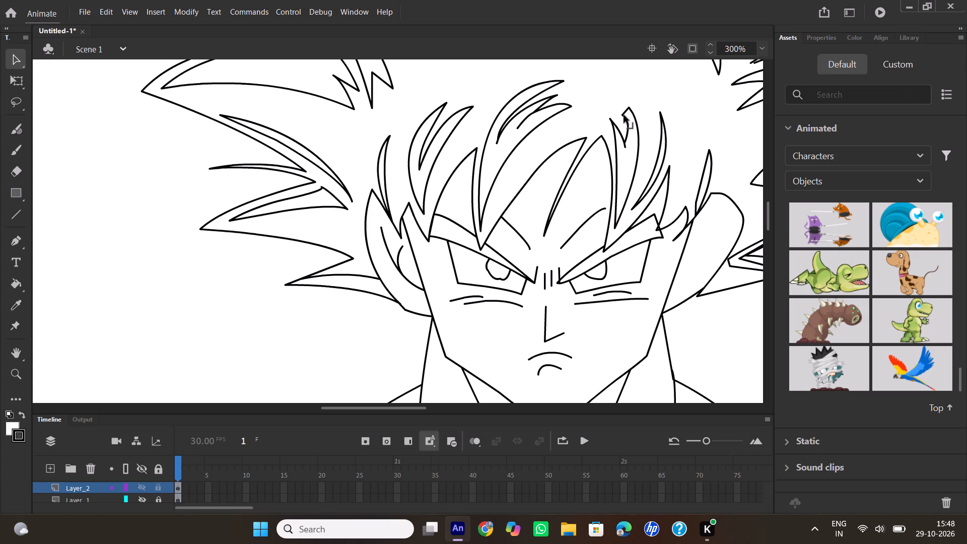
Pull the tip of the notched lock on the fringe's right side up into a sharper point and adjust its inner curves.
{"action": "left_click", "coordinate": [626, 139]}
{"action": "left_click_drag", "start_coordinate": [627, 112], "coordinate": [621, 102]}
{"action": "left_click_drag", "start_coordinate": [621, 102], "coordinate": [626, 97]}
{"action": "left_click", "coordinate": [618, 180]}
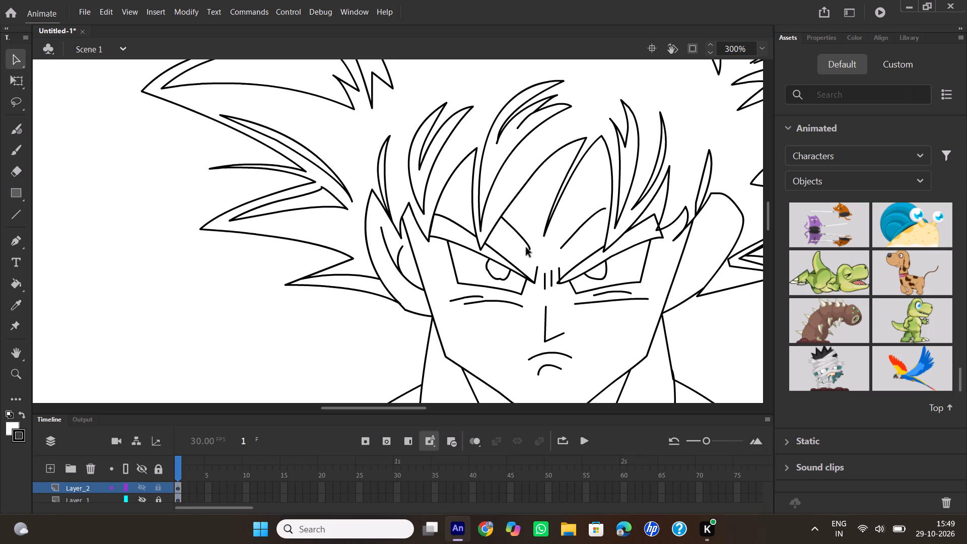
Reshape the thin lock above the right-side ear, pulling its tip slightly up and inward and moving its lower corners in to the hairline.
{"action": "scroll", "coordinate": [583, 223], "scroll_direction": "down", "scroll_amount": 1}
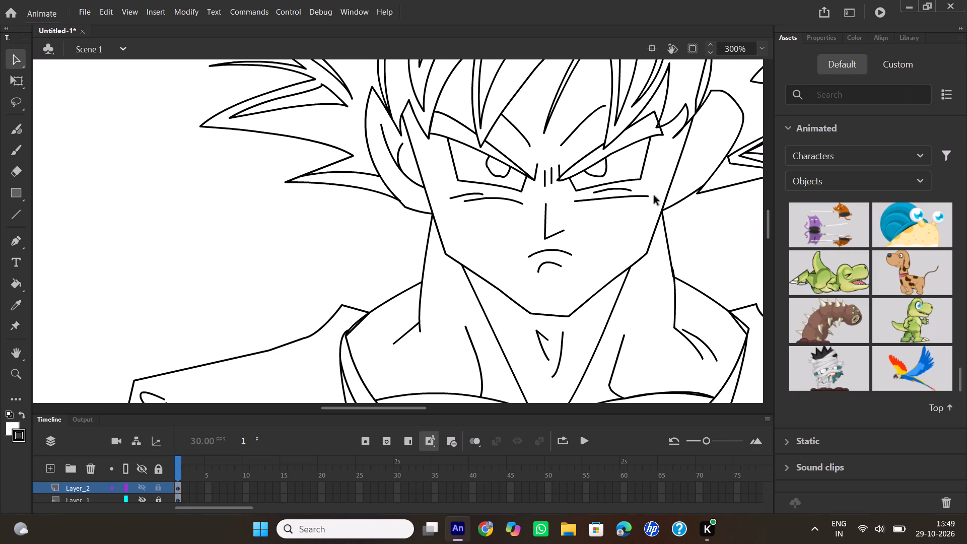
{"action": "scroll", "coordinate": [654, 196], "scroll_direction": "up", "scroll_amount": 2}
{"action": "scroll", "coordinate": [676, 244], "scroll_direction": "down", "scroll_amount": 1}
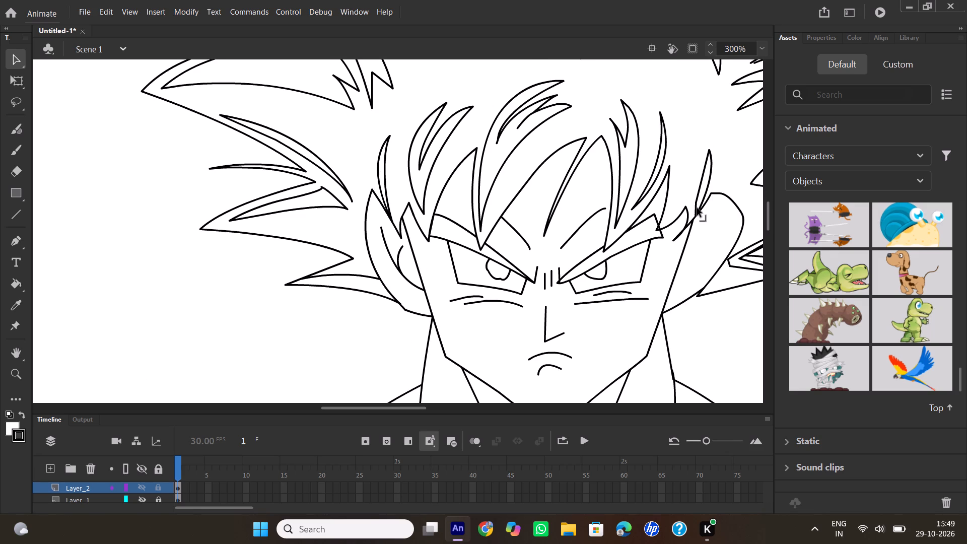
{"action": "left_click", "coordinate": [687, 222]}
{"action": "left_click_drag", "start_coordinate": [698, 214], "coordinate": [688, 214]}
{"action": "left_click_drag", "start_coordinate": [688, 214], "coordinate": [687, 224]}
{"action": "left_click_drag", "start_coordinate": [709, 151], "coordinate": [703, 143]}
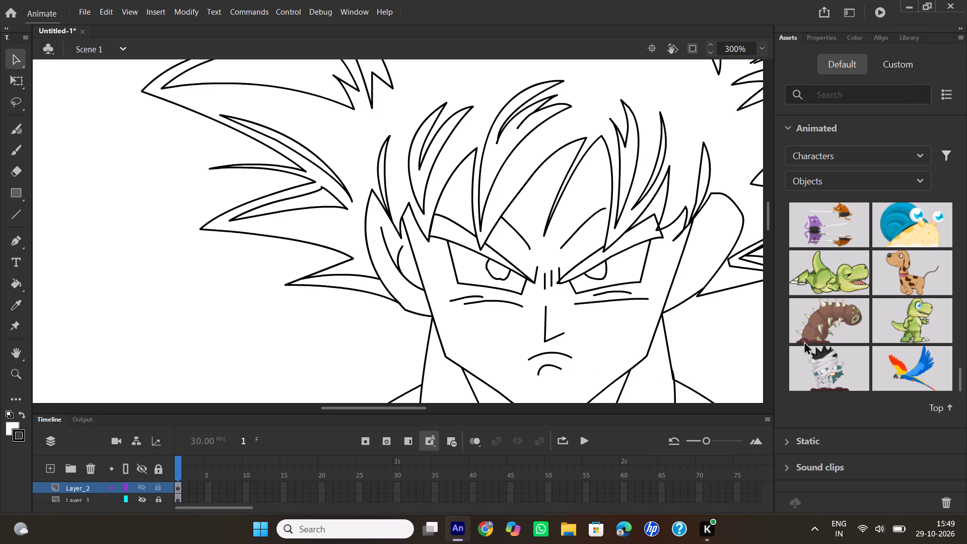
{"action": "left_click_drag", "start_coordinate": [697, 202], "coordinate": [695, 206]}
{"action": "left_click_drag", "start_coordinate": [695, 206], "coordinate": [688, 221]}
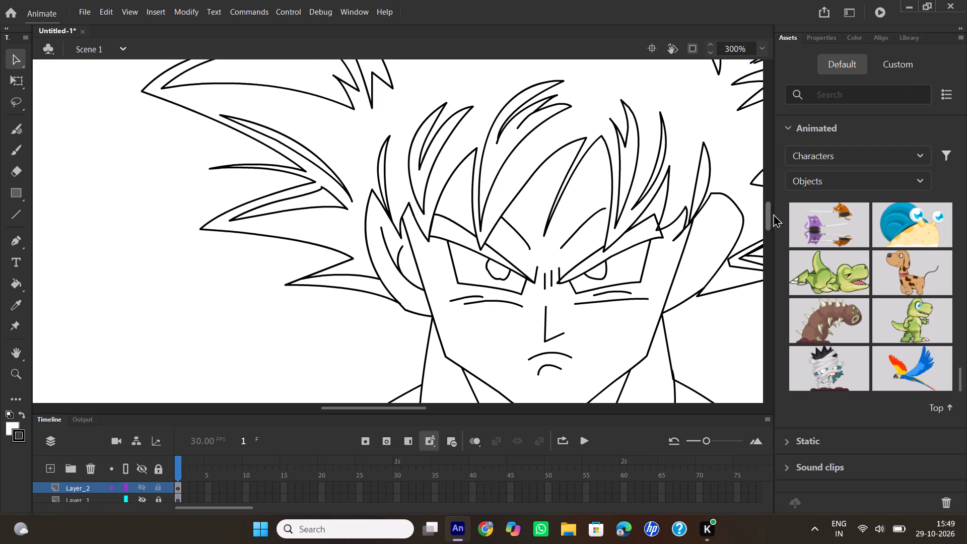
Move the inner end of the lowest right-side hair spike's bottom edge onto the ear outline.
{"action": "scroll", "coordinate": [740, 220], "scroll_direction": "down", "scroll_amount": 1}
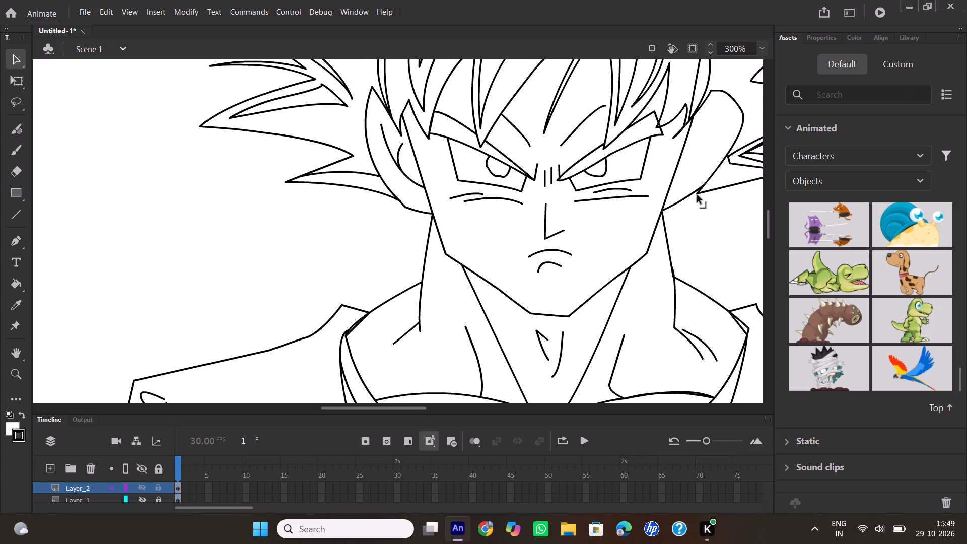
{"action": "left_click_drag", "start_coordinate": [697, 195], "coordinate": [690, 197]}
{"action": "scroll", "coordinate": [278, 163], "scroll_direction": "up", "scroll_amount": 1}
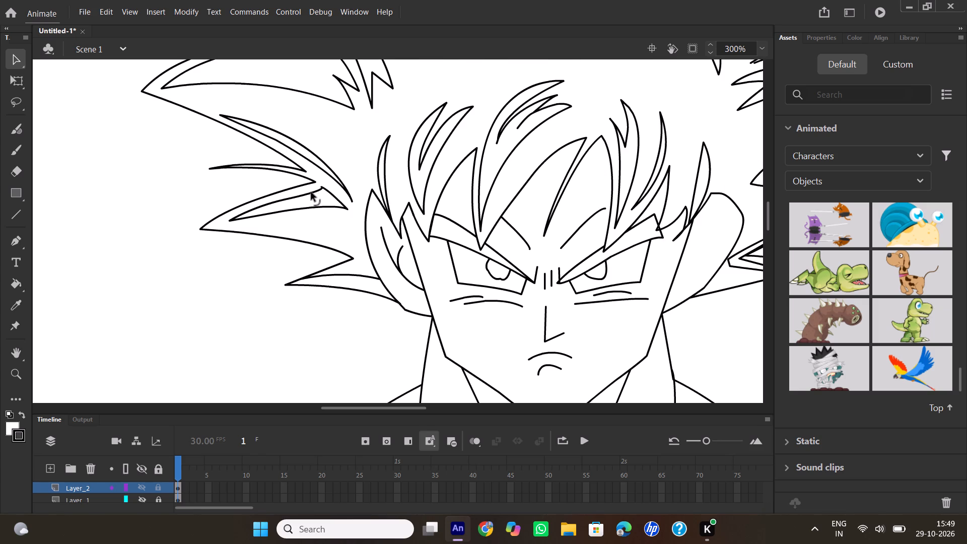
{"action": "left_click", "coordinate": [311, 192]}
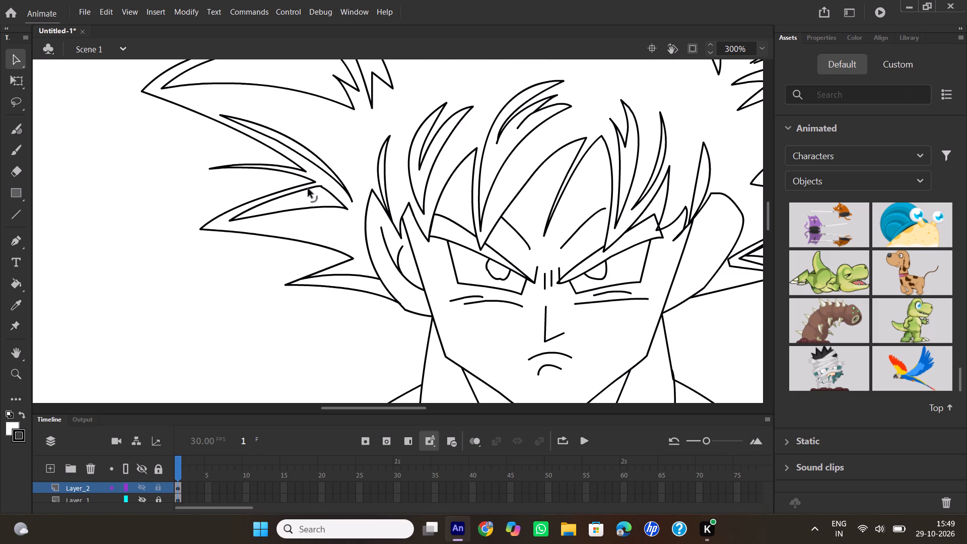
Join the inner corner of the lower right-side hair spikes to the ear outline and bow the upper edge of the upper spike outward.
{"action": "left_click_drag", "start_coordinate": [399, 410], "coordinate": [415, 410]}
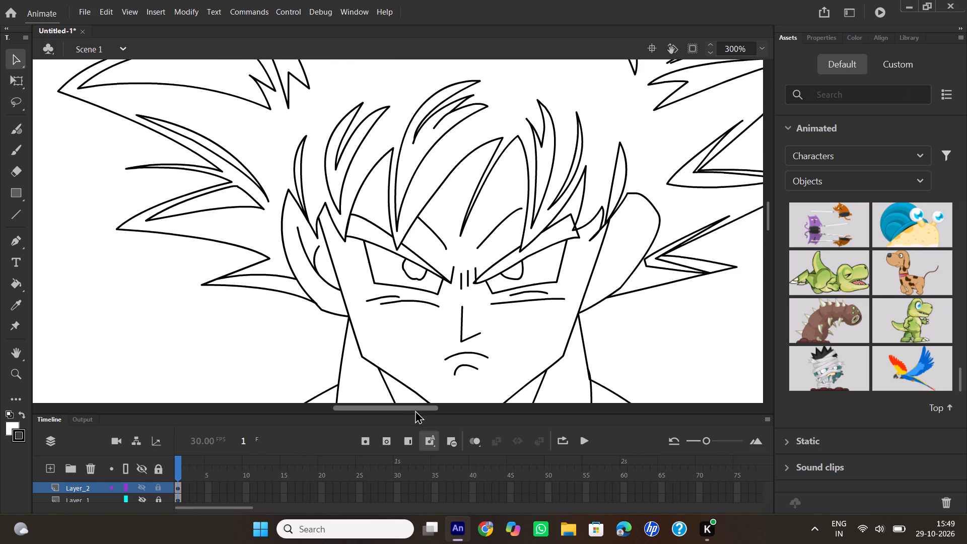
{"action": "left_click_drag", "start_coordinate": [415, 410], "coordinate": [433, 407]}
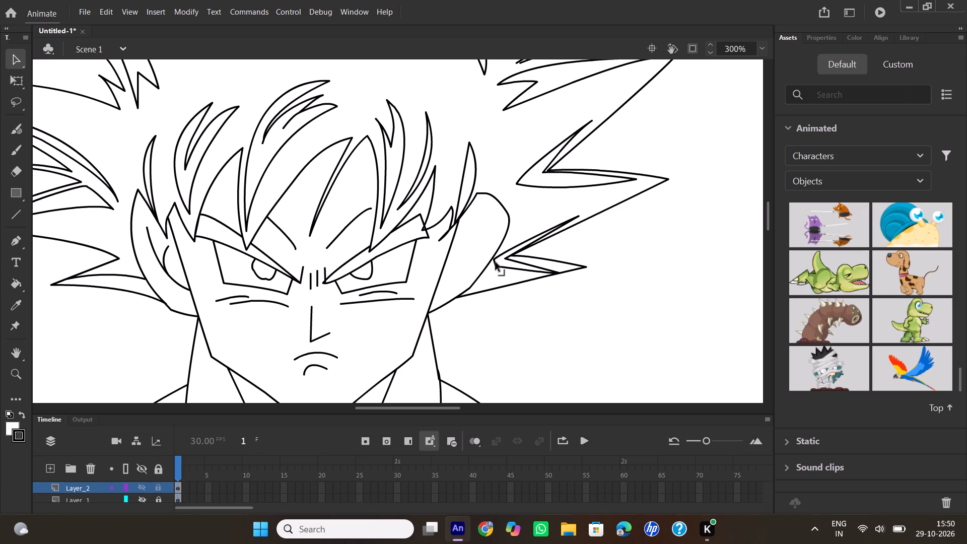
{"action": "left_click_drag", "start_coordinate": [495, 263], "coordinate": [487, 266]}
{"action": "left_click_drag", "start_coordinate": [530, 238], "coordinate": [532, 229]}
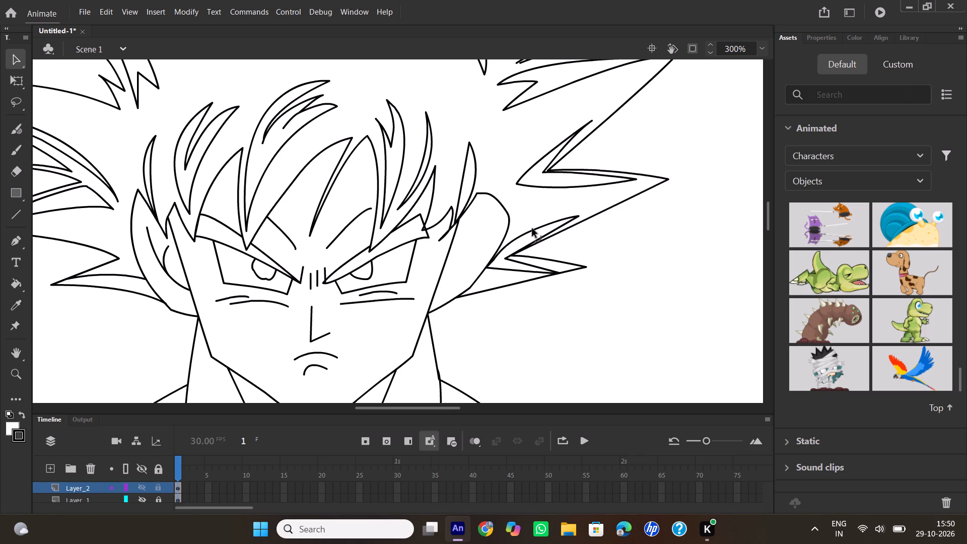
{"action": "left_click_drag", "start_coordinate": [532, 229], "coordinate": [532, 228]}
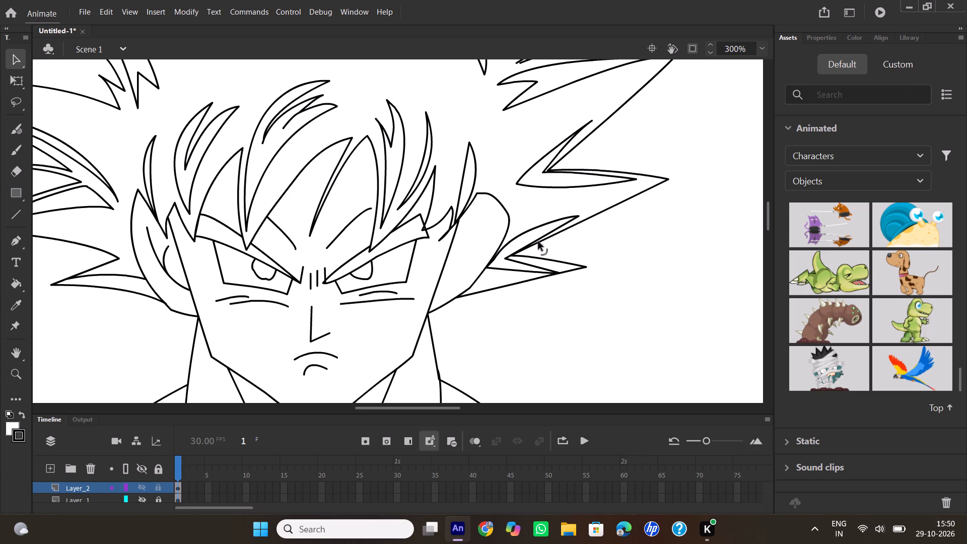
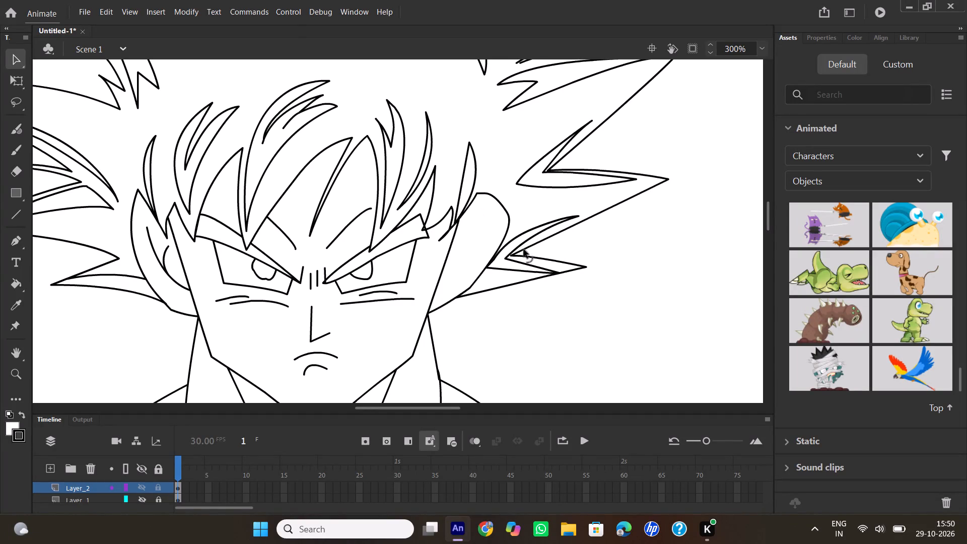
Adjust the end and curvature of the long hair line where it meets the small spikes beside the right-hand ear.
{"action": "left_click_drag", "start_coordinate": [511, 253], "coordinate": [517, 253]}
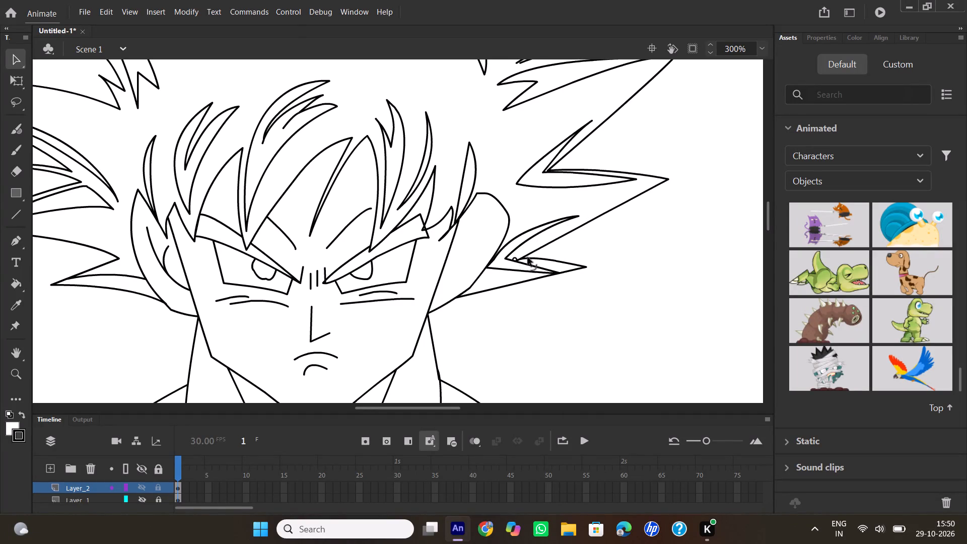
{"action": "left_click_drag", "start_coordinate": [527, 254], "coordinate": [520, 242]}
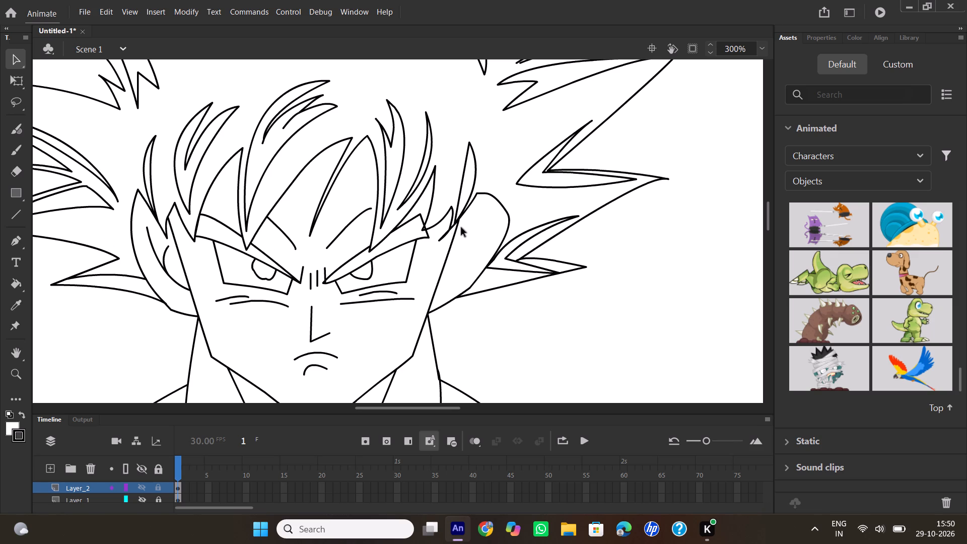
Draw two curved inner-ear lines with the Pen tool in the right-hand ear, a long outer curve and a shorter inner one.
{"action": "left_click", "coordinate": [16, 242]}
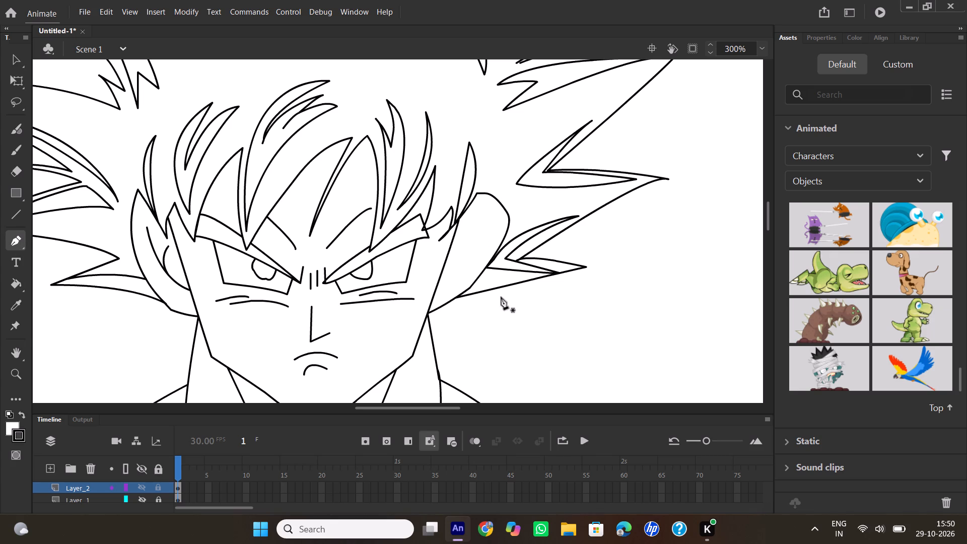
{"action": "left_click", "coordinate": [489, 221]}
{"action": "left_click_drag", "start_coordinate": [437, 282], "coordinate": [383, 289]}
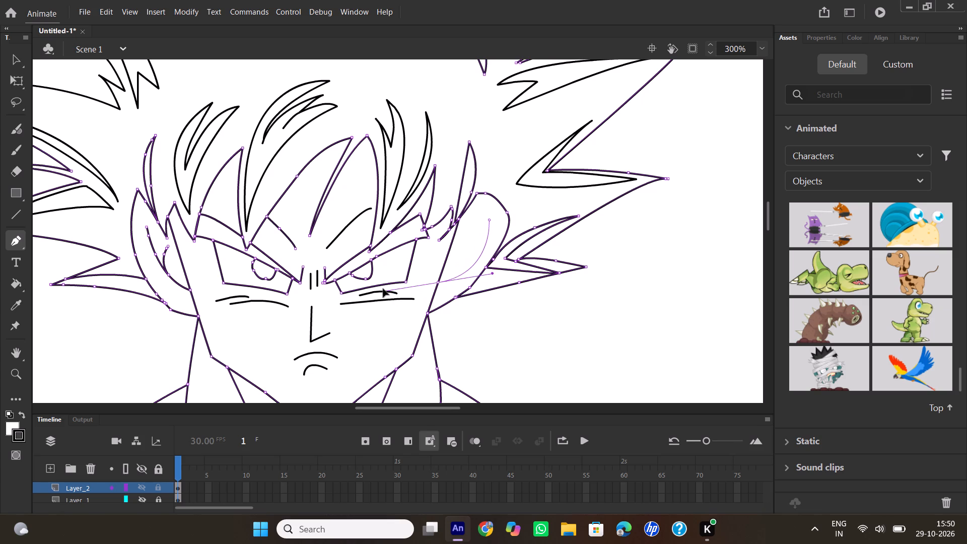
{"action": "left_click_drag", "start_coordinate": [383, 289], "coordinate": [381, 297]}
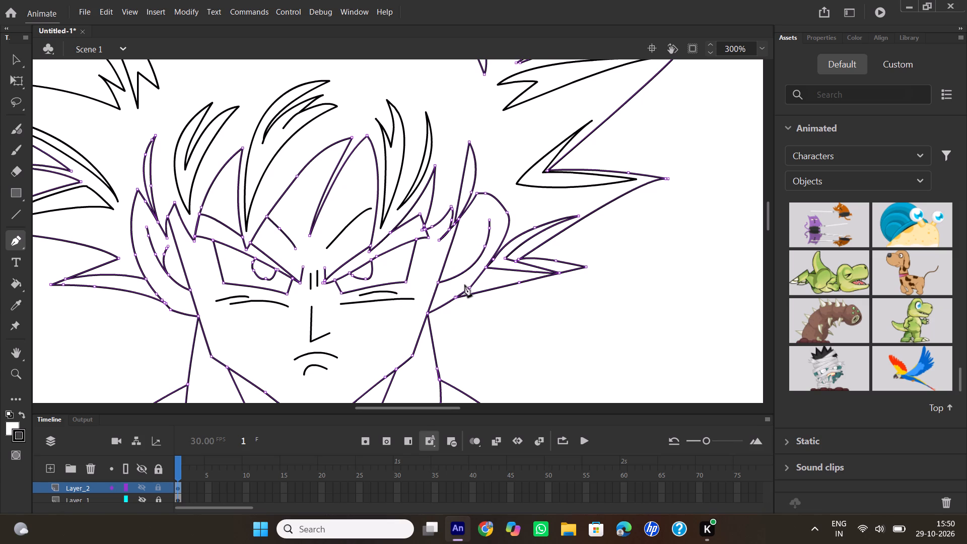
{"action": "double_click", "coordinate": [437, 283]}
{"action": "left_click", "coordinate": [468, 231]}
{"action": "left_click_drag", "start_coordinate": [471, 265], "coordinate": [458, 286]}
{"action": "left_click_drag", "start_coordinate": [458, 286], "coordinate": [457, 294]}
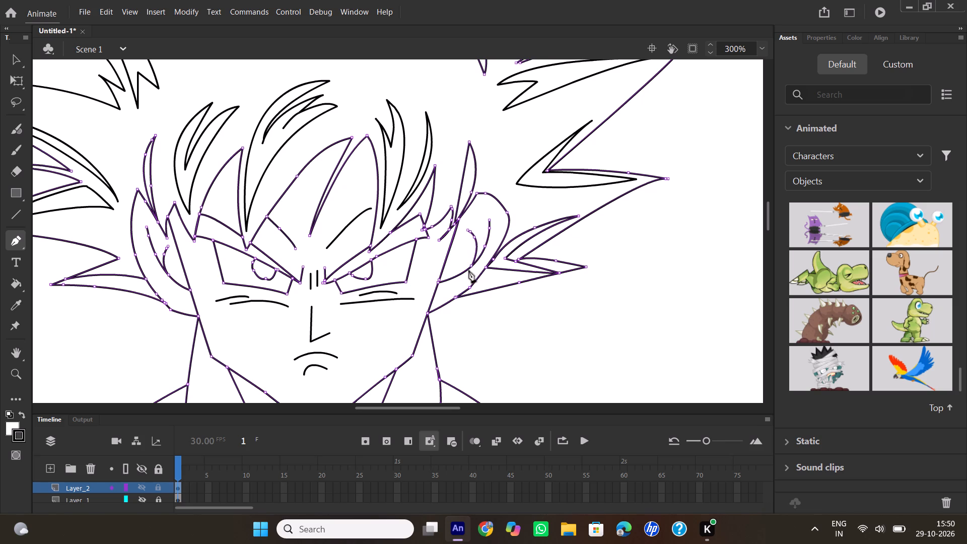
{"action": "double_click", "coordinate": [471, 267]}
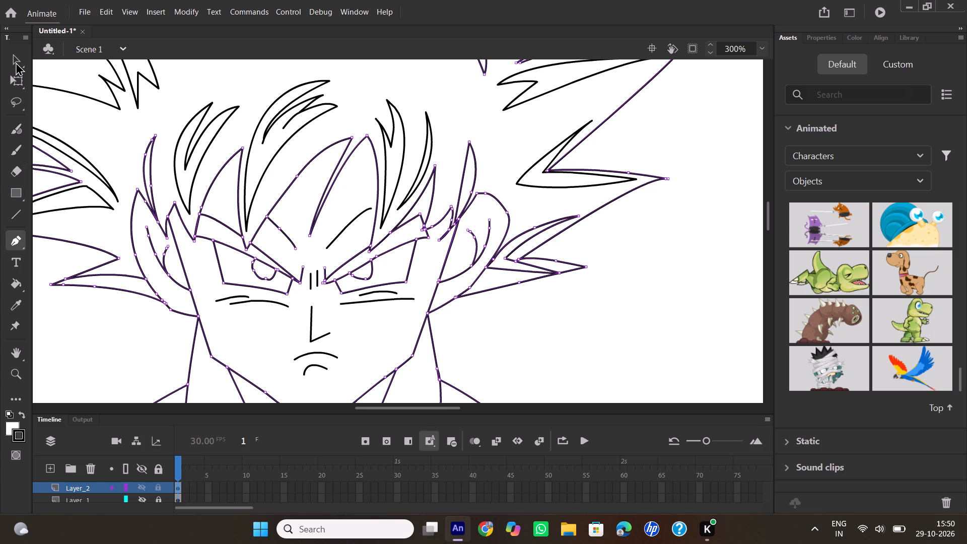
Clean up the stray line segments where the hair lock meets the top of the right-hand ear.
{"action": "left_click", "coordinate": [16, 62]}
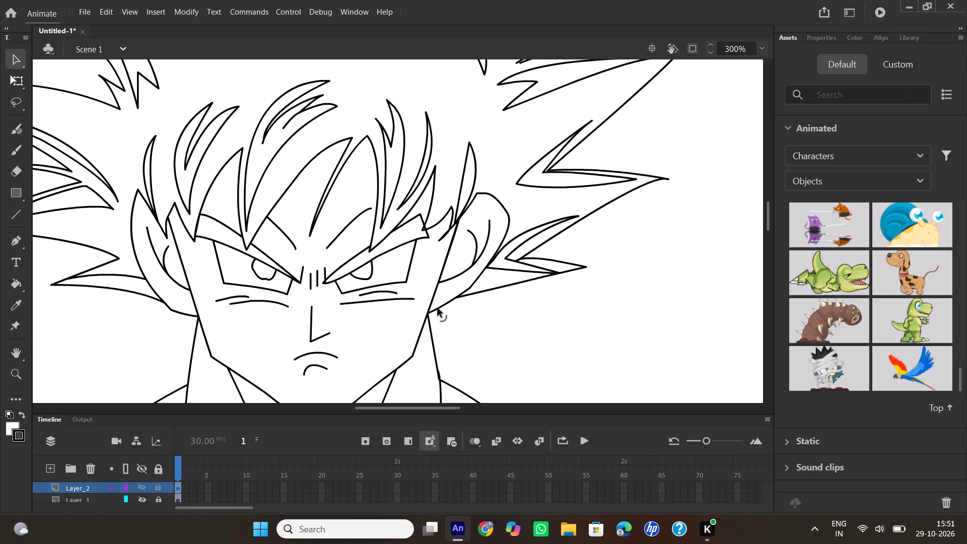
{"action": "left_click", "coordinate": [460, 215]}
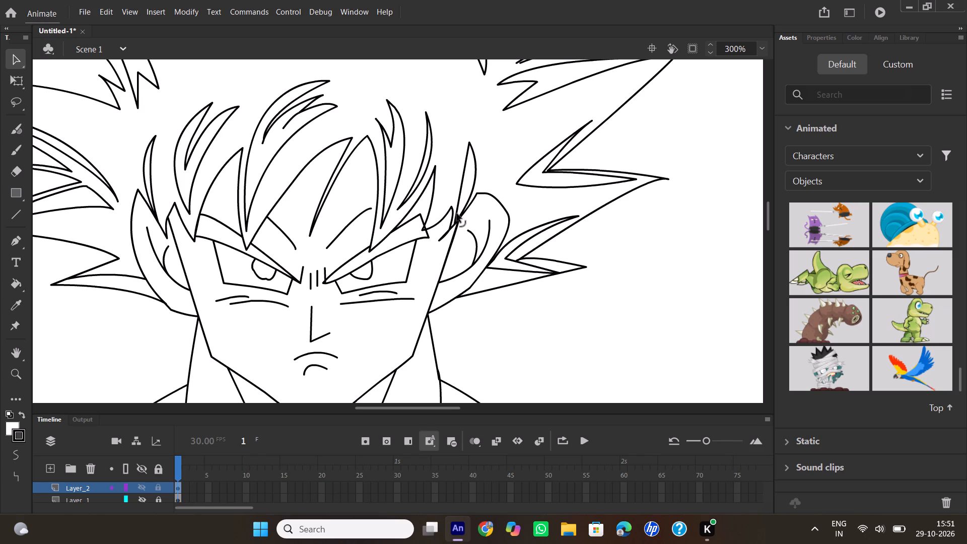
{"action": "left_click", "coordinate": [457, 214]}
{"action": "left_click", "coordinate": [467, 223]}
{"action": "left_click", "coordinate": [463, 216]}
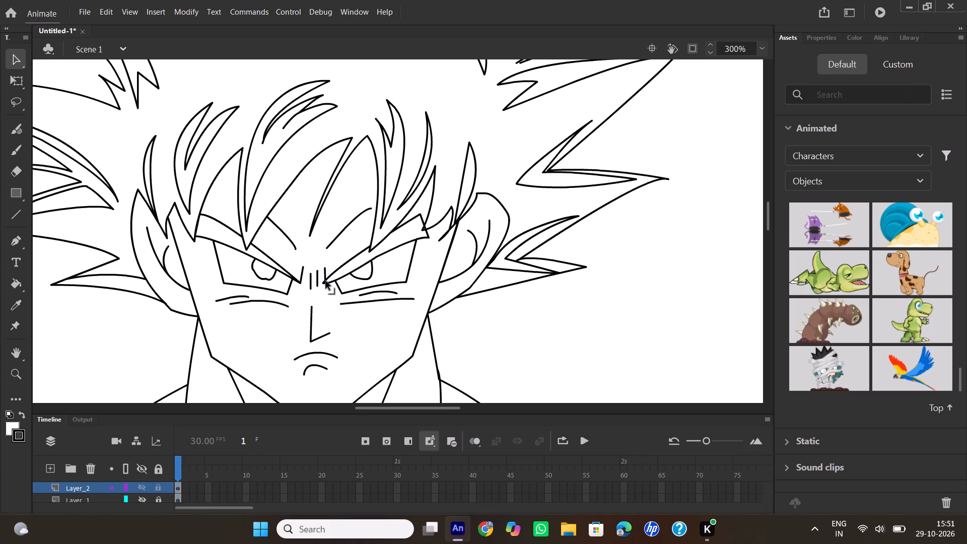
Adjust the right-hand collar corner and delete the extra line segment at the left-hand collar corner.
{"action": "scroll", "coordinate": [278, 176], "scroll_direction": "down", "scroll_amount": 3}
{"action": "scroll", "coordinate": [298, 190], "scroll_direction": "up", "scroll_amount": 1}
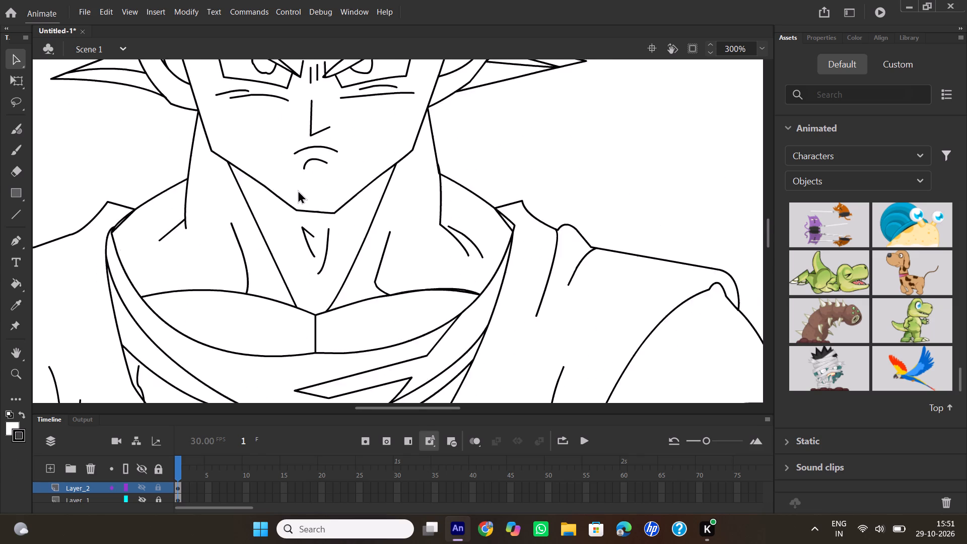
{"action": "scroll", "coordinate": [298, 190], "scroll_direction": "up", "scroll_amount": 1}
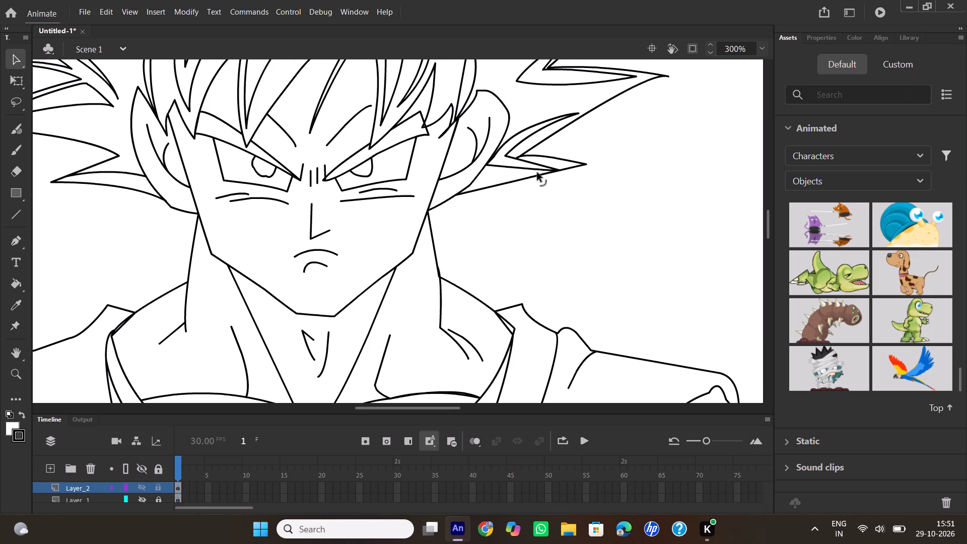
{"action": "scroll", "coordinate": [502, 259], "scroll_direction": "down", "scroll_amount": 1}
{"action": "left_click_drag", "start_coordinate": [506, 222], "coordinate": [512, 221]}
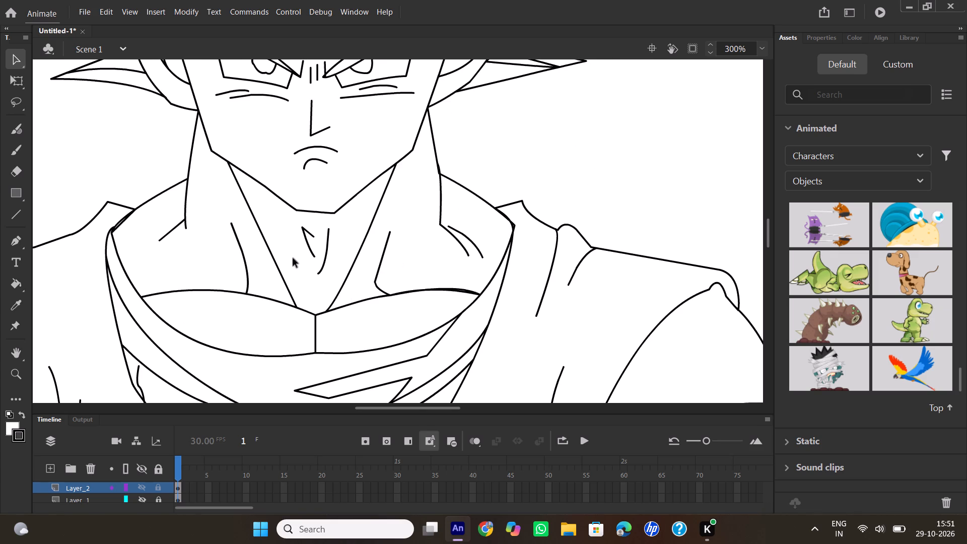
{"action": "left_click", "coordinate": [122, 223]}
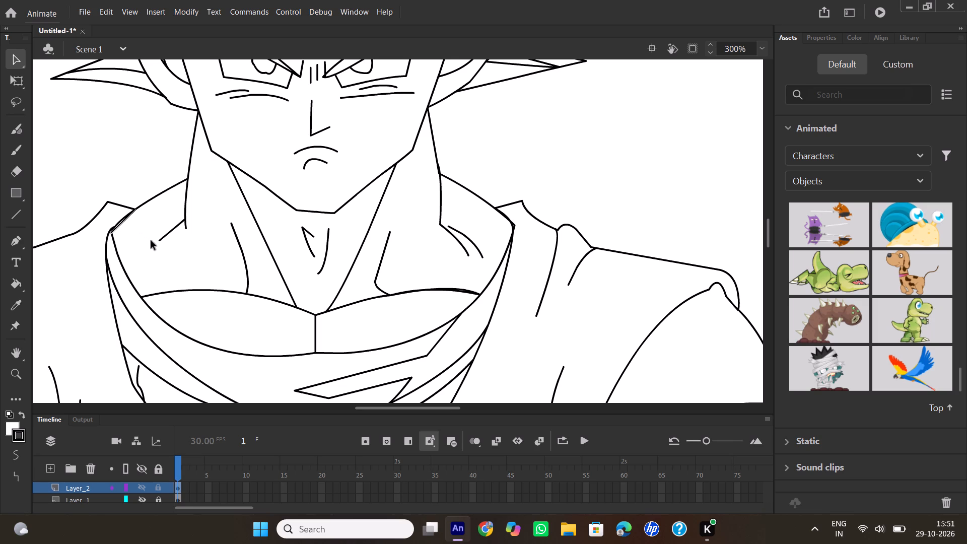
{"action": "key", "text": "Delete"}
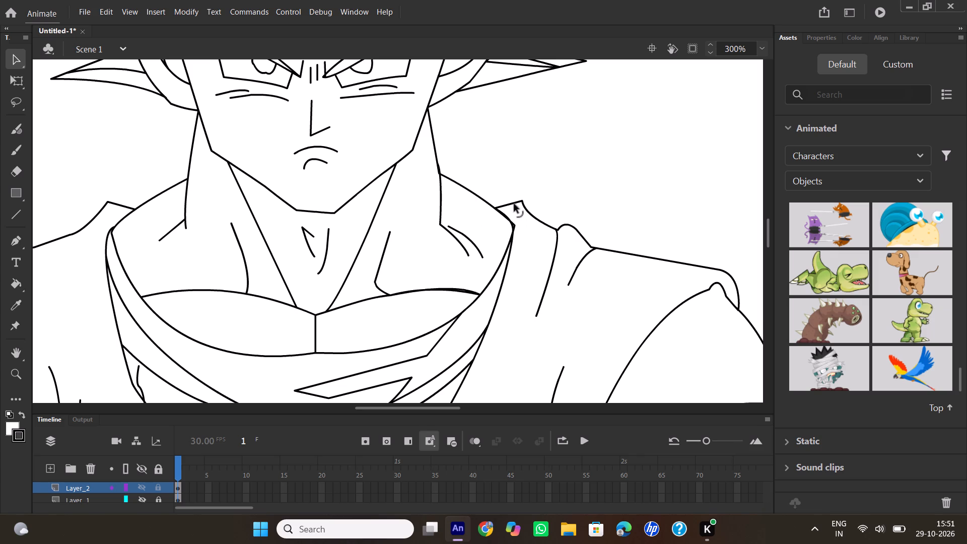
Delete the overlapping line segments at the right-hand end of the chest line and at the right-hand collar corner.
{"action": "scroll", "coordinate": [190, 240], "scroll_direction": "down", "scroll_amount": 1}
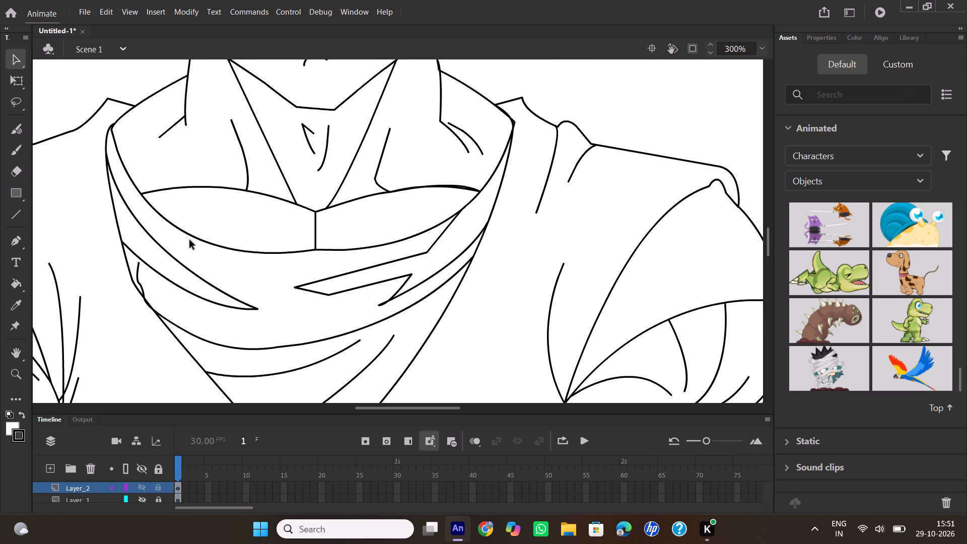
{"action": "left_click", "coordinate": [466, 189]}
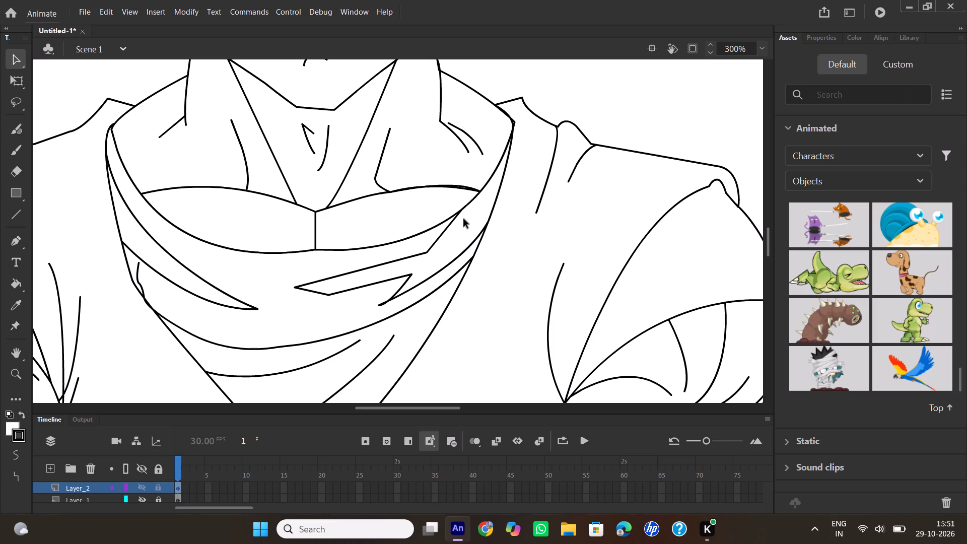
{"action": "key", "text": "Delete"}
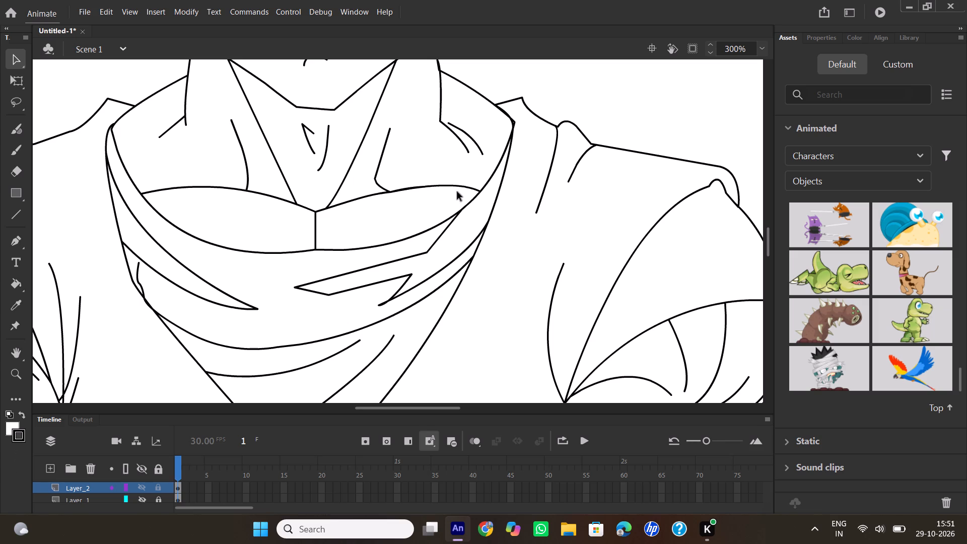
{"action": "left_click", "coordinate": [512, 123]}
{"action": "key", "text": "Delete"}
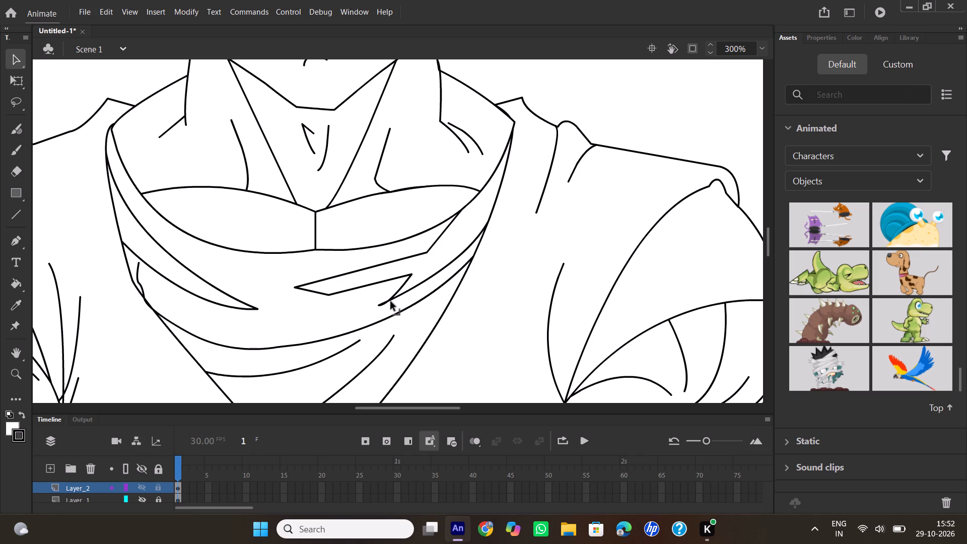
Extend the tip of the small pointed shirt fold under the right side of the chest and remove its leftover segments.
{"action": "left_click_drag", "start_coordinate": [385, 303], "coordinate": [360, 306]}
{"action": "left_click", "coordinate": [376, 305]}
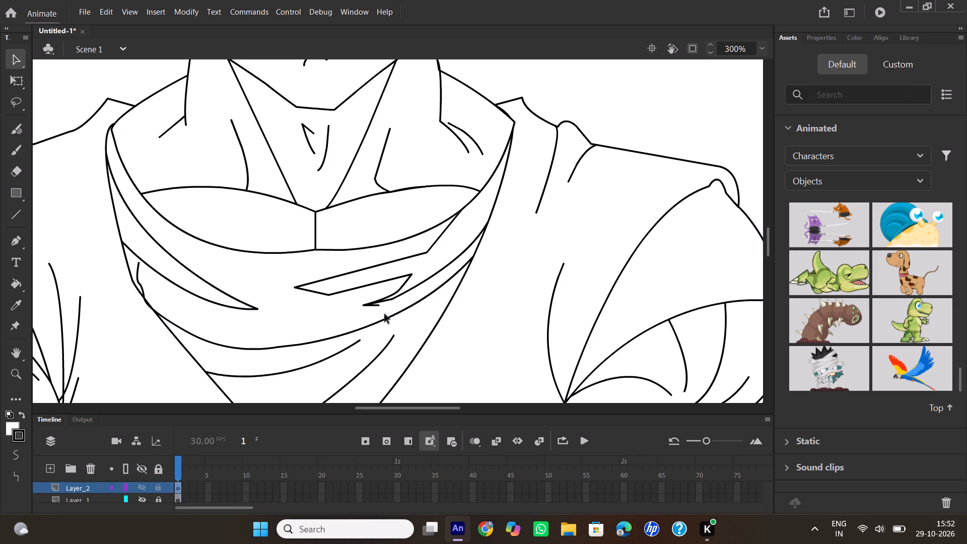
{"action": "key", "text": "Delete"}
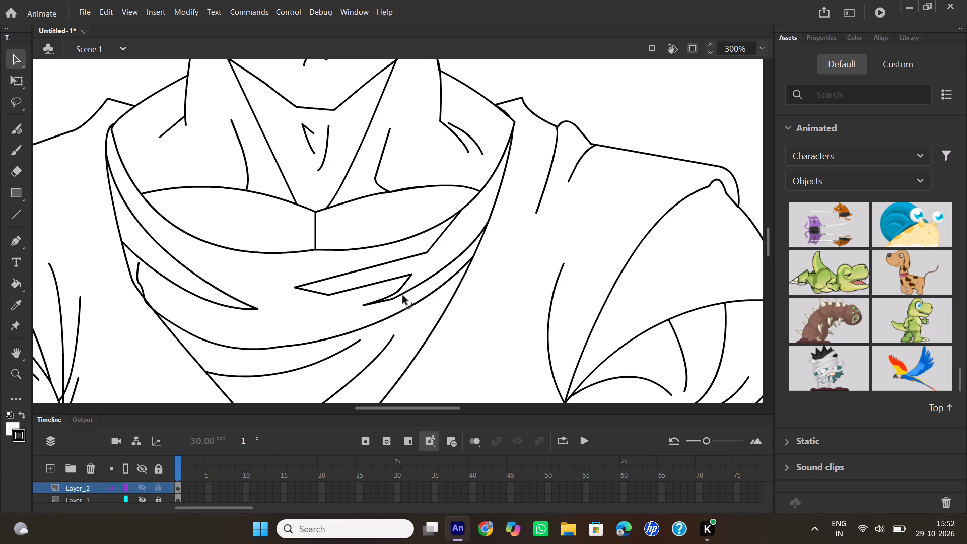
{"action": "left_click", "coordinate": [399, 290]}
Connect the short fold line at the shirt's left edge to the fold above and remove its excess segment.
{"action": "left_click_drag", "start_coordinate": [137, 265], "coordinate": [141, 258]}
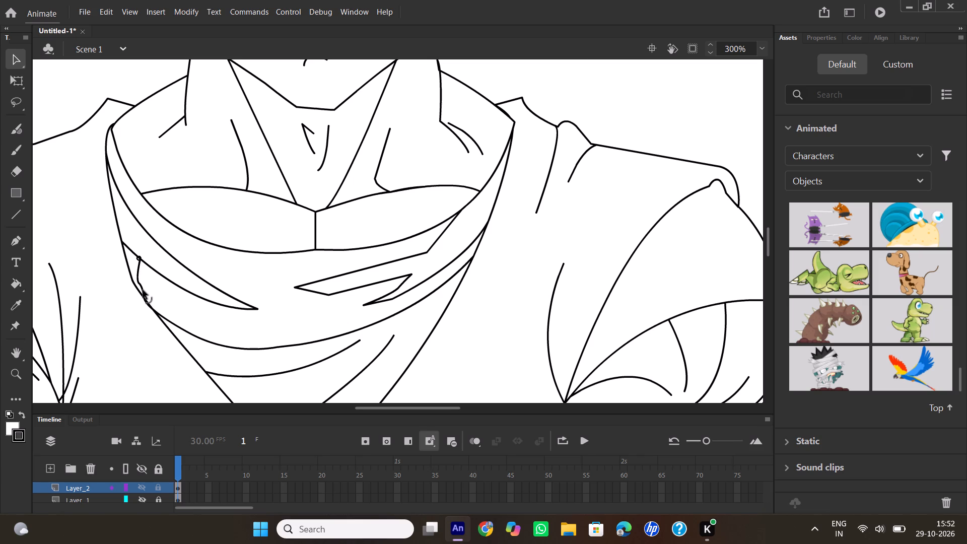
{"action": "left_click", "coordinate": [143, 290]}
Close the gap in the left-hand sleeve outline by joining the two line ends near the top of the shoulder.
{"action": "scroll", "coordinate": [182, 268], "scroll_direction": "down", "scroll_amount": 1}
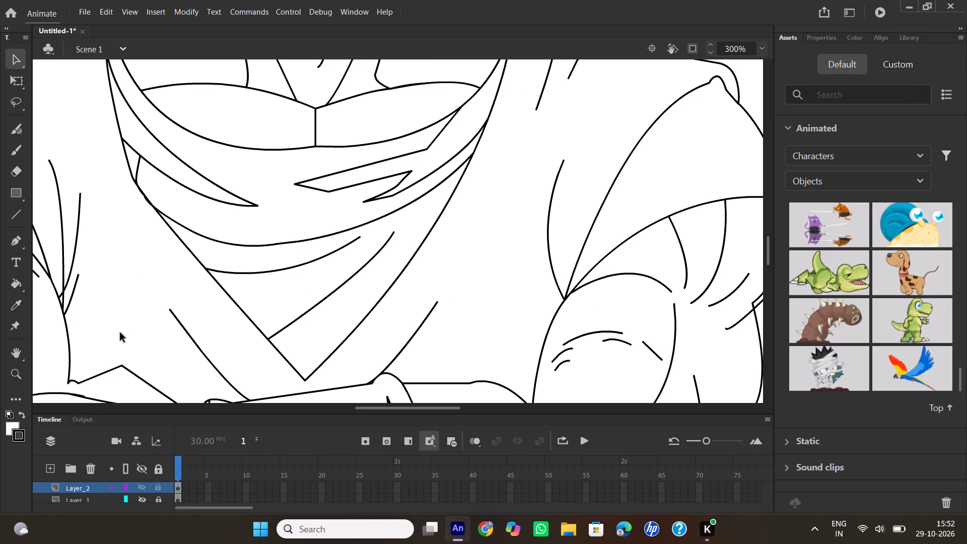
{"action": "scroll", "coordinate": [274, 243], "scroll_direction": "down", "scroll_amount": 1}
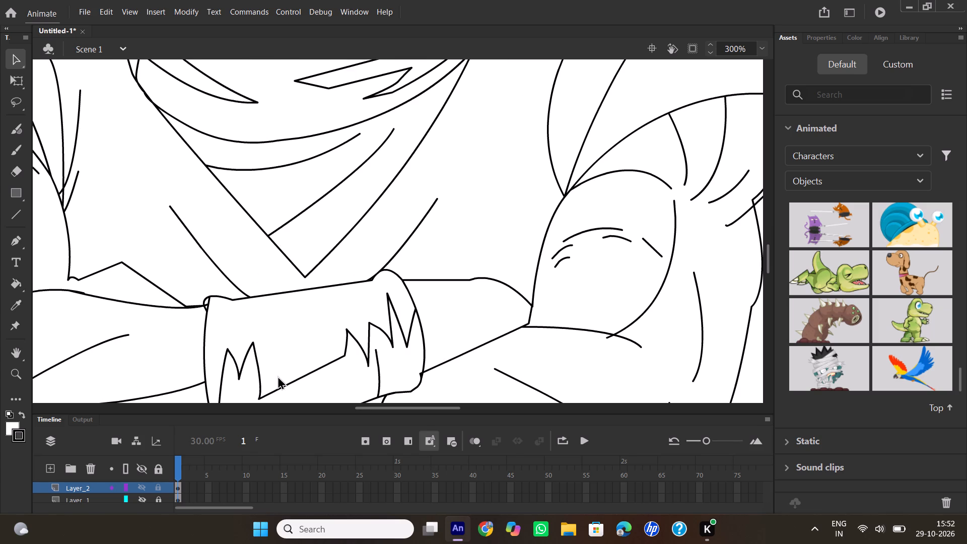
{"action": "left_click_drag", "start_coordinate": [384, 407], "coordinate": [343, 401]}
{"action": "scroll", "coordinate": [307, 274], "scroll_direction": "up", "scroll_amount": 2}
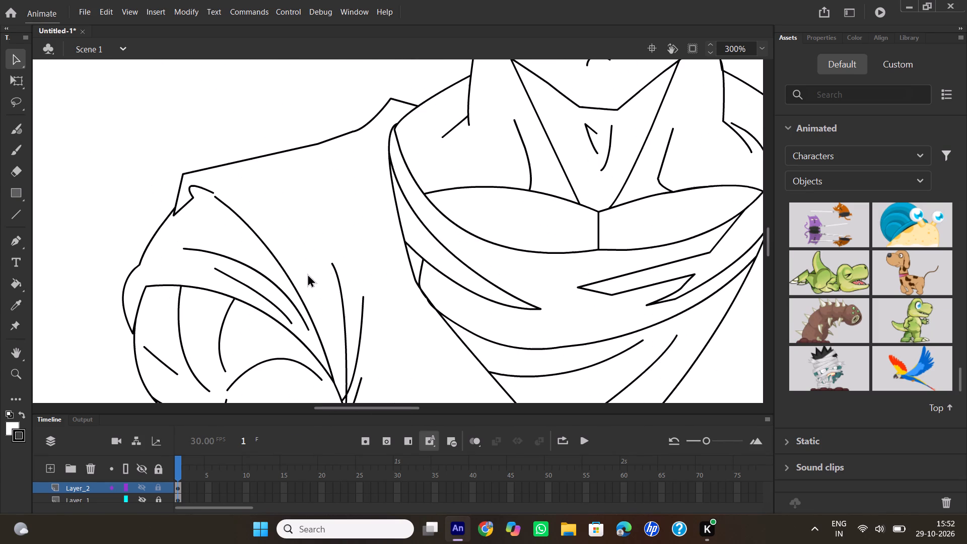
{"action": "left_click_drag", "start_coordinate": [214, 194], "coordinate": [218, 199]}
{"action": "left_click_drag", "start_coordinate": [218, 199], "coordinate": [219, 199]}
{"action": "scroll", "coordinate": [267, 228], "scroll_direction": "down", "scroll_amount": 1}
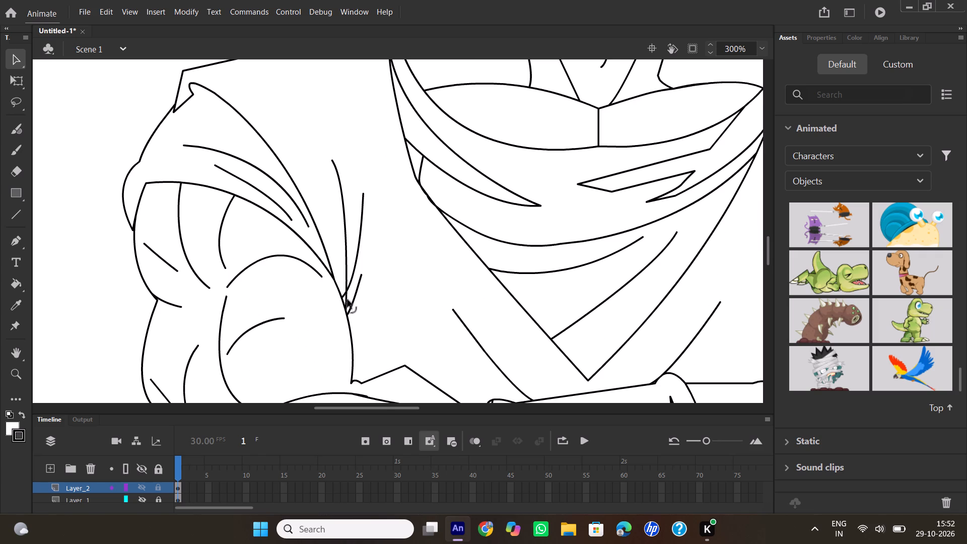
Delete the stray segment at the base of the shirt folds where they meet the armpit.
{"action": "left_click", "coordinate": [347, 302]}
{"action": "key", "text": "Delete"}
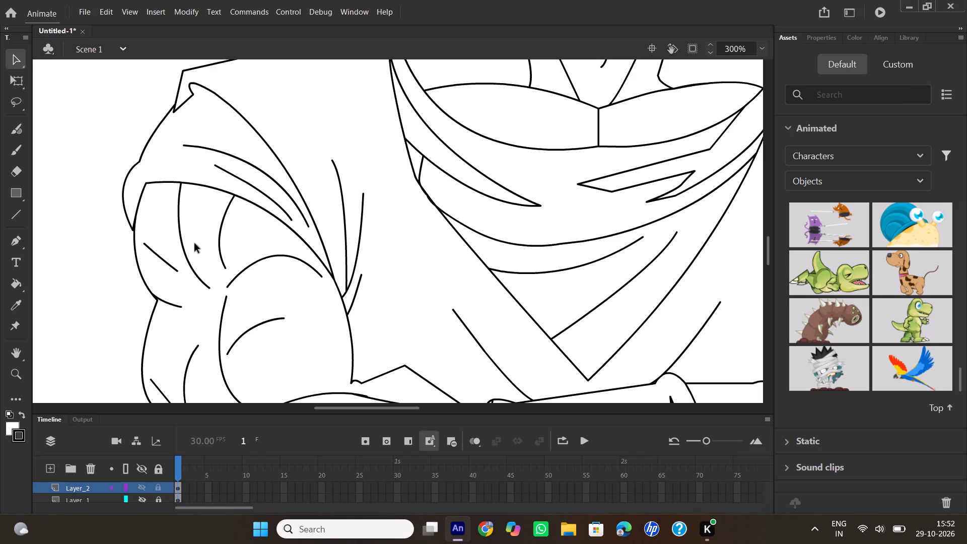
Bend the short straight muscle line near the outer edge of the upper arm into a gentle curve.
{"action": "left_click", "coordinate": [159, 260]}
{"action": "left_click_drag", "start_coordinate": [153, 249], "coordinate": [150, 254]}
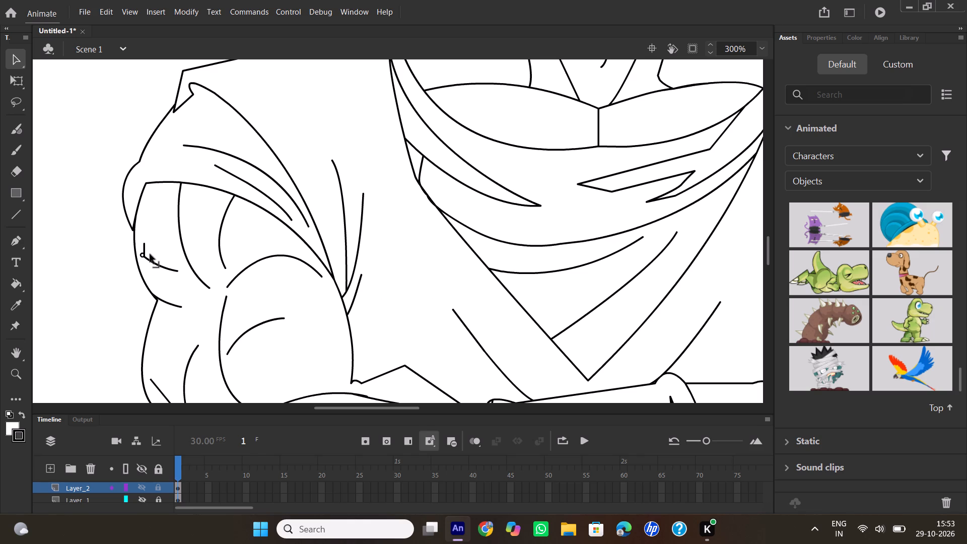
{"action": "left_click_drag", "start_coordinate": [150, 254], "coordinate": [152, 257]}
Clean up the small overhanging line tip at the outer top corner of the sleeve.
{"action": "left_click", "coordinate": [175, 110]}
Delete the segment joining the two short lines near the elbow and bend the upper line into a curve.
{"action": "scroll", "coordinate": [367, 288], "scroll_direction": "down", "scroll_amount": 1}
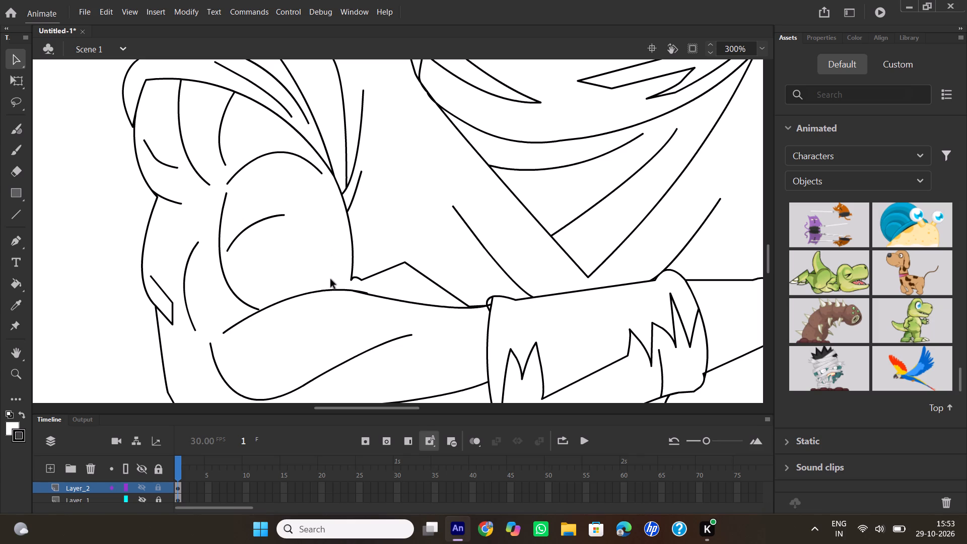
{"action": "scroll", "coordinate": [355, 287], "scroll_direction": "down", "scroll_amount": 1}
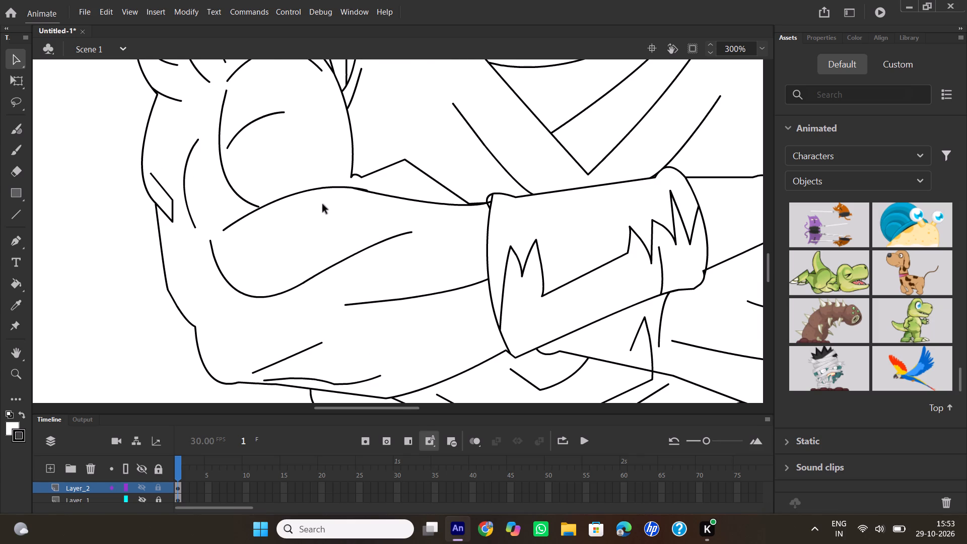
{"action": "scroll", "coordinate": [322, 204], "scroll_direction": "up", "scroll_amount": 1}
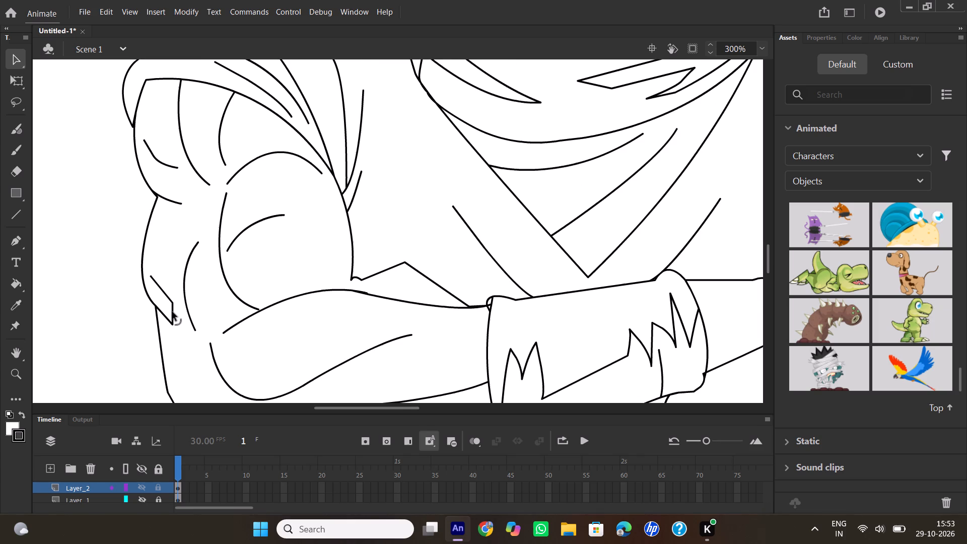
{"action": "left_click", "coordinate": [172, 312]}
{"action": "key", "text": "Delete"}
{"action": "left_click", "coordinate": [162, 289]}
Close the gap between the lower end of the inner arm outline and the forearm's upper edge using the Pen tool.
{"action": "scroll", "coordinate": [279, 280], "scroll_direction": "up", "scroll_amount": 2}
{"action": "scroll", "coordinate": [279, 280], "scroll_direction": "down", "scroll_amount": 2}
{"action": "left_click", "coordinate": [18, 239]}
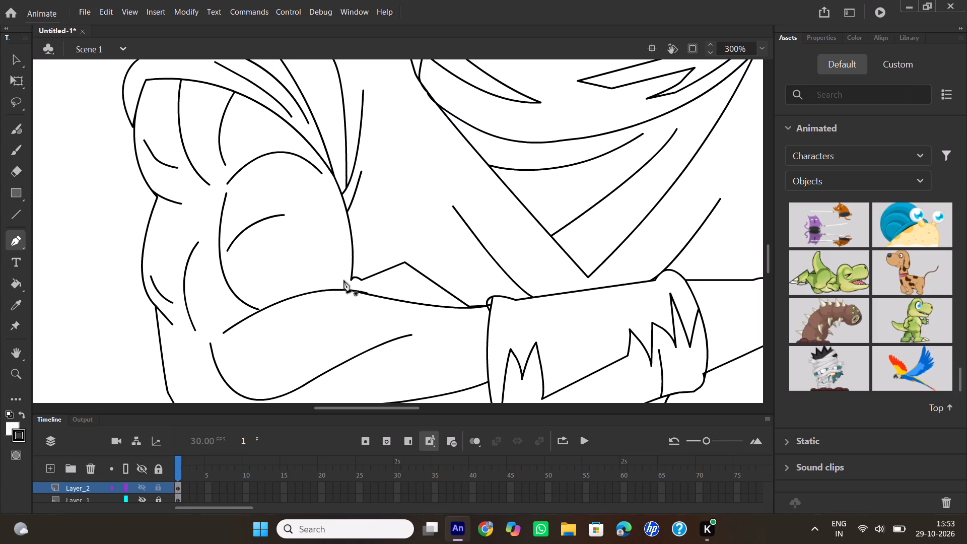
{"action": "left_click", "coordinate": [352, 278]}
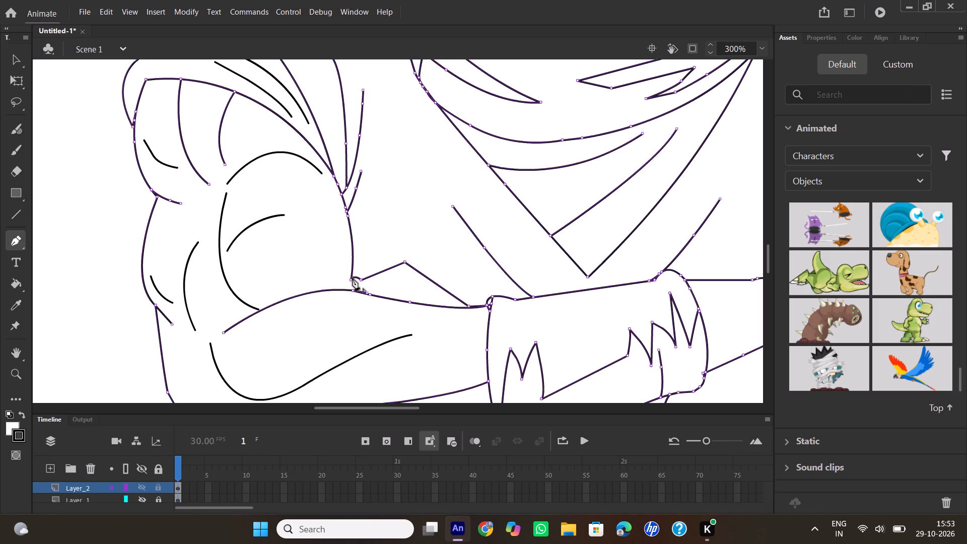
{"action": "left_click", "coordinate": [351, 277]}
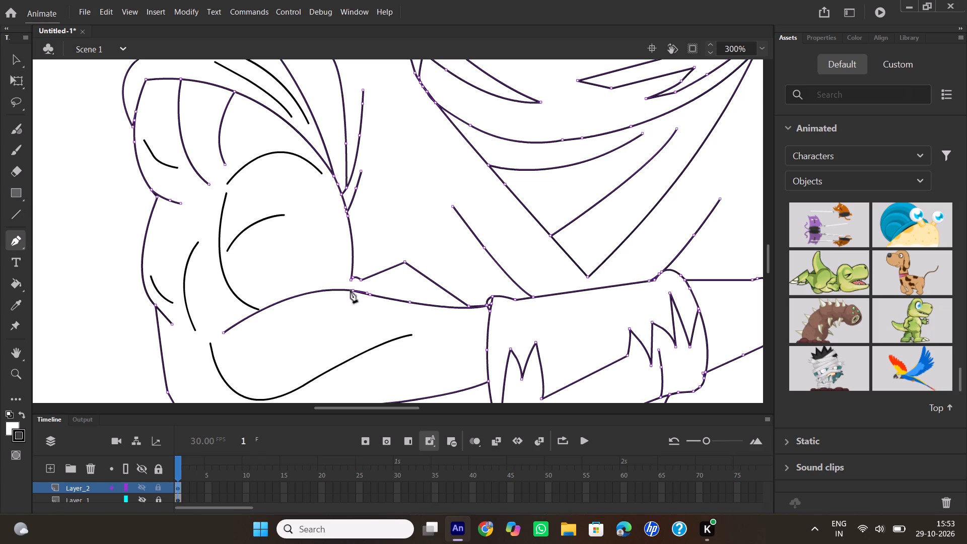
{"action": "left_click_drag", "start_coordinate": [351, 289], "coordinate": [357, 295]}
{"action": "double_click", "coordinate": [350, 291]}
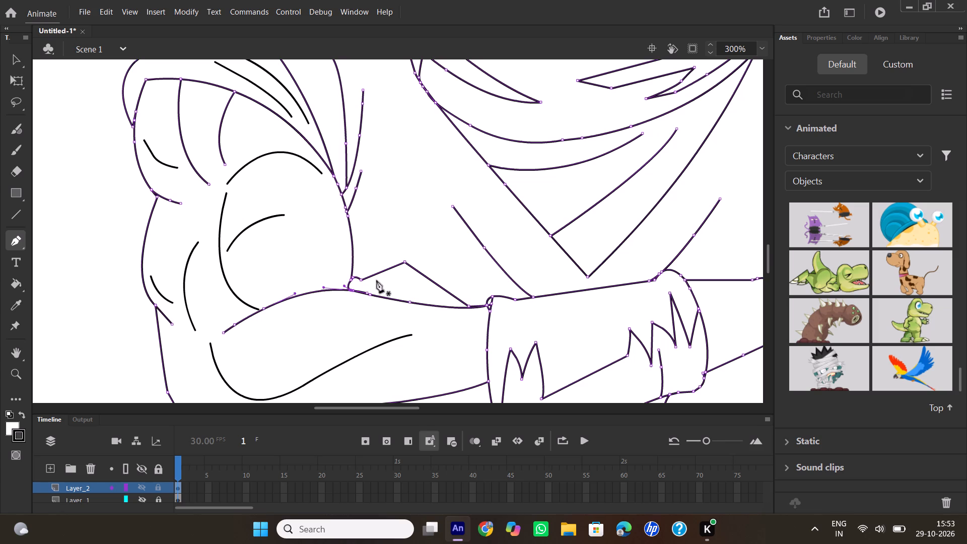
Draw a short curved detail line rising from the forearm's upper edge inside the small pointed shape beside the arm.
{"action": "left_click", "coordinate": [359, 291]}
{"action": "left_click_drag", "start_coordinate": [409, 277], "coordinate": [416, 278]}
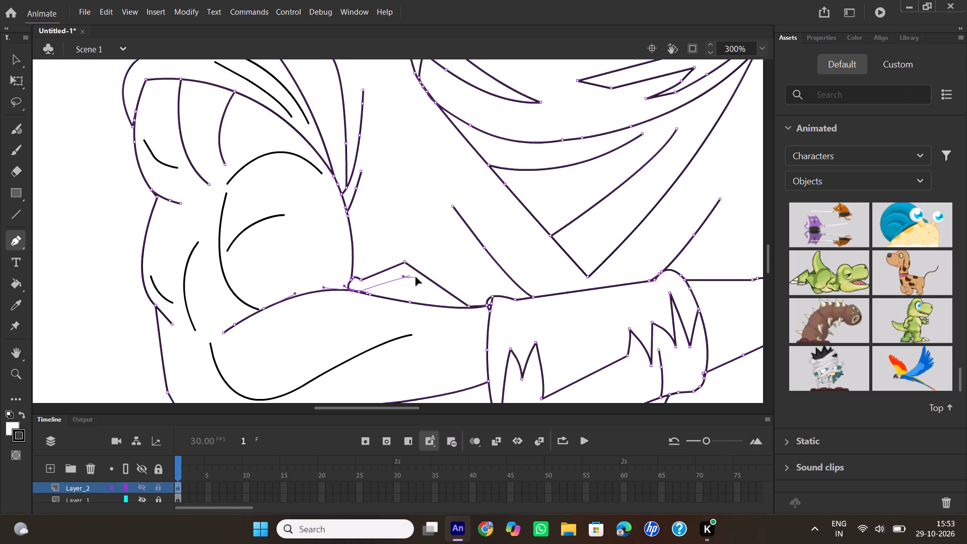
{"action": "left_click_drag", "start_coordinate": [416, 278], "coordinate": [424, 281]}
{"action": "double_click", "coordinate": [411, 278]}
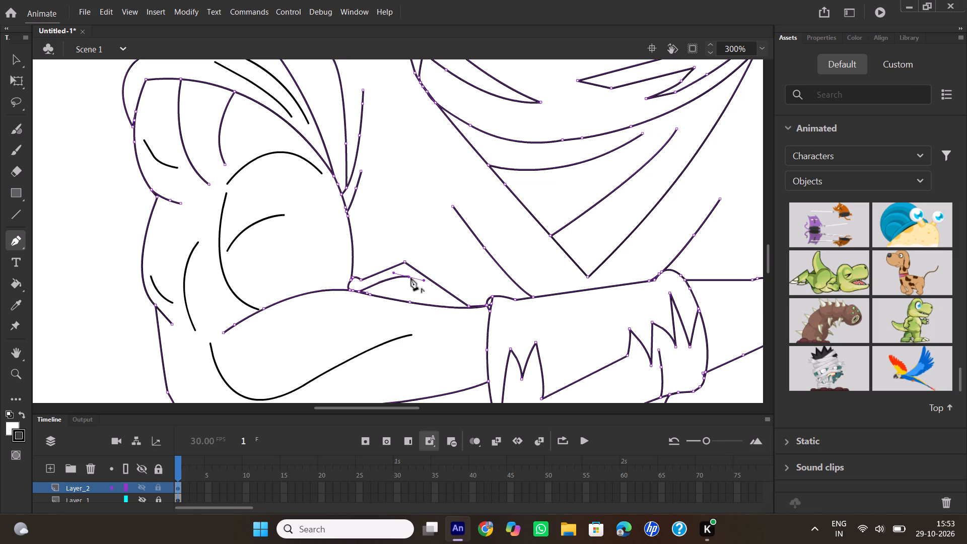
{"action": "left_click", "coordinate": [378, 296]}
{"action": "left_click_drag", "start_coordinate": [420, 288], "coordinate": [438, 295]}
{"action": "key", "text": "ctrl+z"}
Draw a second curved detail line below the first one inside the small pointed shape above the forearm.
{"action": "left_click", "coordinate": [23, 55]}
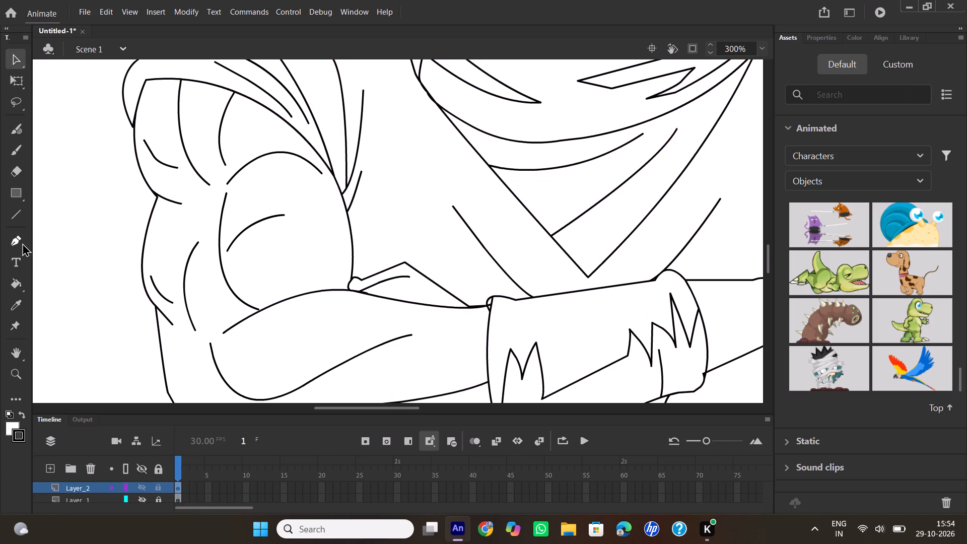
{"action": "left_click", "coordinate": [20, 241]}
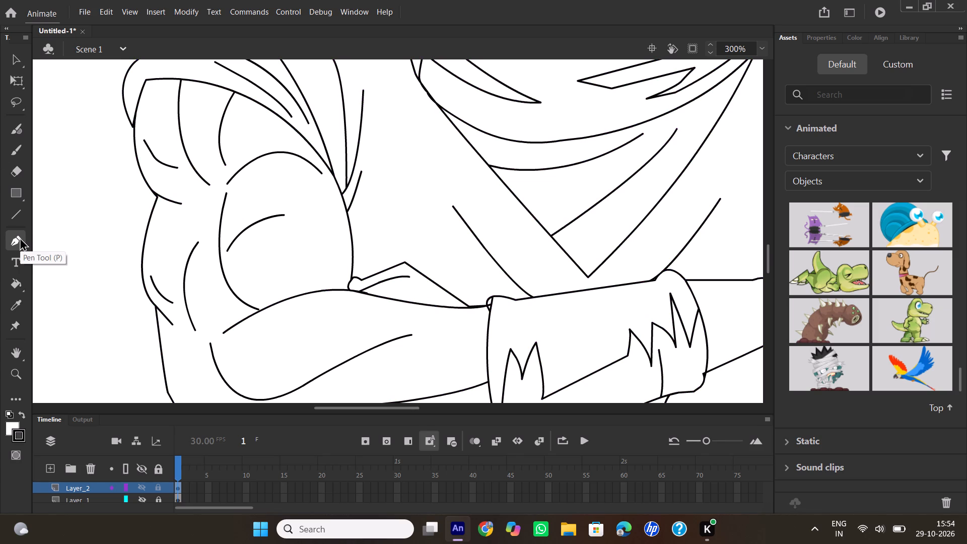
{"action": "left_click", "coordinate": [374, 295]}
{"action": "left_click", "coordinate": [374, 295]}
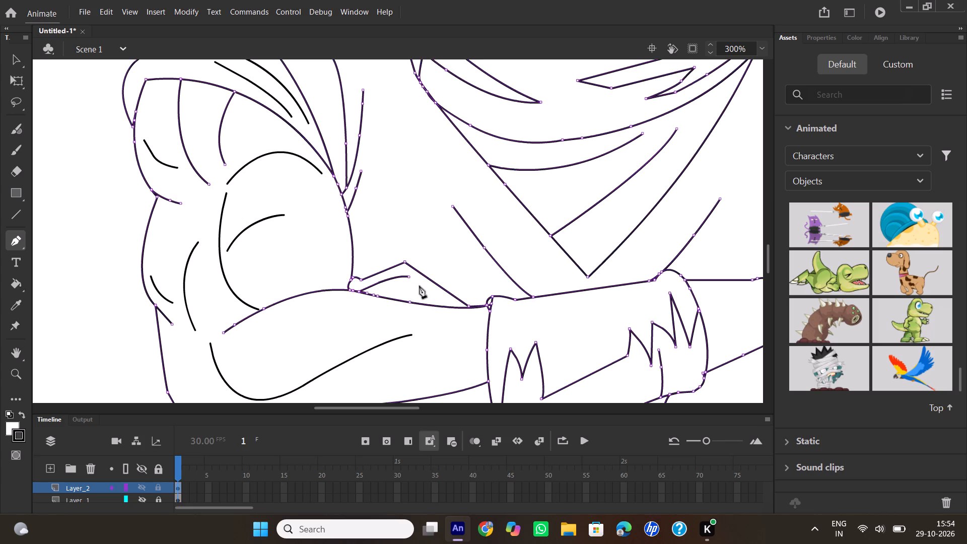
{"action": "left_click_drag", "start_coordinate": [415, 289], "coordinate": [431, 292]}
{"action": "left_click", "coordinate": [415, 286]}
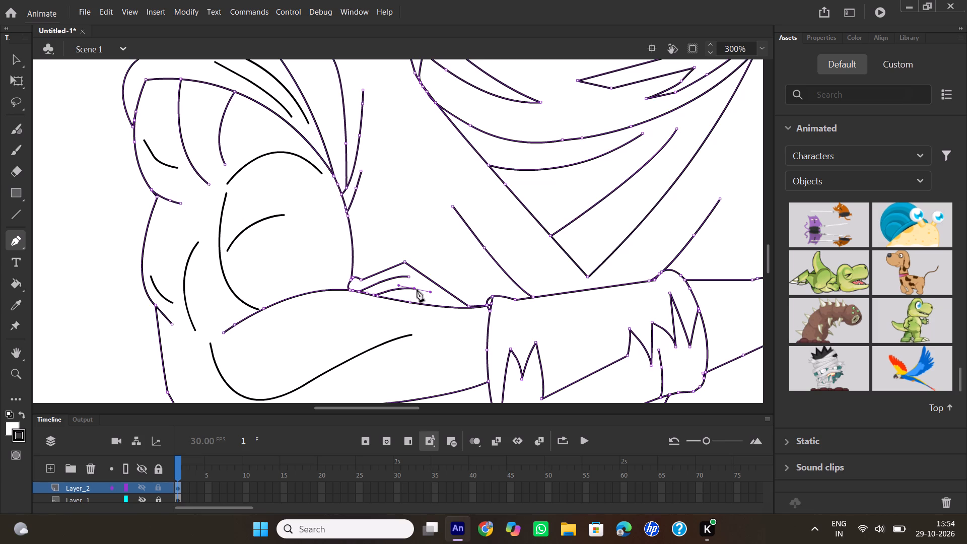
{"action": "double_click", "coordinate": [417, 290]}
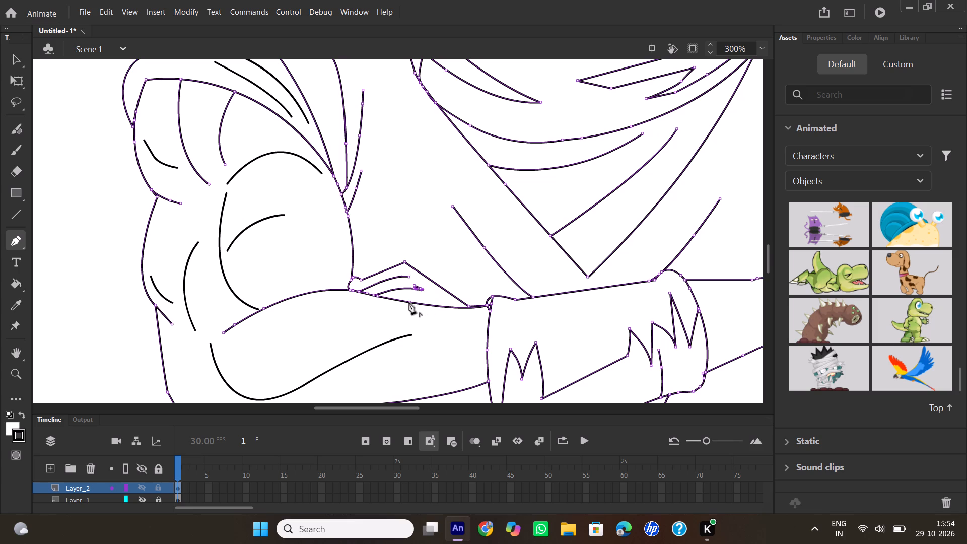
Draw a third, shorter detail line along the forearm's upper edge, below the two curved lines.
{"action": "left_click", "coordinate": [408, 302]}
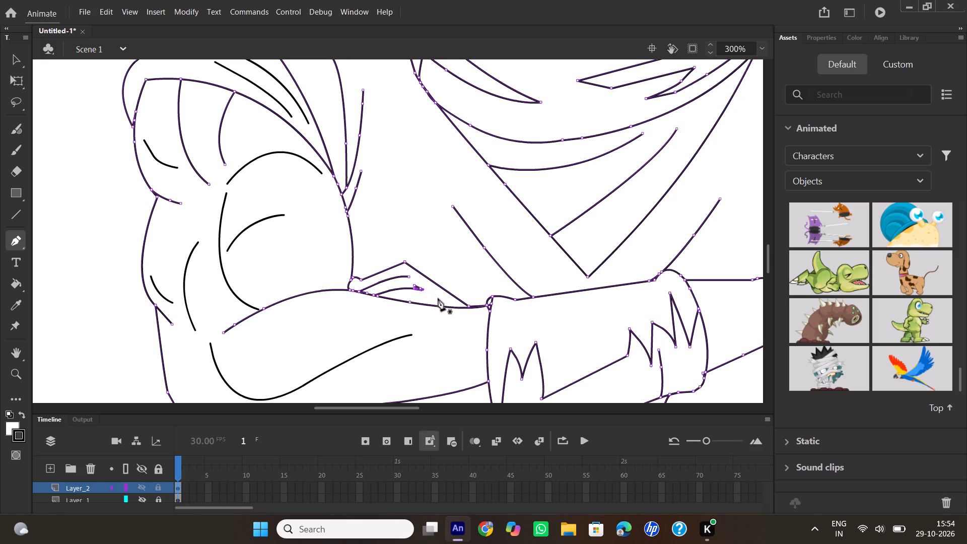
{"action": "left_click", "coordinate": [438, 299]}
{"action": "left_click_drag", "start_coordinate": [406, 301], "coordinate": [400, 302]}
{"action": "left_click_drag", "start_coordinate": [400, 302], "coordinate": [397, 306]}
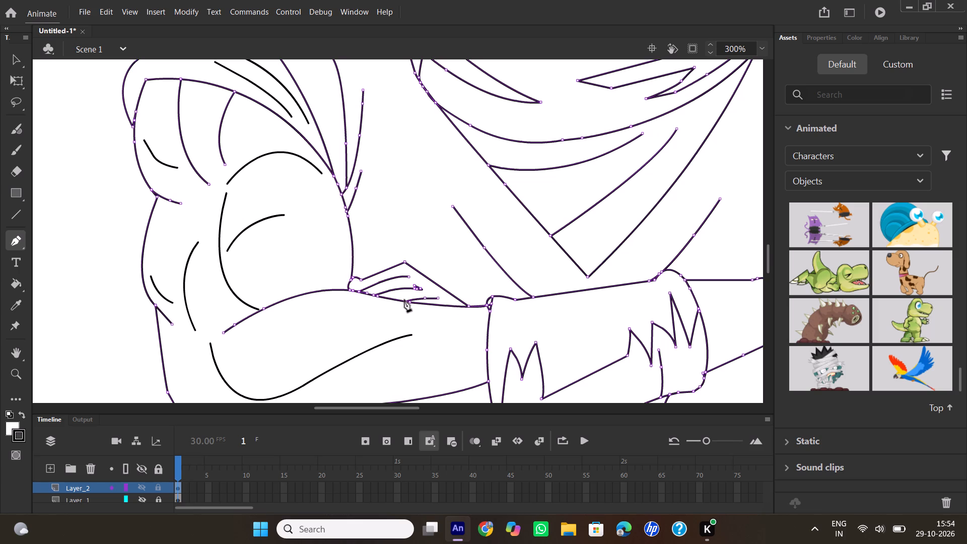
{"action": "double_click", "coordinate": [405, 300]}
Delete the stray segments at the tip of the middle detail line above the forearm.
{"action": "left_click", "coordinate": [13, 55]}
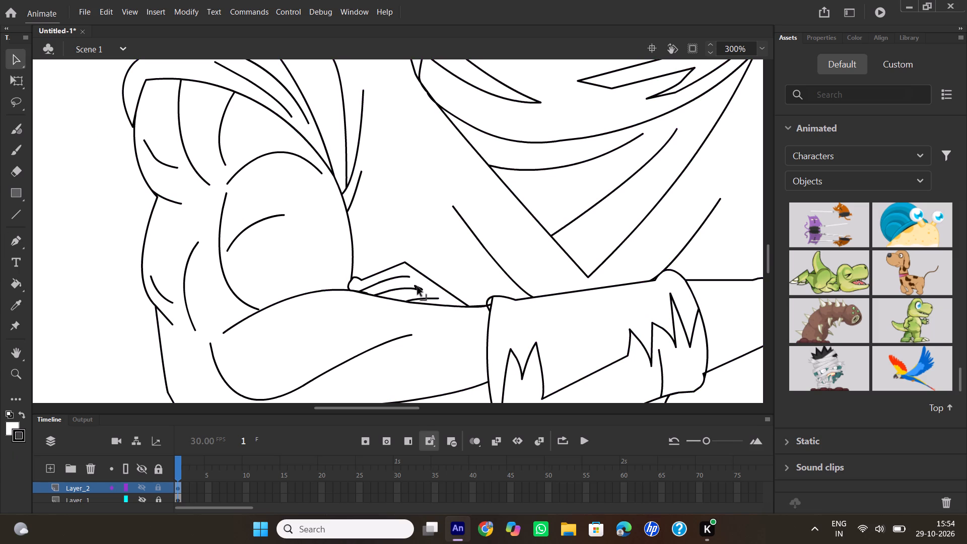
{"action": "left_click", "coordinate": [418, 287]}
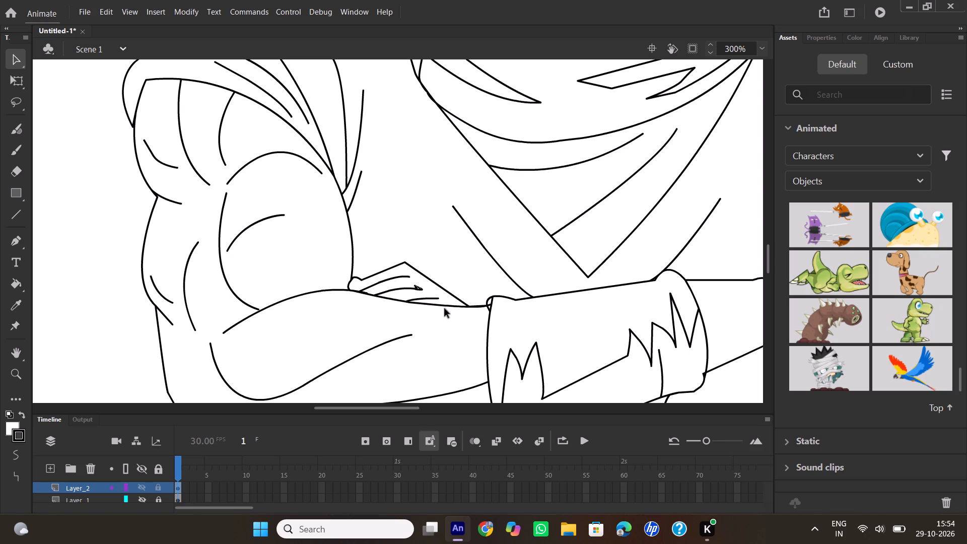
{"action": "key", "text": "Delete"}
{"action": "left_click", "coordinate": [416, 287]}
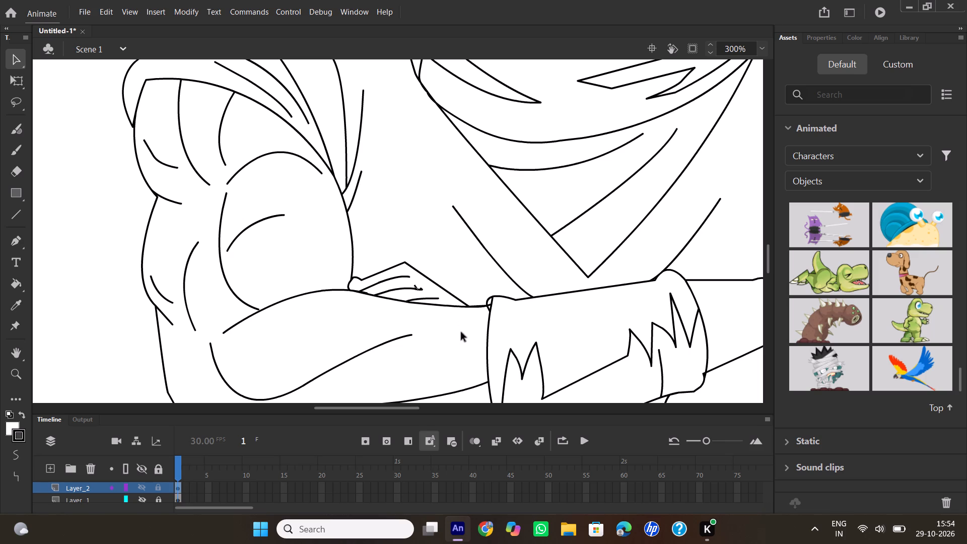
{"action": "key", "text": "Delete"}
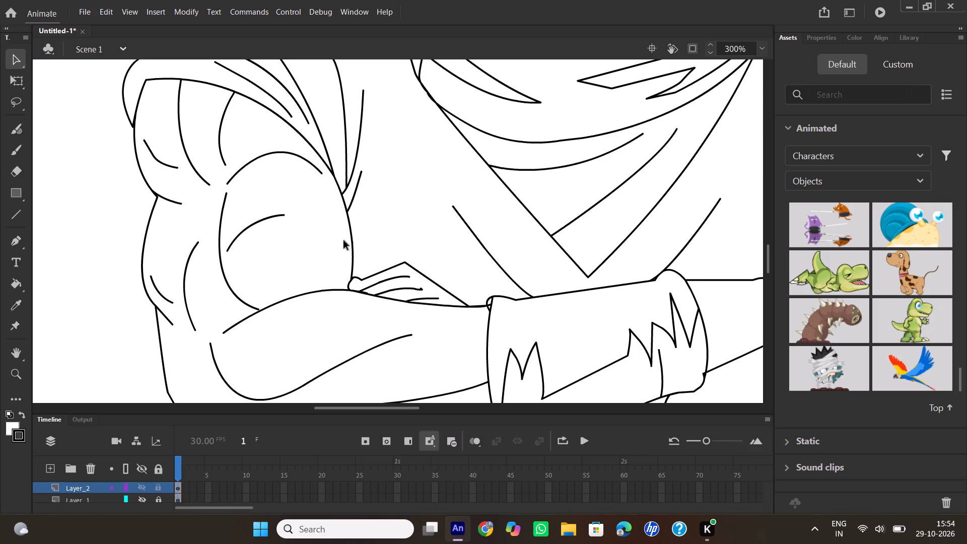
Delete the small stray line segments at the wristband's upper corner, where it meets the forearm's upper edge.
{"action": "scroll", "coordinate": [498, 208], "scroll_direction": "down", "scroll_amount": 1}
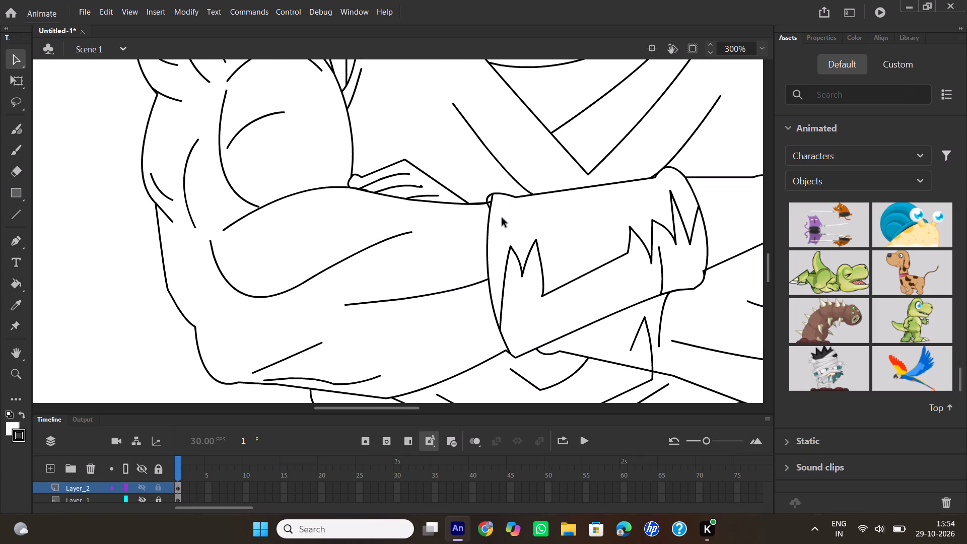
{"action": "left_click", "coordinate": [492, 202]}
{"action": "key", "text": "Delete"}
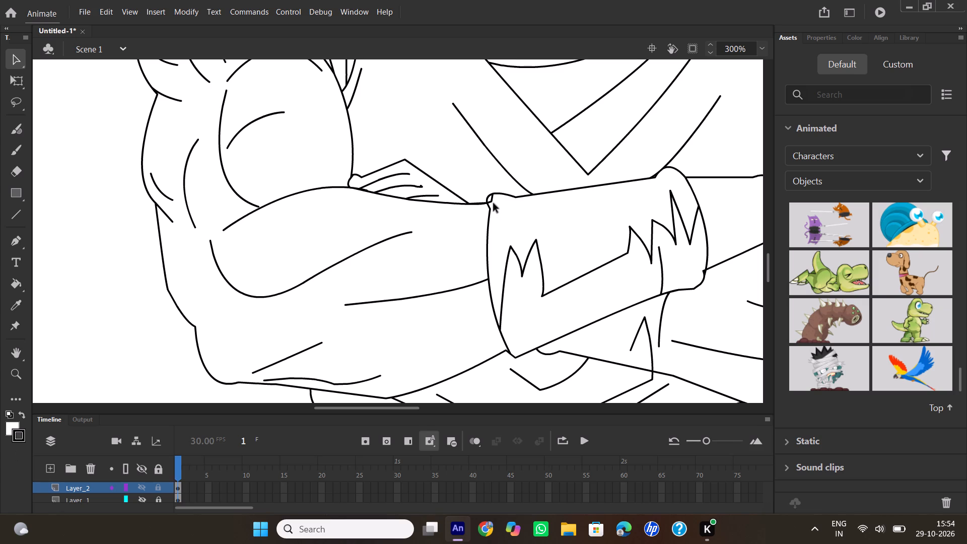
{"action": "left_click", "coordinate": [492, 202]}
{"action": "key", "text": "Delete"}
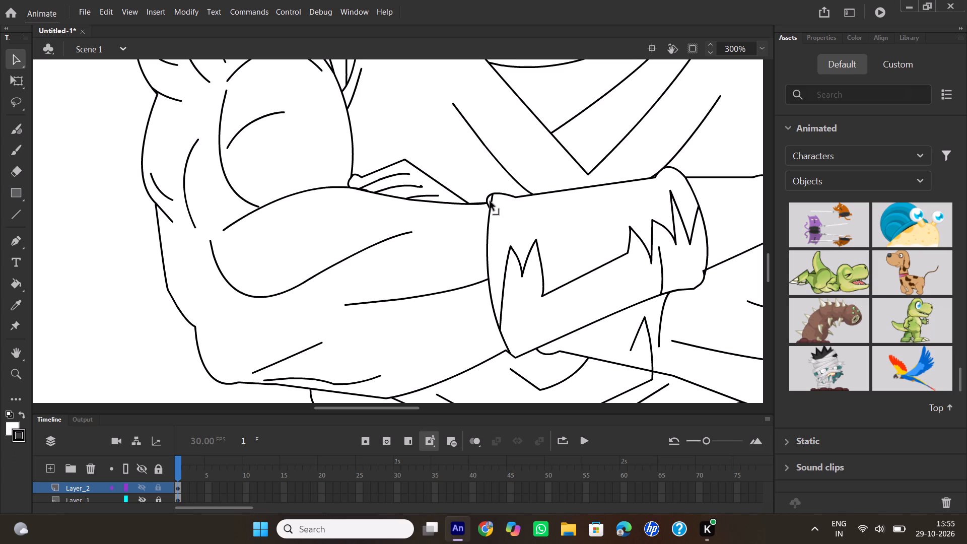
{"action": "left_click", "coordinate": [492, 201]}
{"action": "key", "text": "Delete"}
{"action": "scroll", "coordinate": [422, 326], "scroll_direction": "down", "scroll_amount": 1}
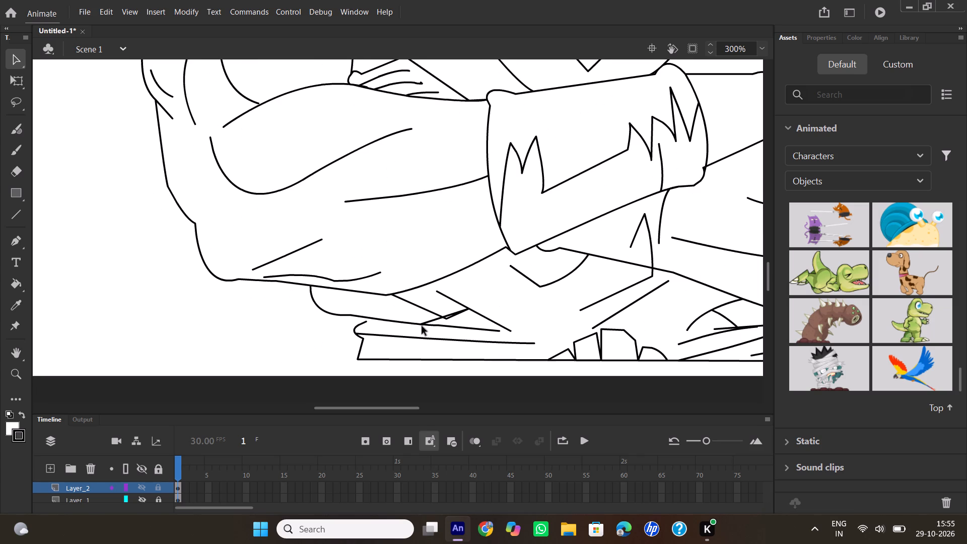
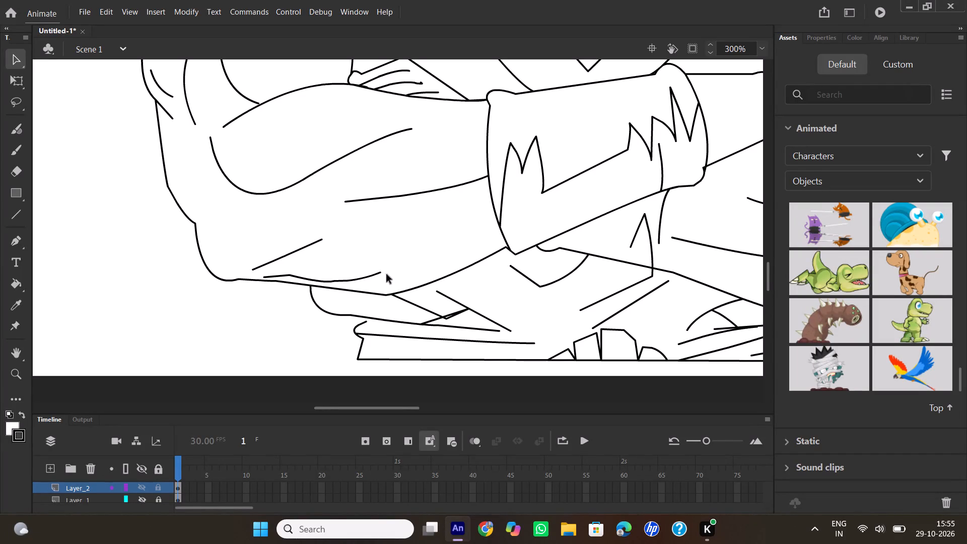
Reshape the two short detail lines near the elbow, extending and smoothing the lower one and curving the upper one.
{"action": "left_click_drag", "start_coordinate": [379, 272], "coordinate": [405, 261]}
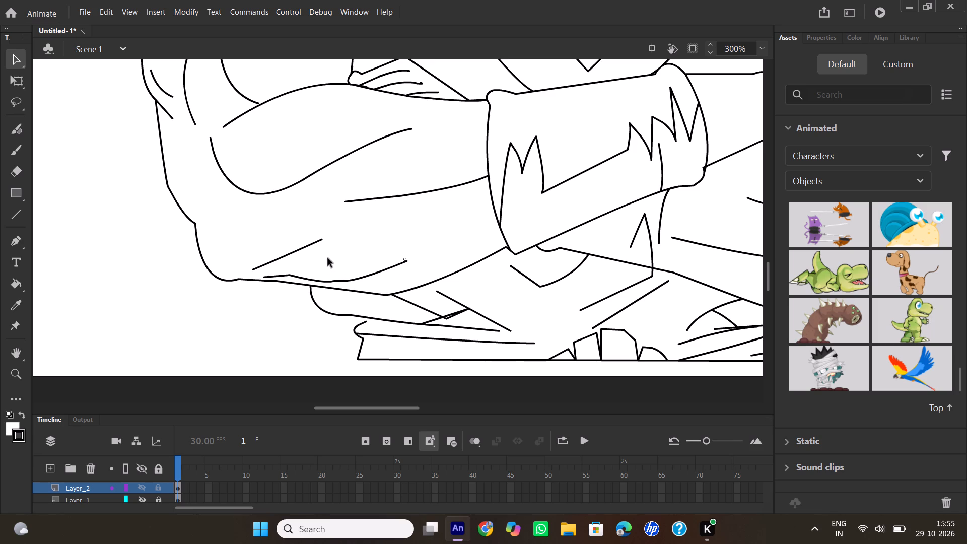
{"action": "left_click_drag", "start_coordinate": [288, 275], "coordinate": [292, 278]}
{"action": "left_click_drag", "start_coordinate": [292, 278], "coordinate": [295, 275]}
{"action": "left_click_drag", "start_coordinate": [297, 252], "coordinate": [298, 252]}
{"action": "left_click_drag", "start_coordinate": [298, 252], "coordinate": [303, 245]}
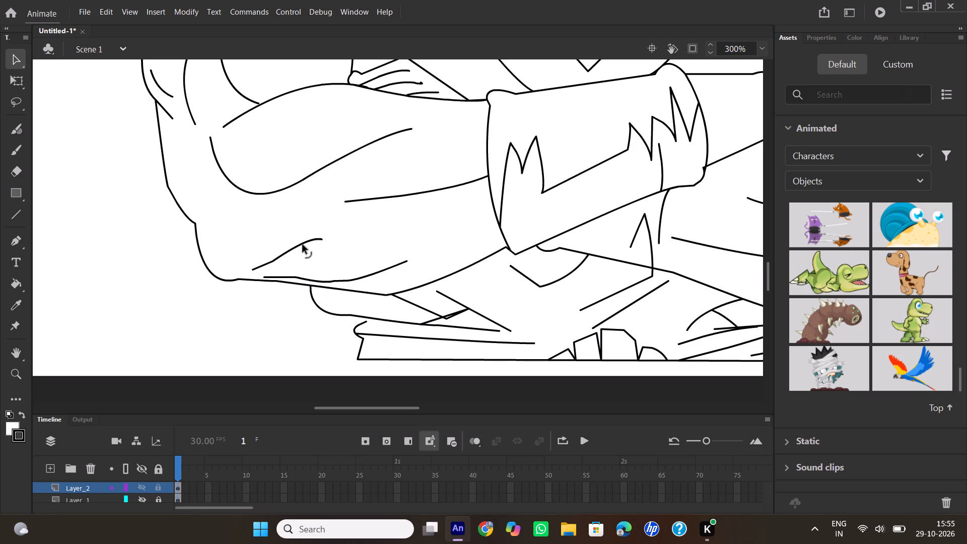
{"action": "left_click_drag", "start_coordinate": [303, 245], "coordinate": [303, 244]}
Bend the two long muscle lines on the forearm slightly downward.
{"action": "left_click_drag", "start_coordinate": [404, 194], "coordinate": [406, 200]}
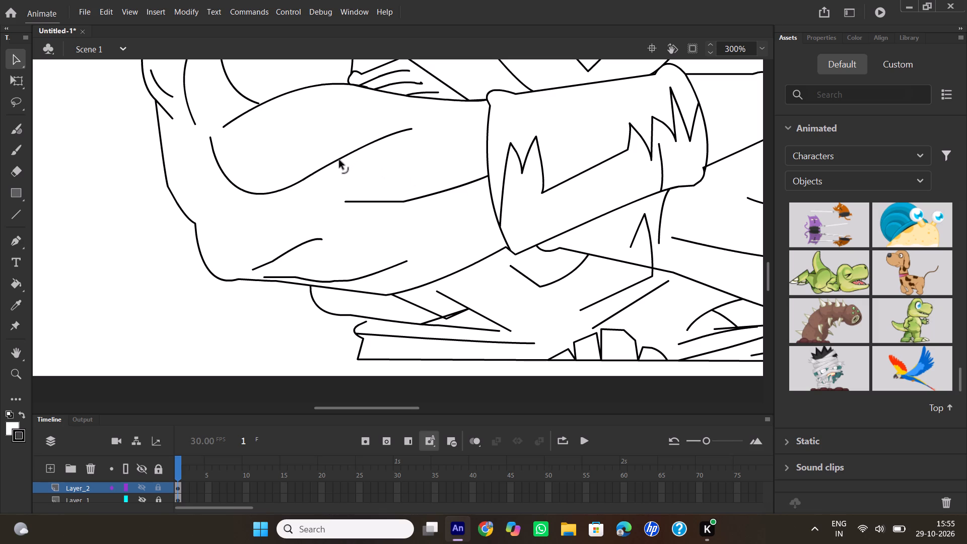
{"action": "left_click", "coordinate": [275, 193]}
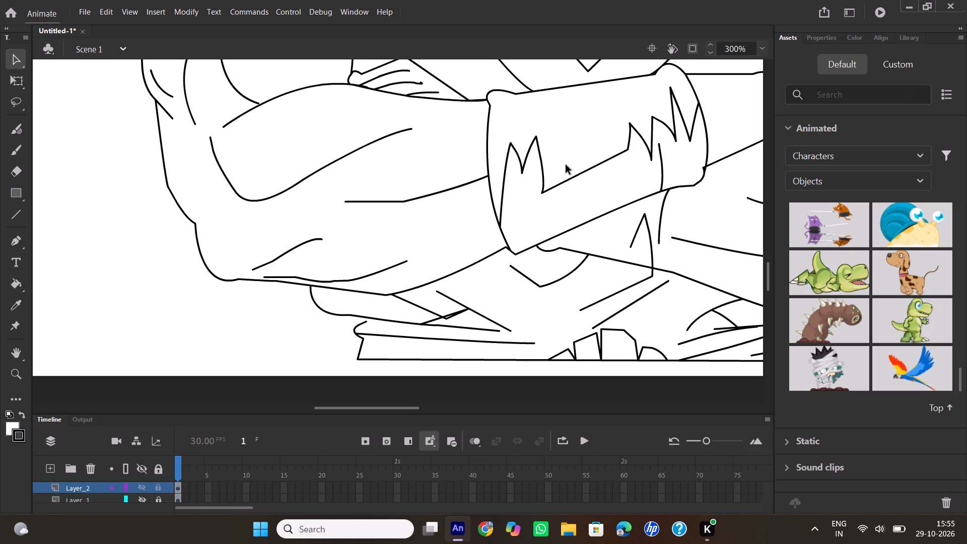
Reshape the two-pointed jagged tear at the wristband's elbow-side end, bending its outer edge inward and shifting its second tip.
{"action": "scroll", "coordinate": [526, 156], "scroll_direction": "up", "scroll_amount": 1}
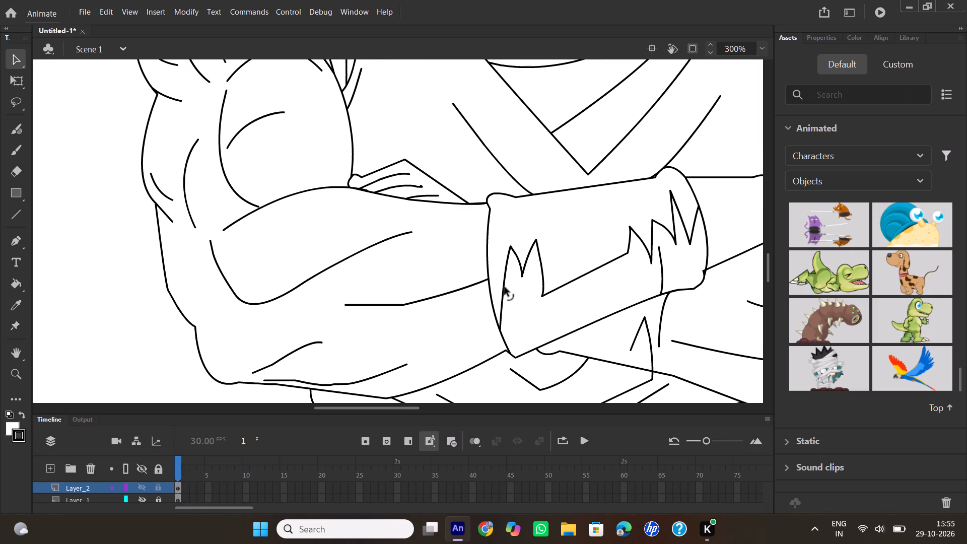
{"action": "left_click_drag", "start_coordinate": [505, 287], "coordinate": [512, 292]}
{"action": "left_click_drag", "start_coordinate": [538, 240], "coordinate": [531, 239]}
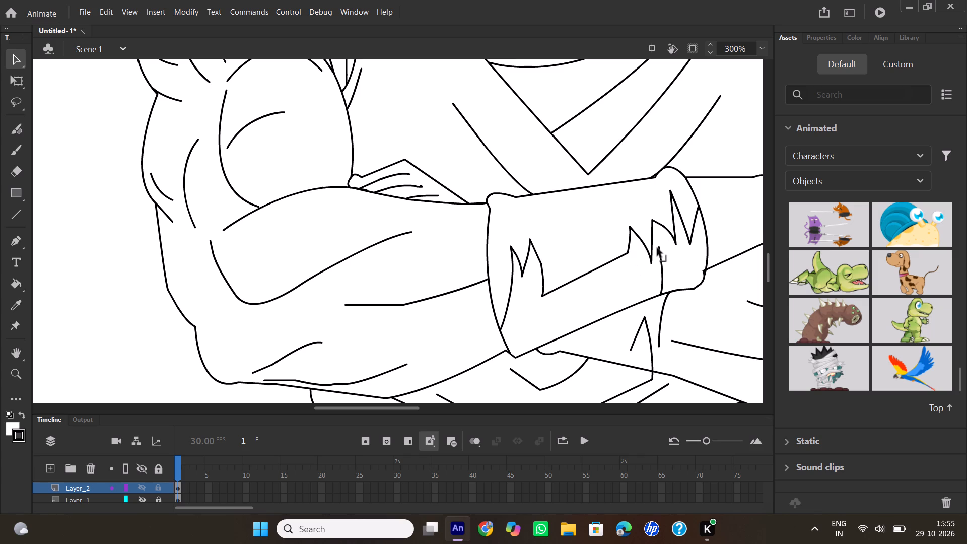
Delete the small stray segments on the wristband's edge where the other arm's line meets it.
{"action": "left_click", "coordinate": [704, 271]}
{"action": "key", "text": "Delete"}
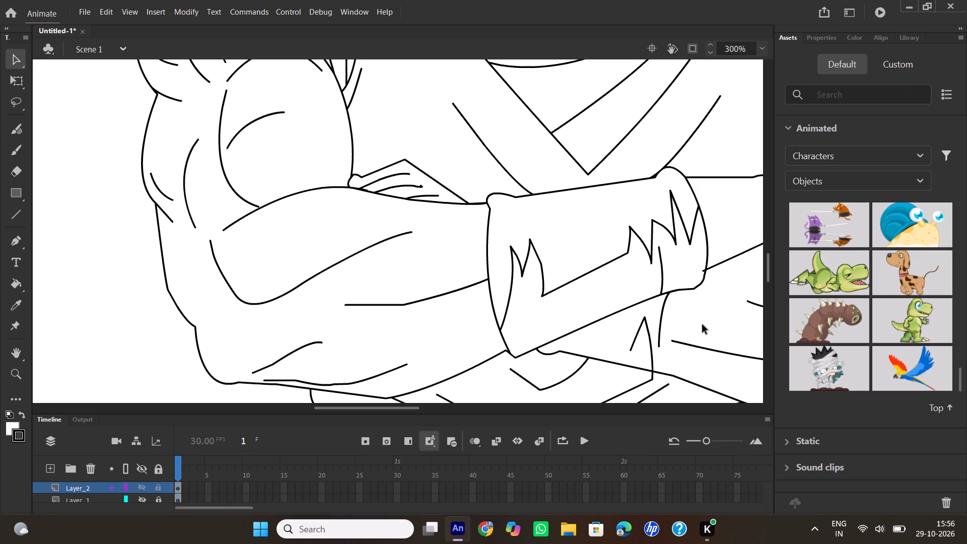
{"action": "left_click", "coordinate": [704, 272]}
{"action": "left_click", "coordinate": [715, 310]}
Join the pointed fold below the wristband to the adjacent vertical line and delete the leftover segment between the joins.
{"action": "scroll", "coordinate": [693, 308], "scroll_direction": "down", "scroll_amount": 1}
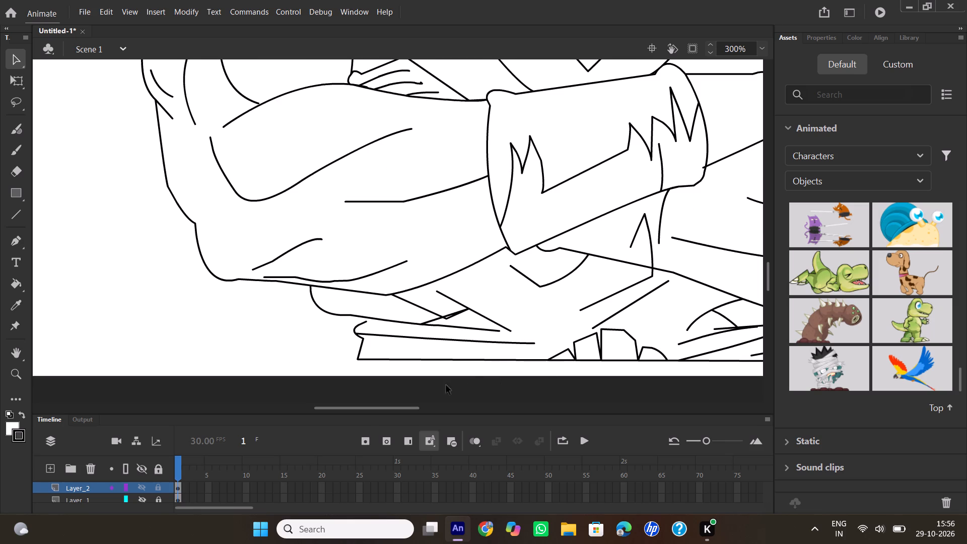
{"action": "left_click_drag", "start_coordinate": [371, 406], "coordinate": [381, 404]}
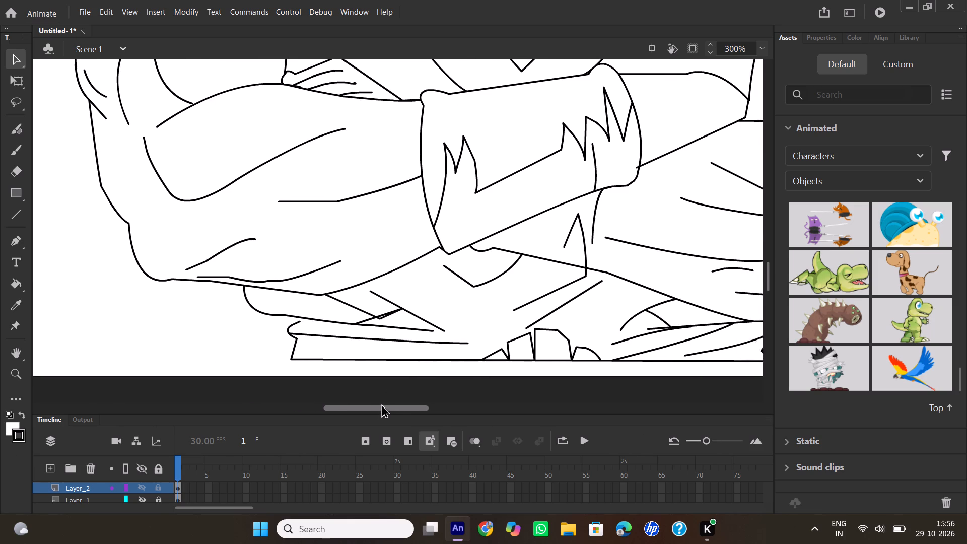
{"action": "left_click_drag", "start_coordinate": [381, 404], "coordinate": [398, 399]}
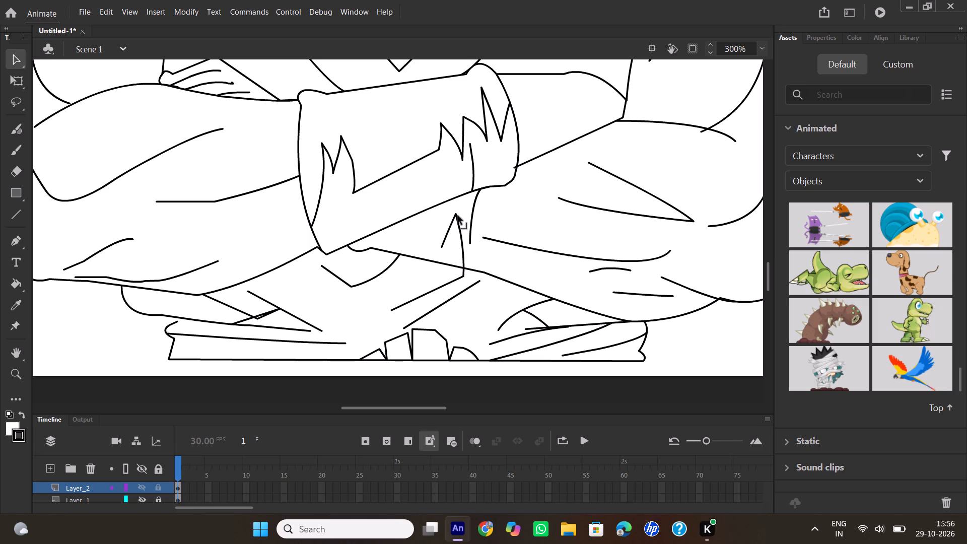
{"action": "left_click_drag", "start_coordinate": [457, 215], "coordinate": [472, 214]}
{"action": "left_click_drag", "start_coordinate": [463, 235], "coordinate": [472, 245]}
{"action": "left_click", "coordinate": [472, 224]}
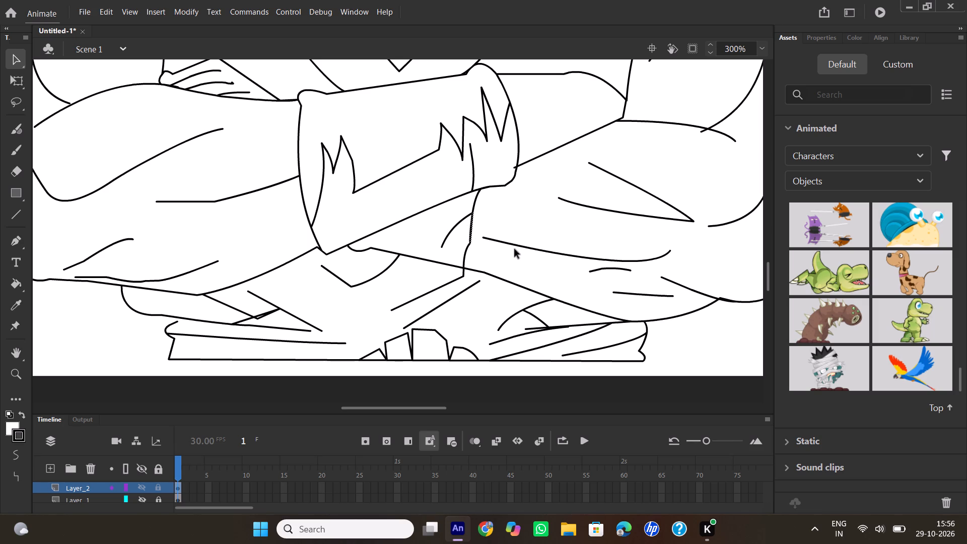
{"action": "key", "text": "Delete"}
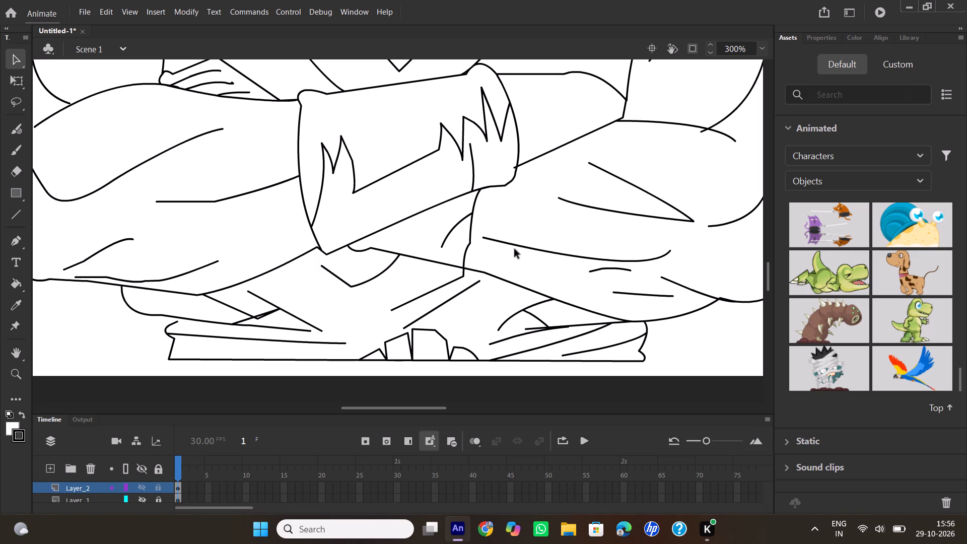
Delete the stray segments where the short fold lines cross below the forearm, above the belt.
{"action": "left_click", "coordinate": [261, 317]}
{"action": "key", "text": "Delete"}
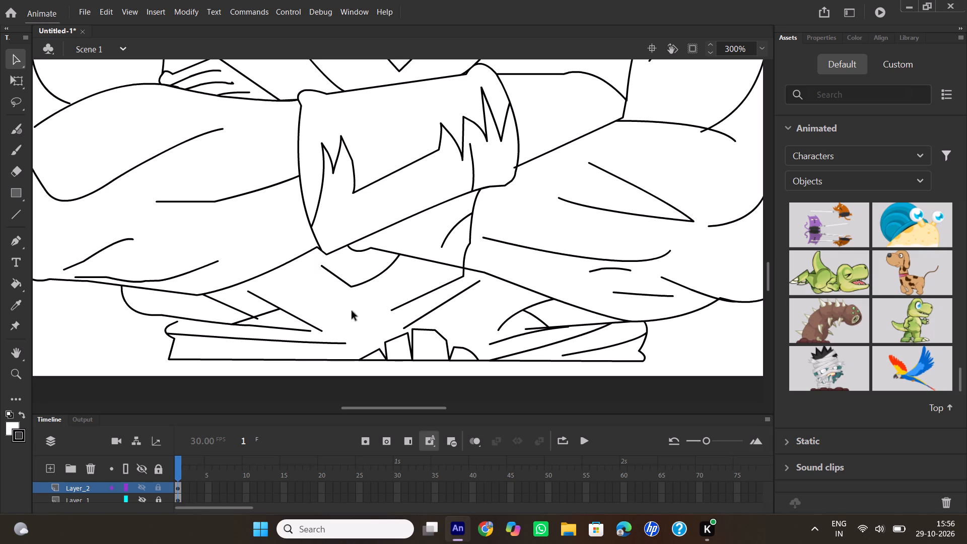
{"action": "left_click", "coordinate": [256, 319]}
{"action": "key", "text": "Delete"}
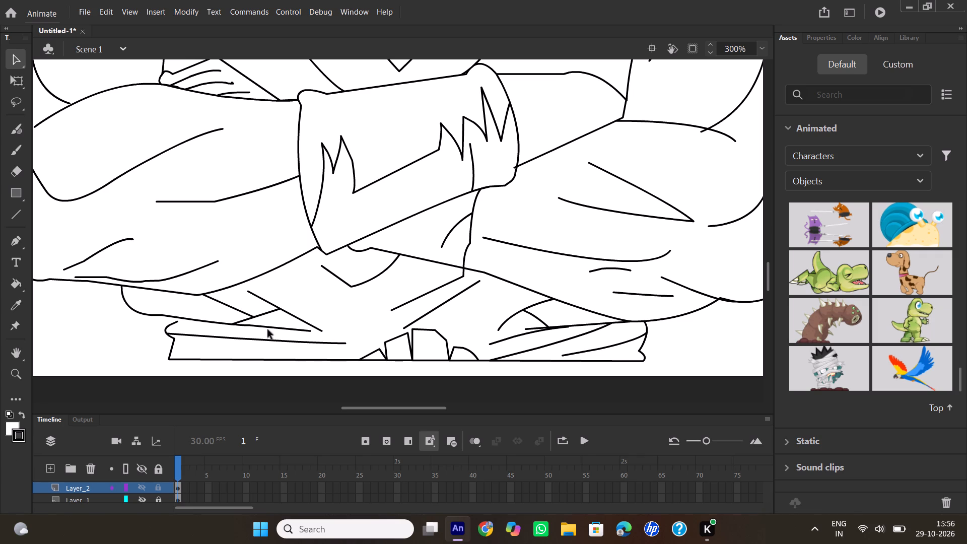
Curve the fold line below the forearm and move its loose end up to meet the crossing short line.
{"action": "left_click_drag", "start_coordinate": [234, 307], "coordinate": [232, 312]}
{"action": "left_click_drag", "start_coordinate": [232, 312], "coordinate": [229, 311]}
{"action": "left_click_drag", "start_coordinate": [258, 317], "coordinate": [262, 320]}
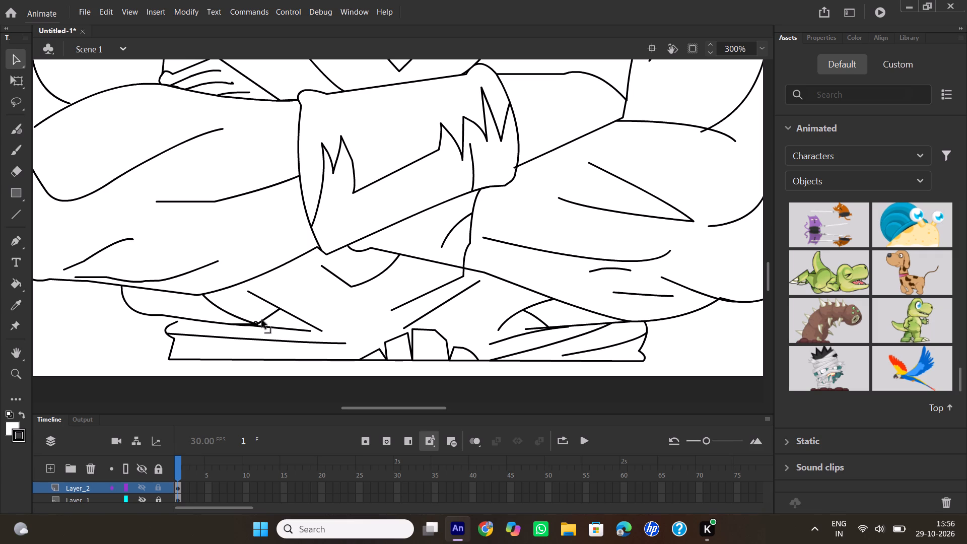
{"action": "left_click_drag", "start_coordinate": [262, 320], "coordinate": [260, 313]}
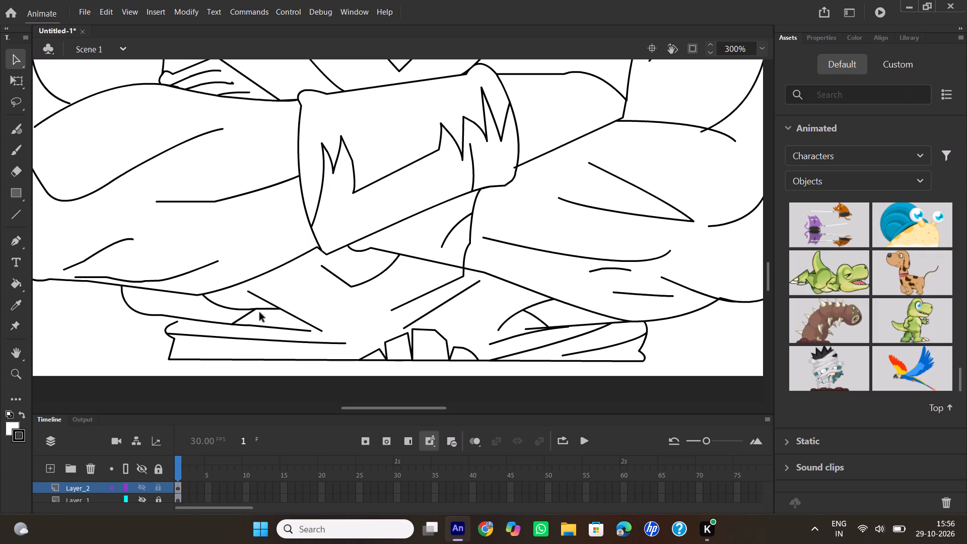
Close the gap at the belt end's upper corner and curve the line running along the belt downward.
{"action": "left_click_drag", "start_coordinate": [177, 322], "coordinate": [181, 321]}
{"action": "left_click_drag", "start_coordinate": [216, 337], "coordinate": [220, 344]}
{"action": "left_click_drag", "start_coordinate": [220, 344], "coordinate": [221, 346]}
{"action": "left_click_drag", "start_coordinate": [239, 338], "coordinate": [246, 348]}
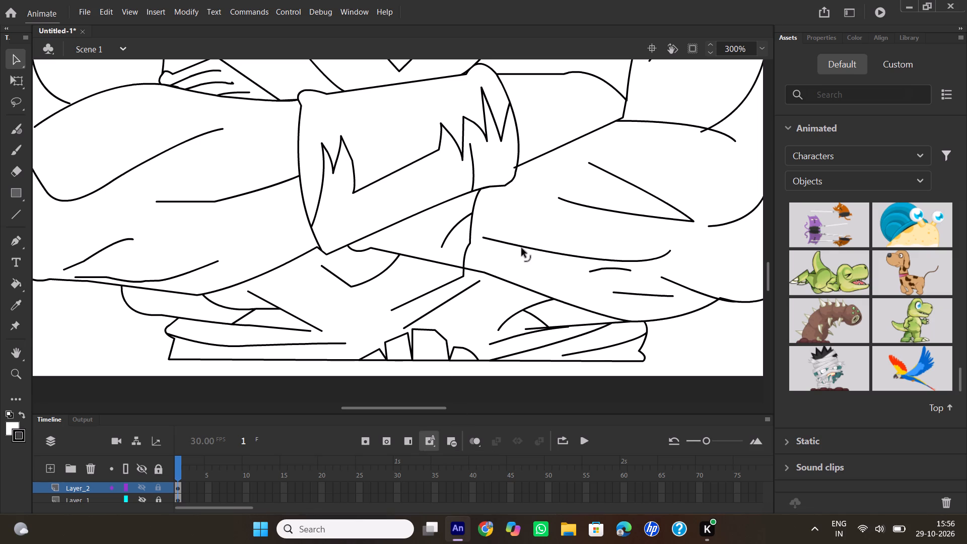
Adjust the vertical fold line below the wristband, shifting its bottom corner outward and its middle joint slightly inward.
{"action": "left_click_drag", "start_coordinate": [465, 276], "coordinate": [468, 279]}
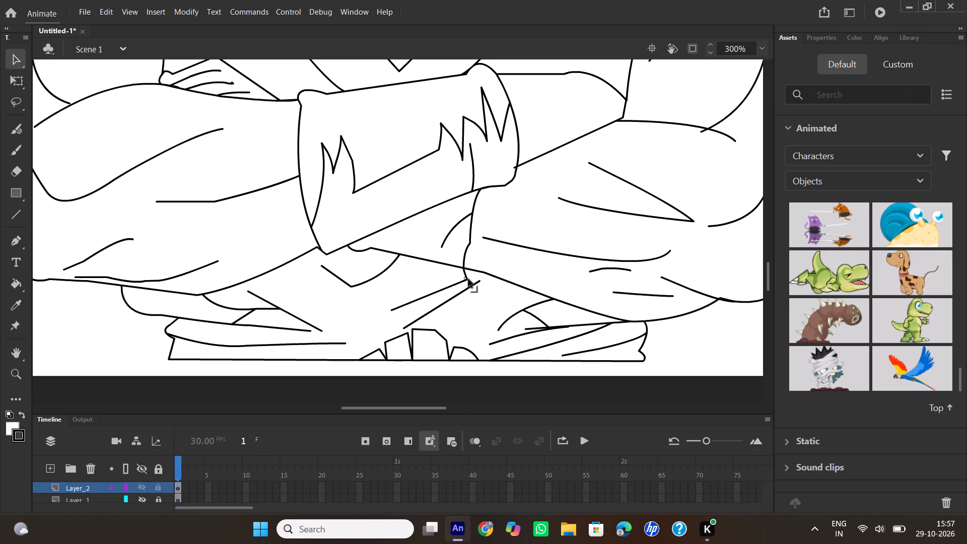
{"action": "left_click_drag", "start_coordinate": [468, 279], "coordinate": [471, 277]}
{"action": "left_click_drag", "start_coordinate": [472, 243], "coordinate": [469, 242]}
{"action": "left_click_drag", "start_coordinate": [469, 242], "coordinate": [466, 241]}
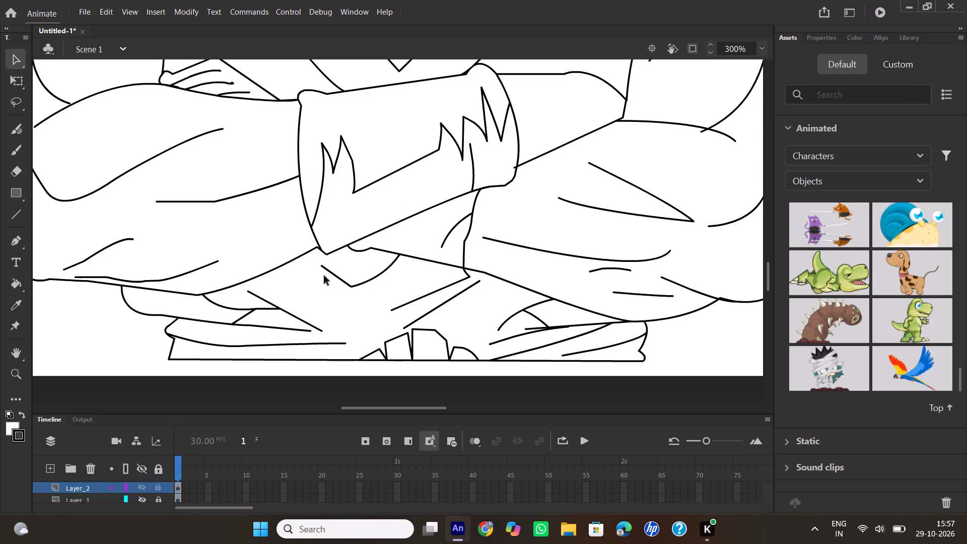
Curve the straight side of the small V-shaped fold below the wristband upward.
{"action": "left_click_drag", "start_coordinate": [334, 276], "coordinate": [340, 271]}
{"action": "left_click_drag", "start_coordinate": [340, 271], "coordinate": [339, 271]}
Curve the straight diagonal fold line above the belt knot slightly downward.
{"action": "scroll", "coordinate": [574, 300], "scroll_direction": "up", "scroll_amount": 1}
{"action": "scroll", "coordinate": [574, 300], "scroll_direction": "down", "scroll_amount": 1}
{"action": "left_click_drag", "start_coordinate": [438, 308], "coordinate": [442, 311]}
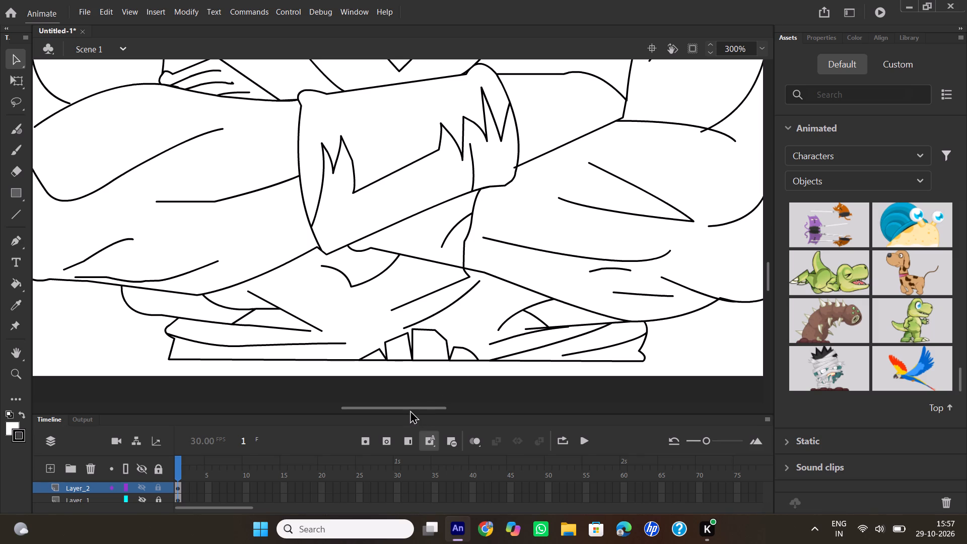
Clean up the belt's upper edge beside the knot by deleting the overlapping stray segment and joining the short arc's end to the edge.
{"action": "left_click_drag", "start_coordinate": [410, 410], "coordinate": [434, 406]}
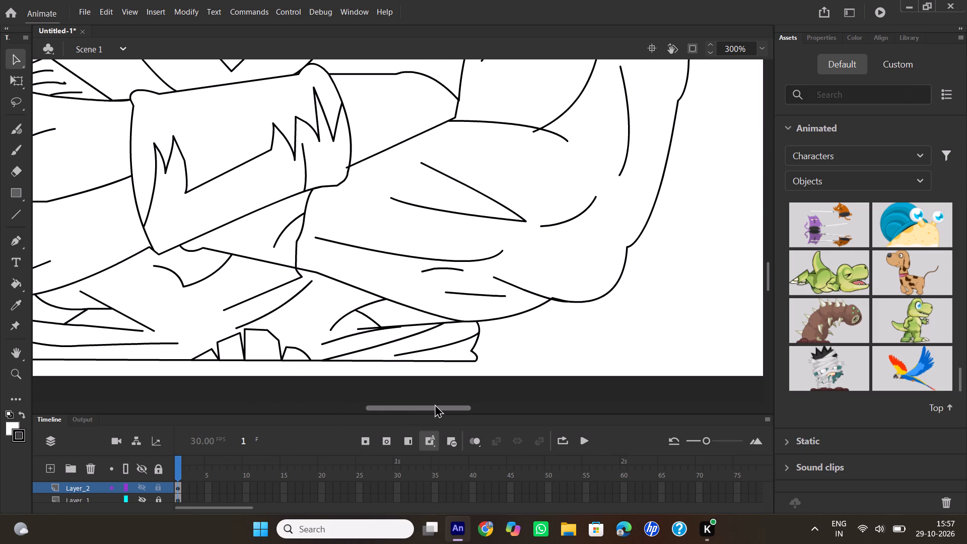
{"action": "left_click", "coordinate": [385, 328]}
{"action": "left_click", "coordinate": [366, 327]}
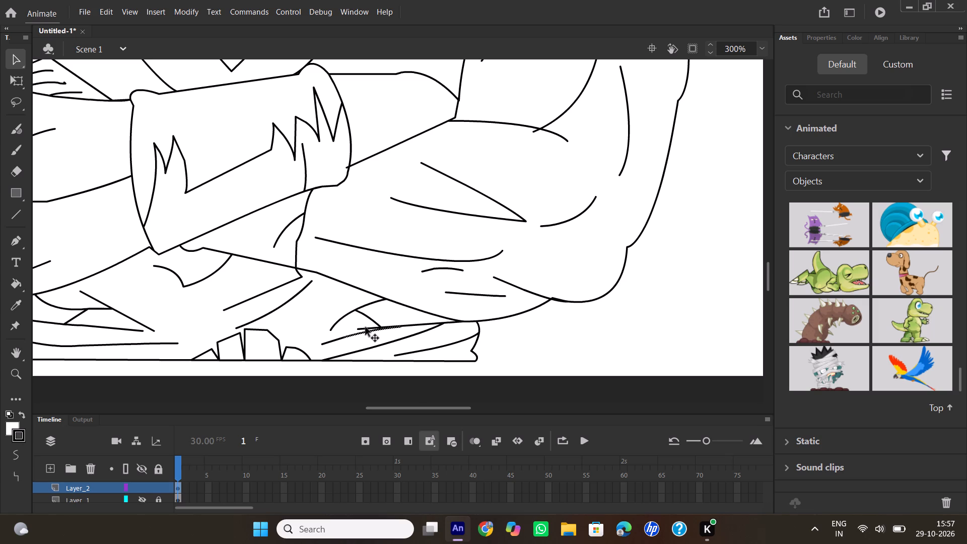
{"action": "left_click", "coordinate": [390, 314]}
{"action": "left_click_drag", "start_coordinate": [361, 329], "coordinate": [362, 334]}
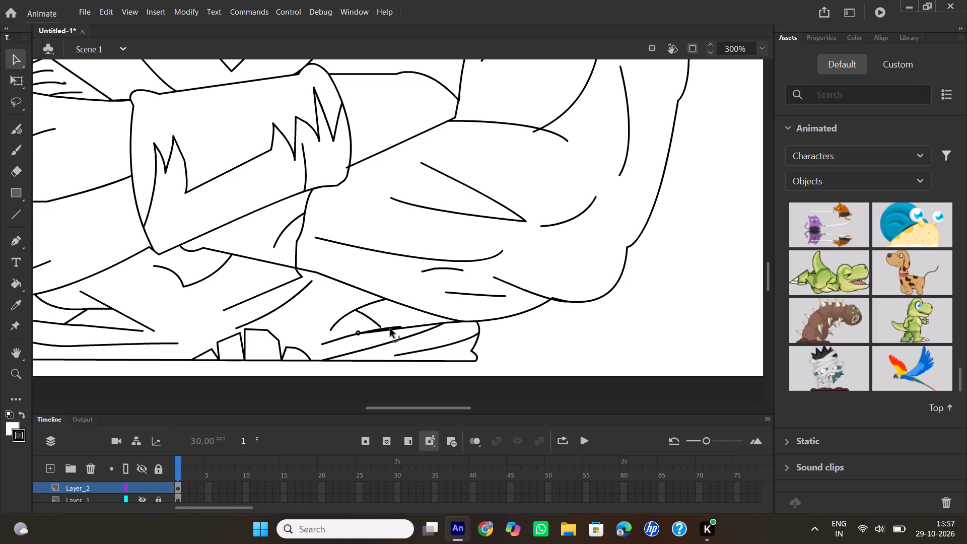
{"action": "left_click", "coordinate": [390, 329]}
{"action": "left_click", "coordinate": [393, 326]}
{"action": "left_click", "coordinate": [394, 319]}
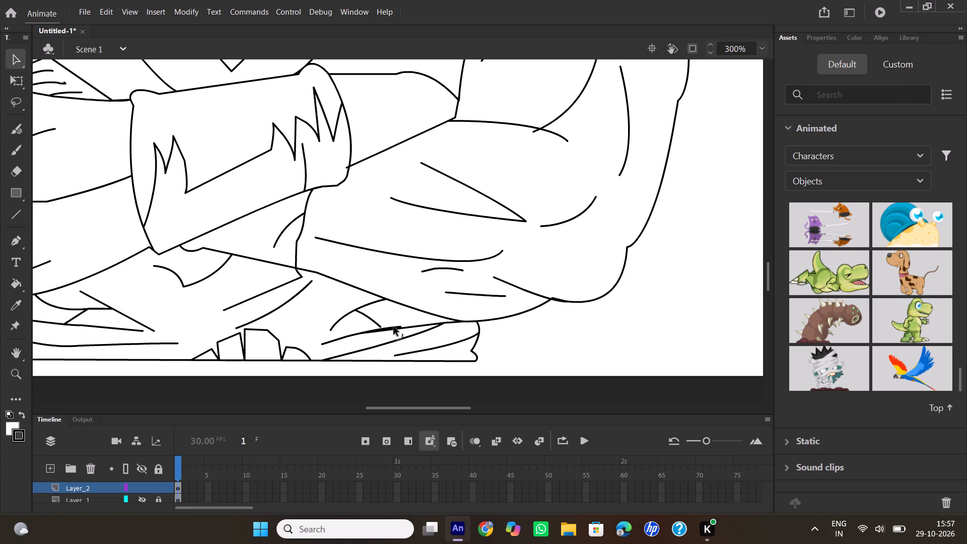
{"action": "left_click", "coordinate": [394, 327]}
{"action": "key", "text": "Delete"}
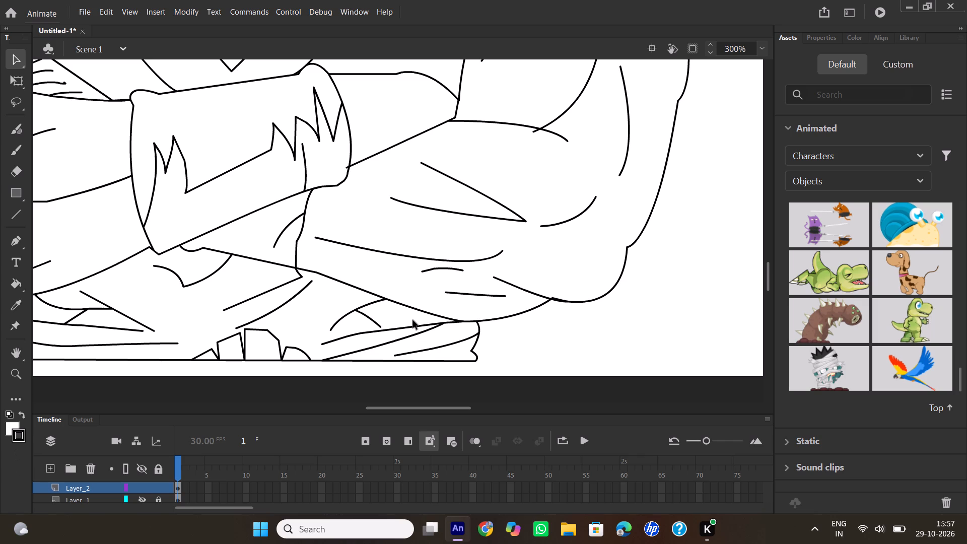
{"action": "left_click", "coordinate": [379, 325]}
Delete the stray tail crossing outside the upper arm's outline just below the sleeve.
{"action": "scroll", "coordinate": [322, 275], "scroll_direction": "down", "scroll_amount": 3}
{"action": "scroll", "coordinate": [317, 271], "scroll_direction": "up", "scroll_amount": 4}
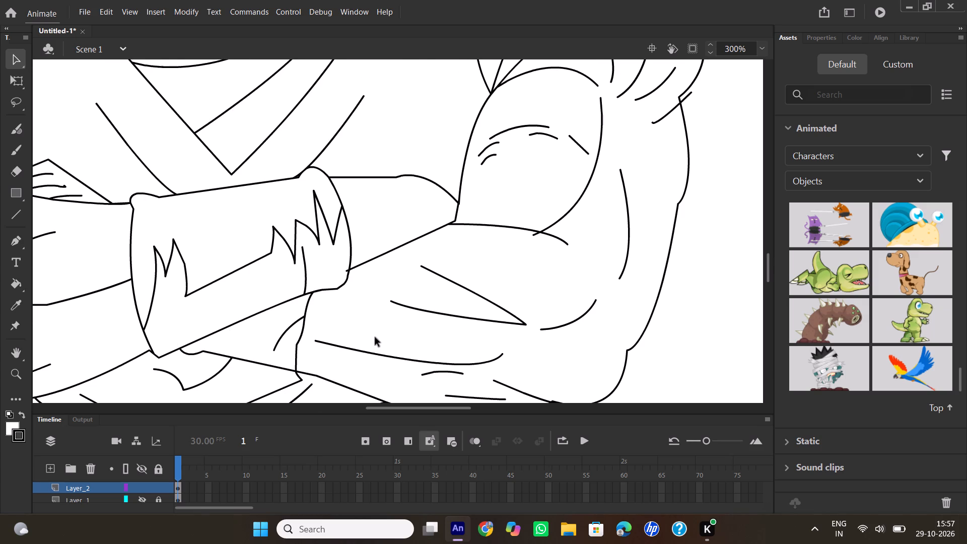
{"action": "left_click_drag", "start_coordinate": [462, 404], "coordinate": [477, 402]}
{"action": "scroll", "coordinate": [522, 259], "scroll_direction": "up", "scroll_amount": 2}
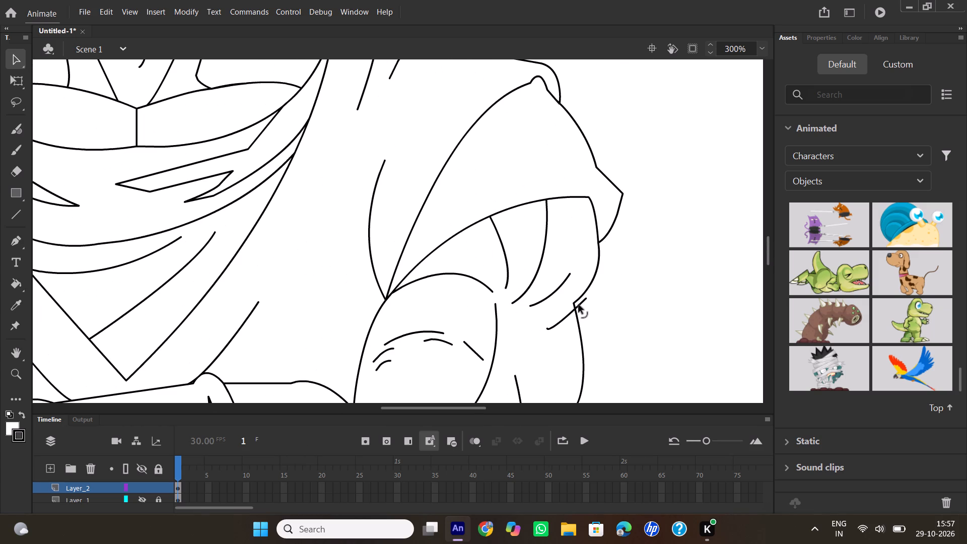
{"action": "left_click", "coordinate": [579, 305]}
{"action": "key", "text": "Delete"}
Draw a line with the Pen tool across the belt knot, joining the two ends of the belt's upper edge.
{"action": "scroll", "coordinate": [589, 217], "scroll_direction": "up", "scroll_amount": 1}
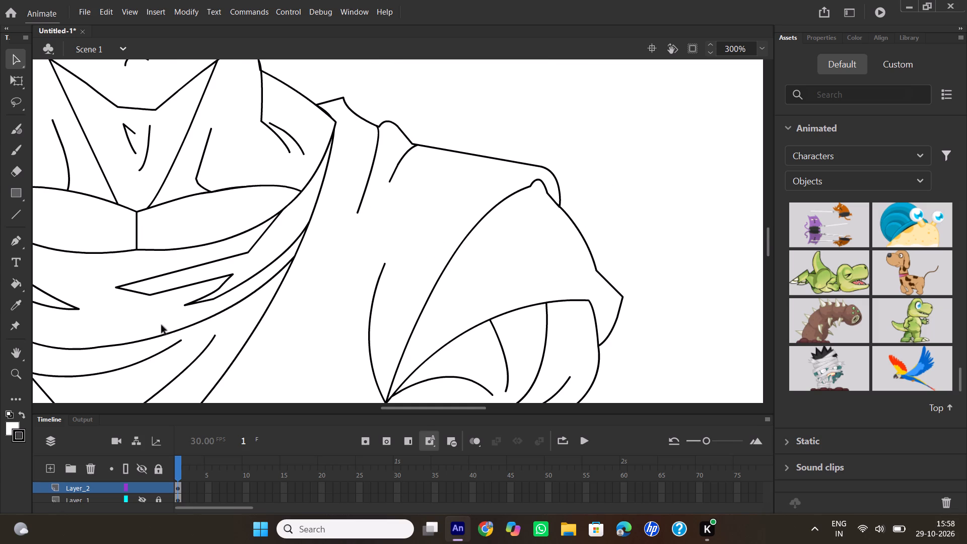
{"action": "left_click_drag", "start_coordinate": [450, 407], "coordinate": [425, 407]}
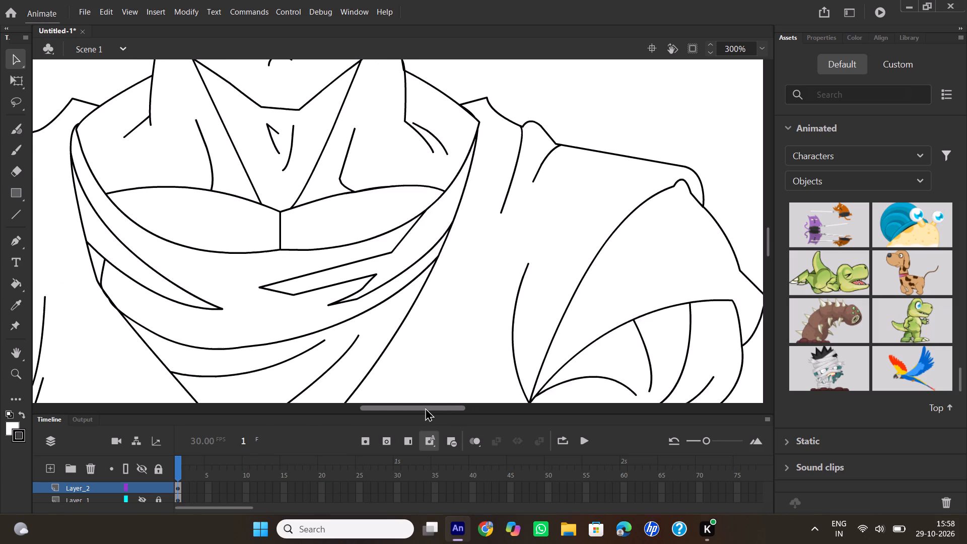
{"action": "left_click_drag", "start_coordinate": [425, 407], "coordinate": [411, 407]}
{"action": "scroll", "coordinate": [503, 262], "scroll_direction": "down", "scroll_amount": 4}
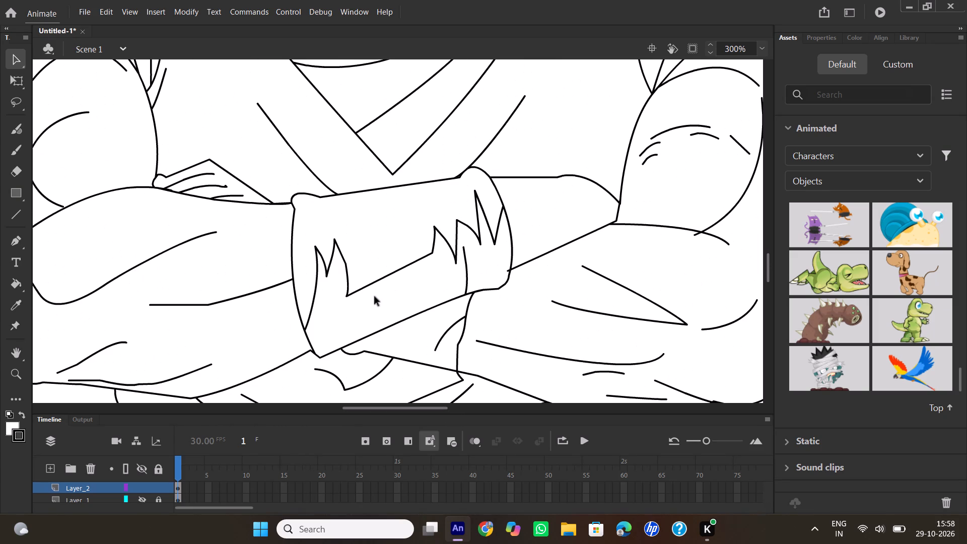
{"action": "left_click", "coordinate": [15, 241]}
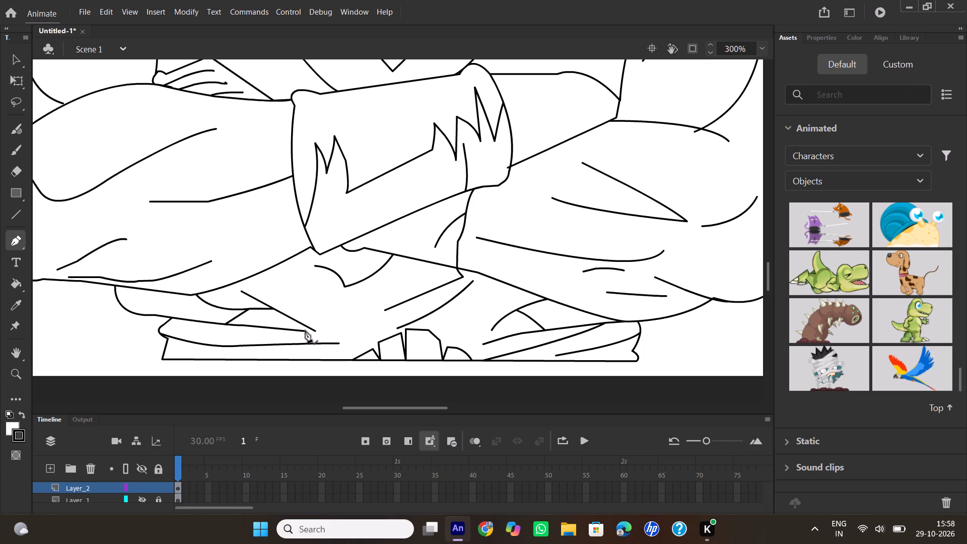
{"action": "left_click", "coordinate": [292, 330]}
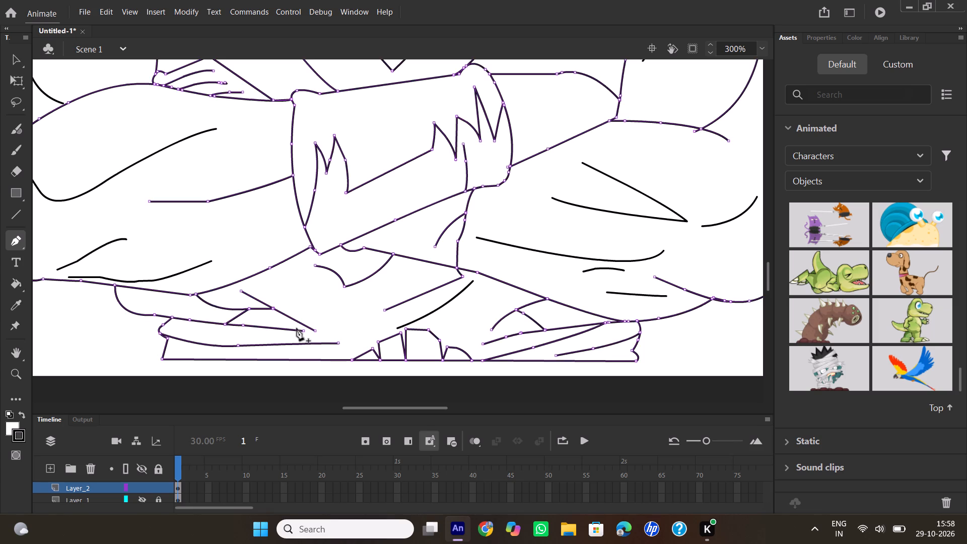
{"action": "left_click", "coordinate": [296, 329]}
{"action": "left_click_drag", "start_coordinate": [536, 330], "coordinate": [551, 329]}
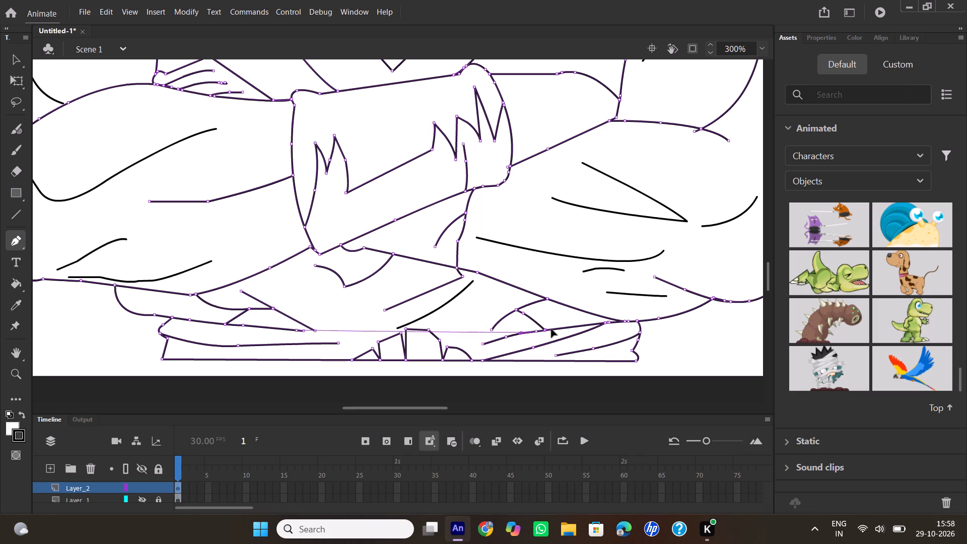
{"action": "left_click_drag", "start_coordinate": [551, 329], "coordinate": [556, 341]}
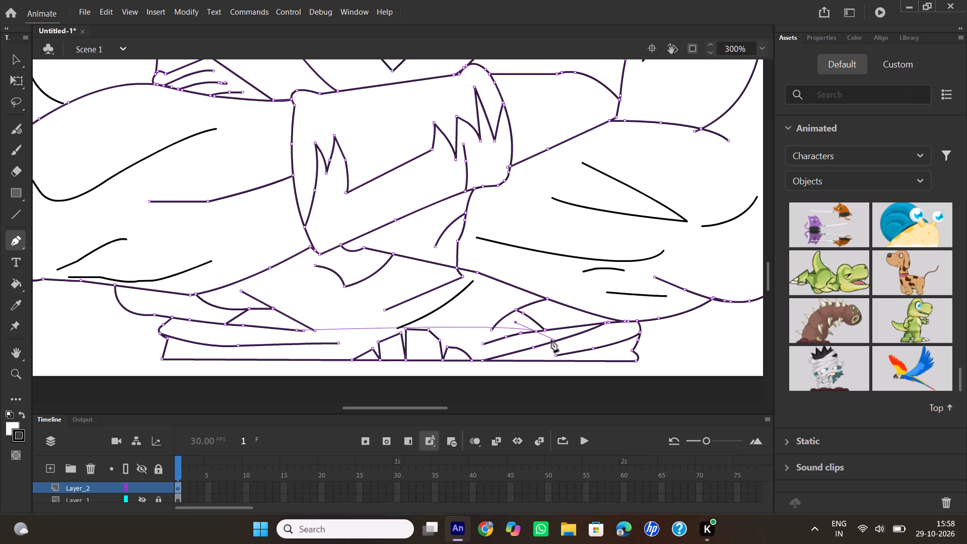
{"action": "double_click", "coordinate": [535, 332]}
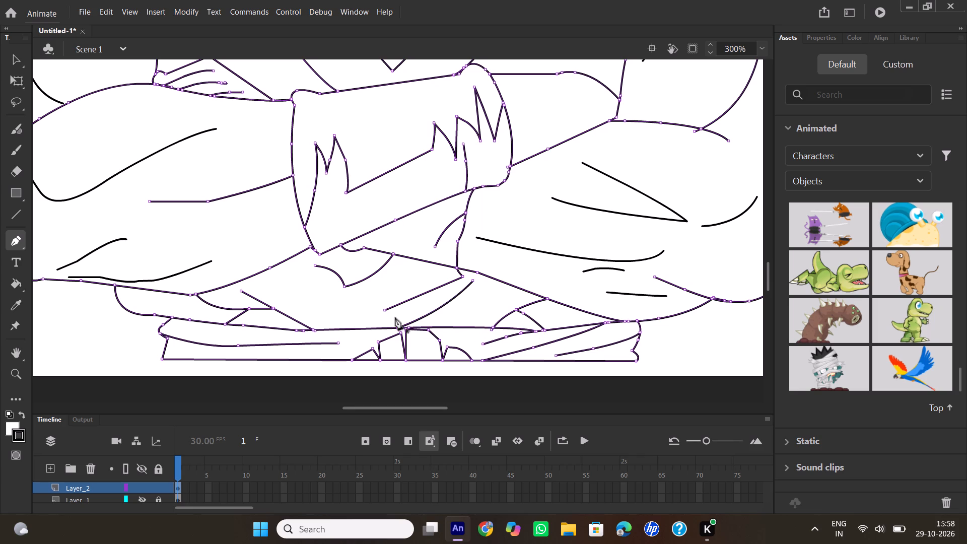
{"action": "left_click", "coordinate": [12, 64]}
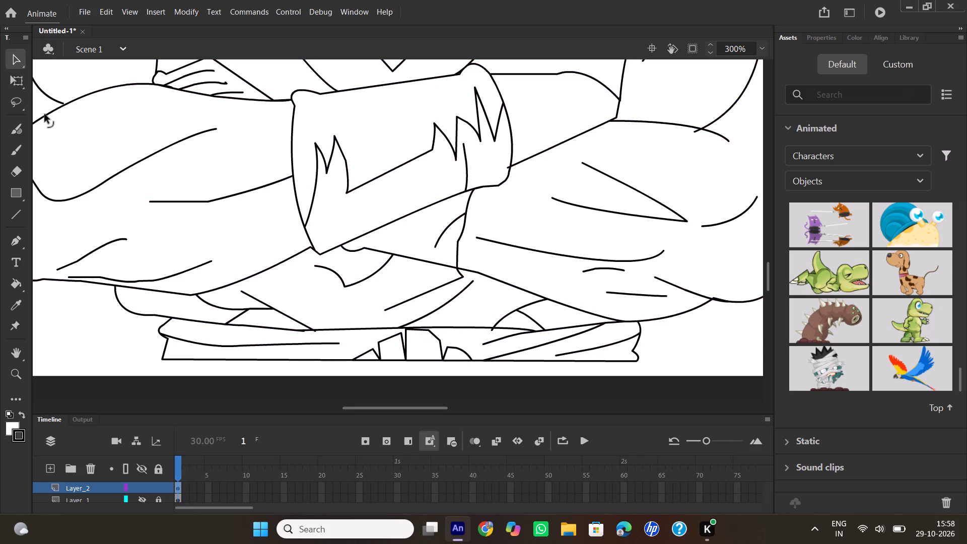
{"action": "left_click", "coordinate": [424, 330]}
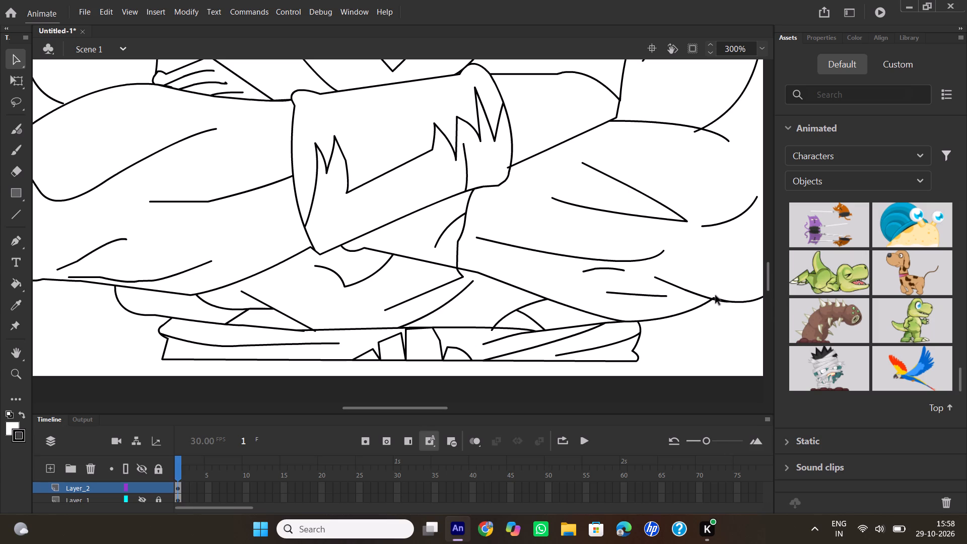
Delete the stray segment where the forearm crease meets the elbow's lower outline and nudge the joint inward.
{"action": "left_click", "coordinate": [719, 301]}
{"action": "key", "text": "Delete"}
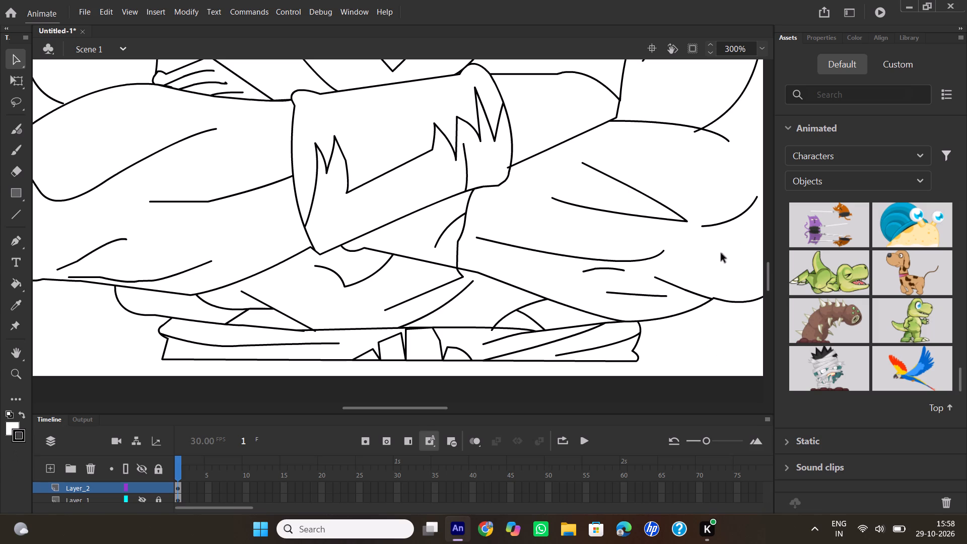
{"action": "left_click_drag", "start_coordinate": [713, 297], "coordinate": [708, 299]}
Fill both of the character's pupils with black using the Paint Bucket.
{"action": "scroll", "coordinate": [650, 203], "scroll_direction": "up", "scroll_amount": 3}
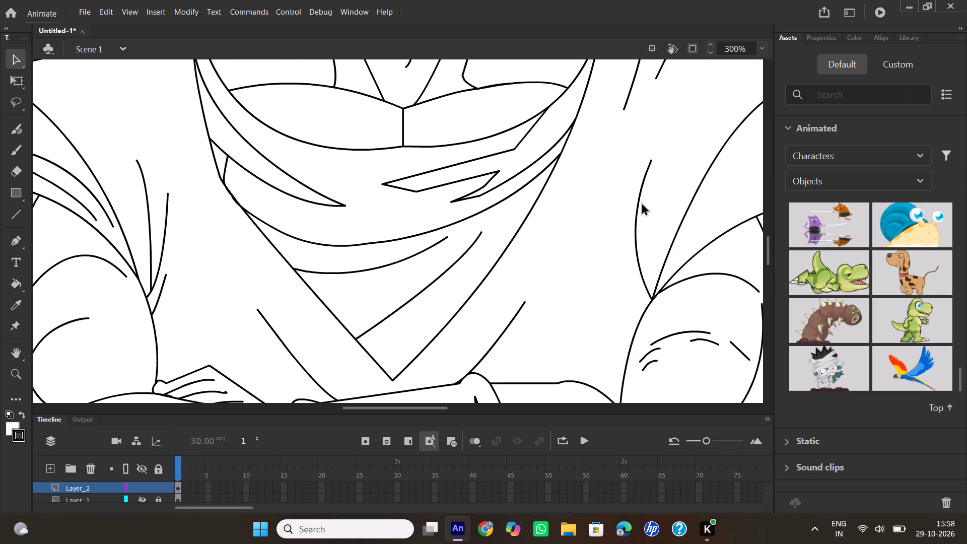
{"action": "scroll", "coordinate": [634, 201], "scroll_direction": "up", "scroll_amount": 3}
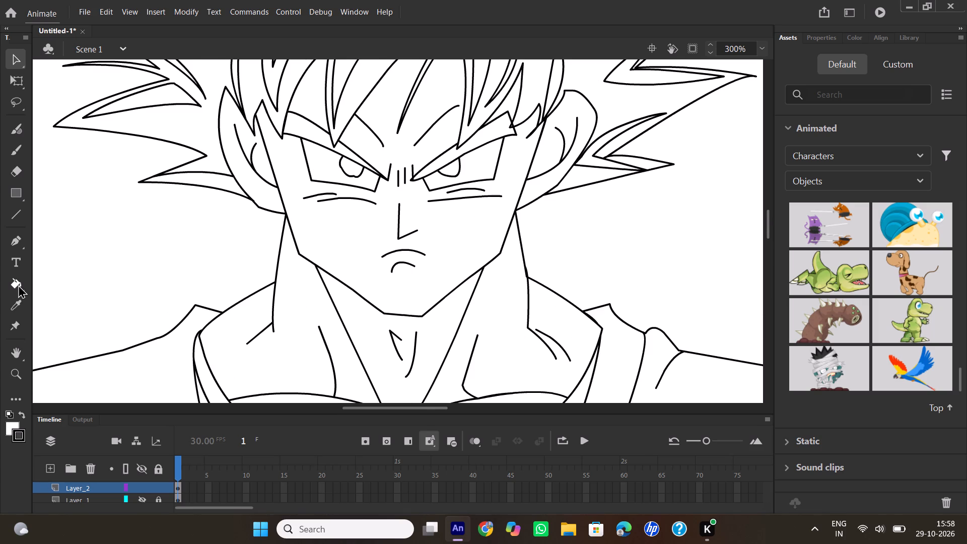
{"action": "left_click", "coordinate": [18, 285]}
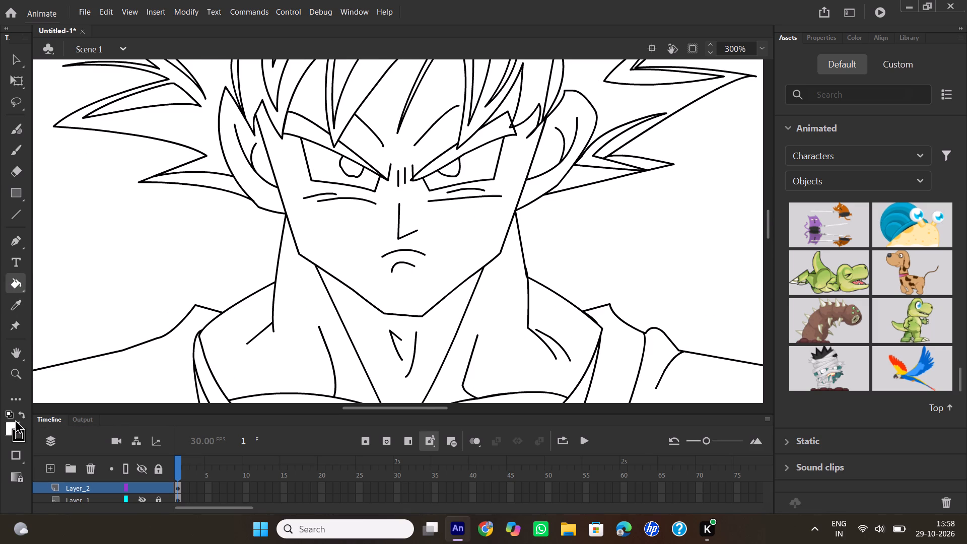
{"action": "left_click", "coordinate": [7, 424]}
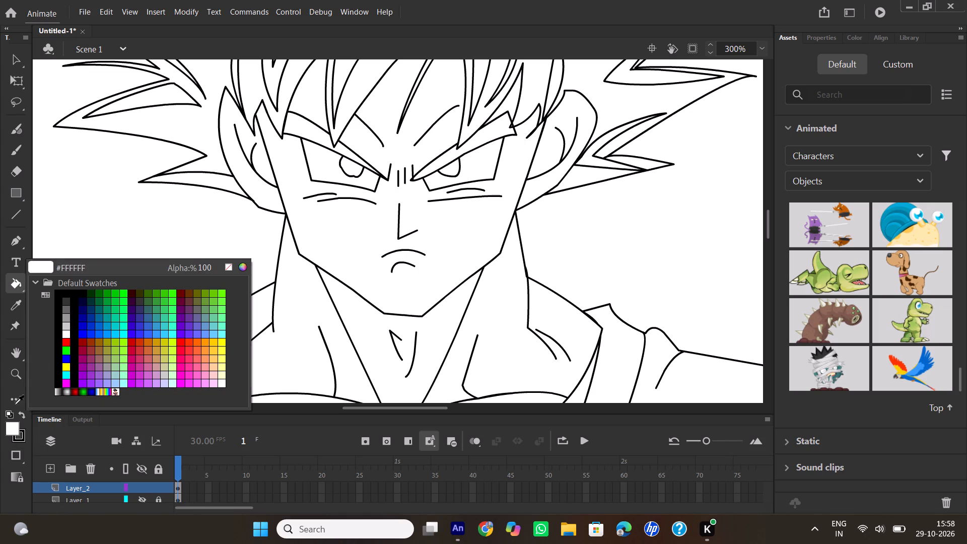
{"action": "left_click", "coordinate": [65, 292]}
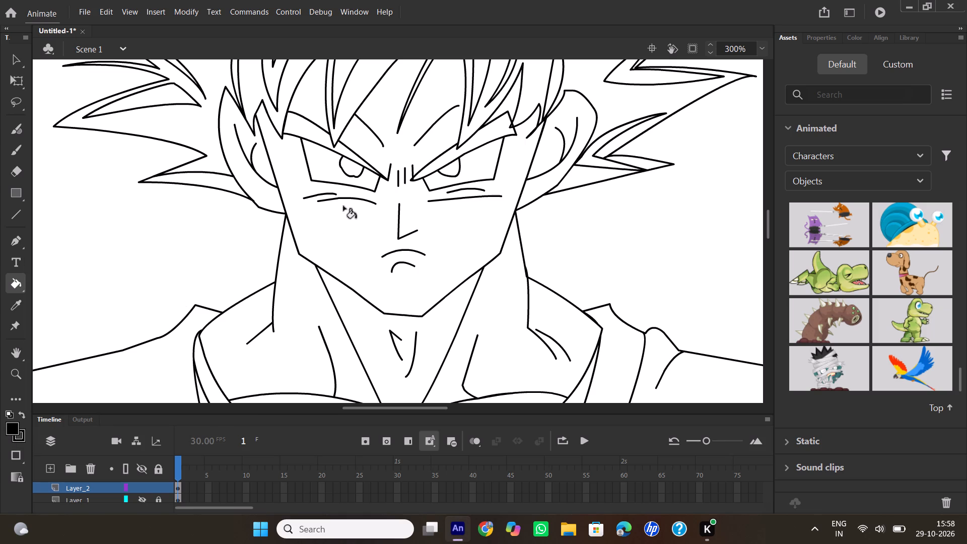
{"action": "left_click", "coordinate": [351, 167]}
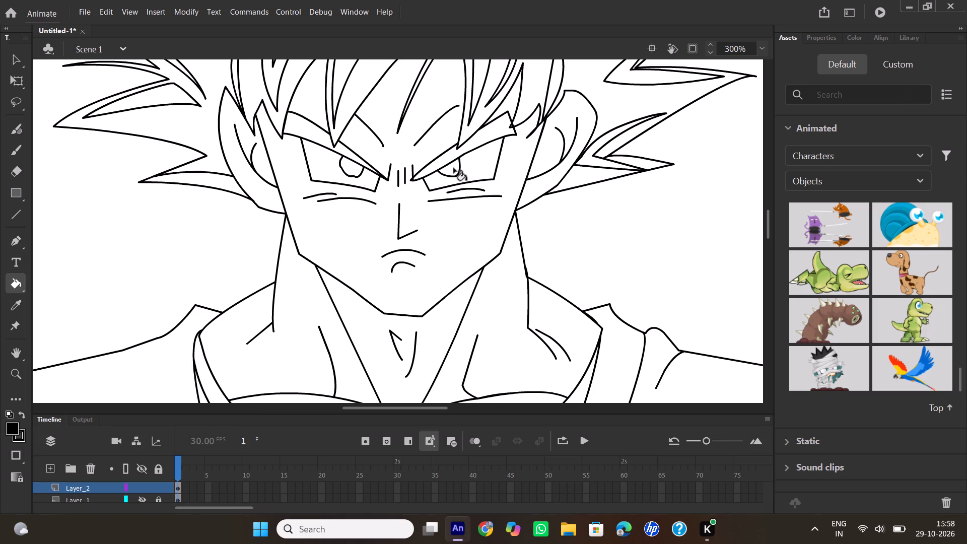
{"action": "left_click", "coordinate": [454, 168]}
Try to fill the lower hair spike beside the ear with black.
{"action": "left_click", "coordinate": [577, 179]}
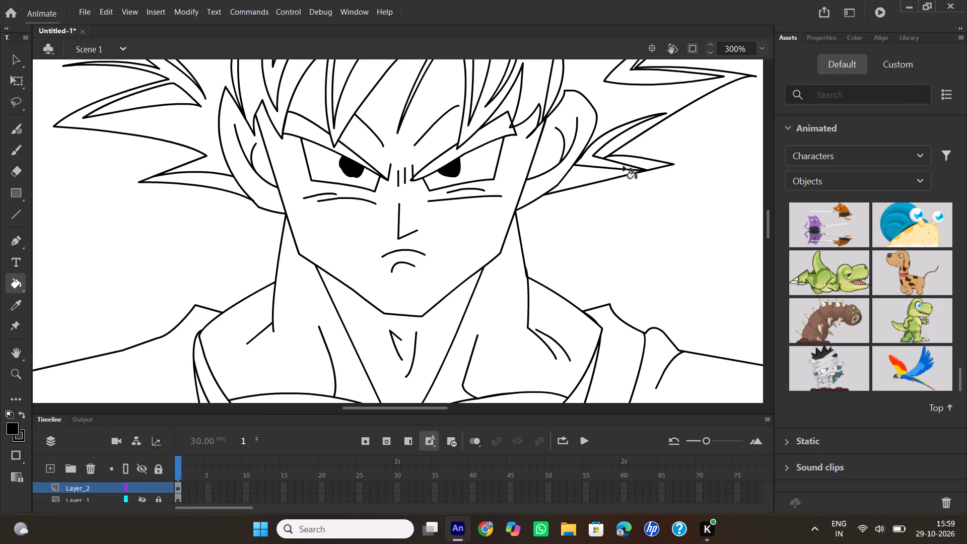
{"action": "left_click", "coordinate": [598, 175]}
Fill the small pointed hair spike beside the character's left ear with black using the Paint Bucket.
{"action": "left_click", "coordinate": [19, 58]}
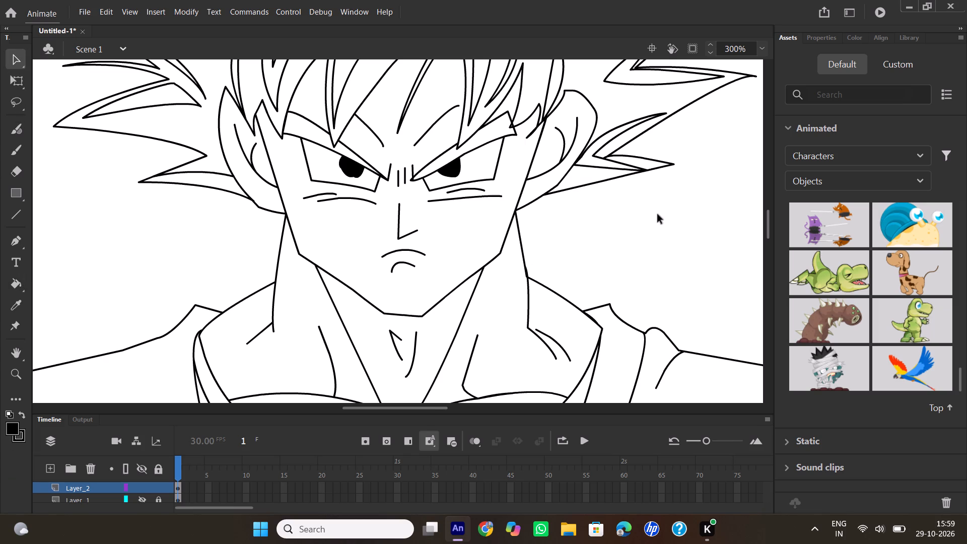
{"action": "scroll", "coordinate": [651, 161], "scroll_direction": "up", "scroll_amount": 5, "text": "ctrl"}
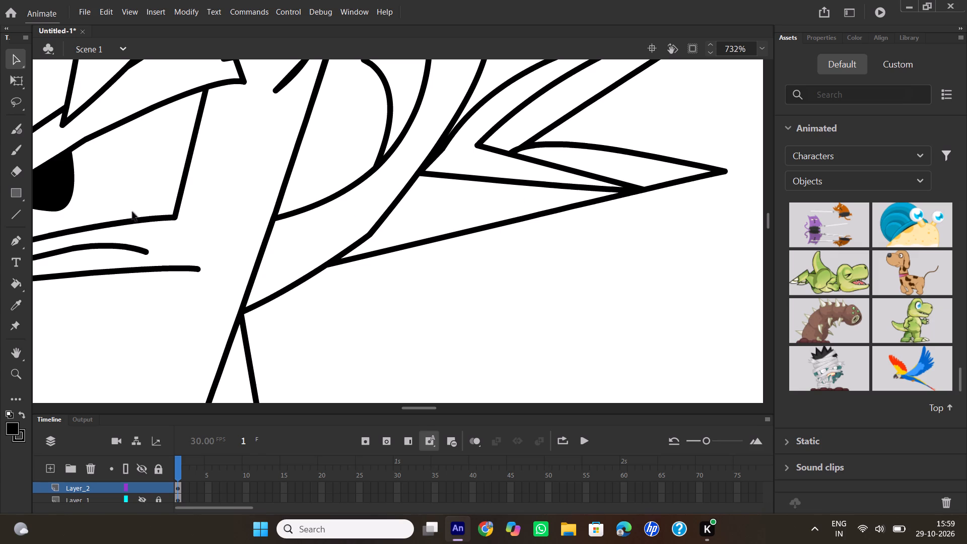
{"action": "left_click", "coordinate": [13, 284]}
{"action": "left_click", "coordinate": [435, 208]}
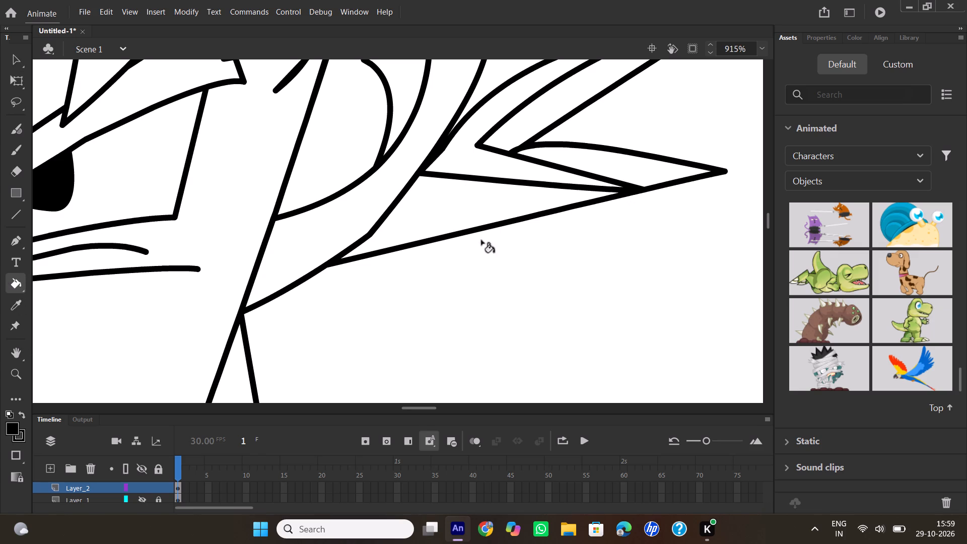
{"action": "scroll", "coordinate": [579, 208], "scroll_direction": "up", "scroll_amount": 1}
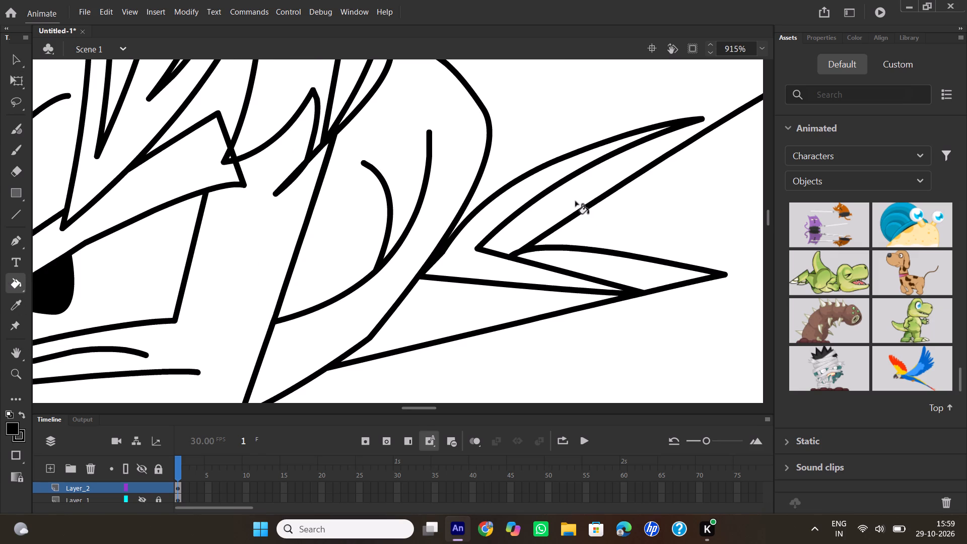
{"action": "left_click", "coordinate": [576, 201]}
{"action": "left_click", "coordinate": [586, 187]}
{"action": "left_click", "coordinate": [631, 275]}
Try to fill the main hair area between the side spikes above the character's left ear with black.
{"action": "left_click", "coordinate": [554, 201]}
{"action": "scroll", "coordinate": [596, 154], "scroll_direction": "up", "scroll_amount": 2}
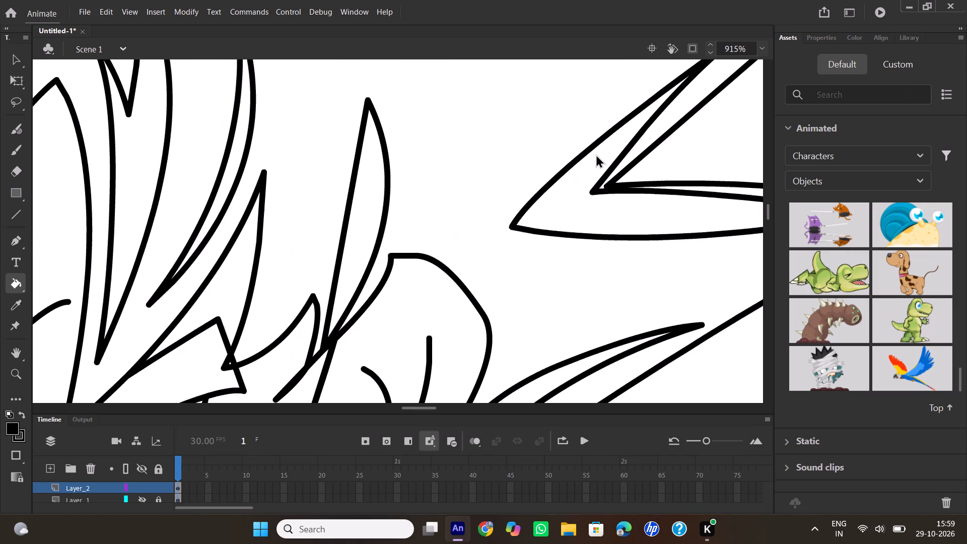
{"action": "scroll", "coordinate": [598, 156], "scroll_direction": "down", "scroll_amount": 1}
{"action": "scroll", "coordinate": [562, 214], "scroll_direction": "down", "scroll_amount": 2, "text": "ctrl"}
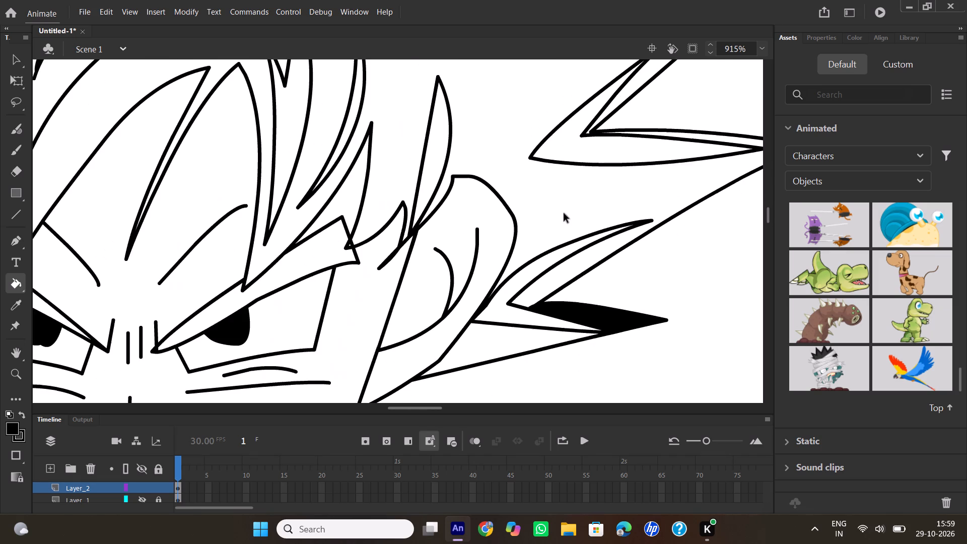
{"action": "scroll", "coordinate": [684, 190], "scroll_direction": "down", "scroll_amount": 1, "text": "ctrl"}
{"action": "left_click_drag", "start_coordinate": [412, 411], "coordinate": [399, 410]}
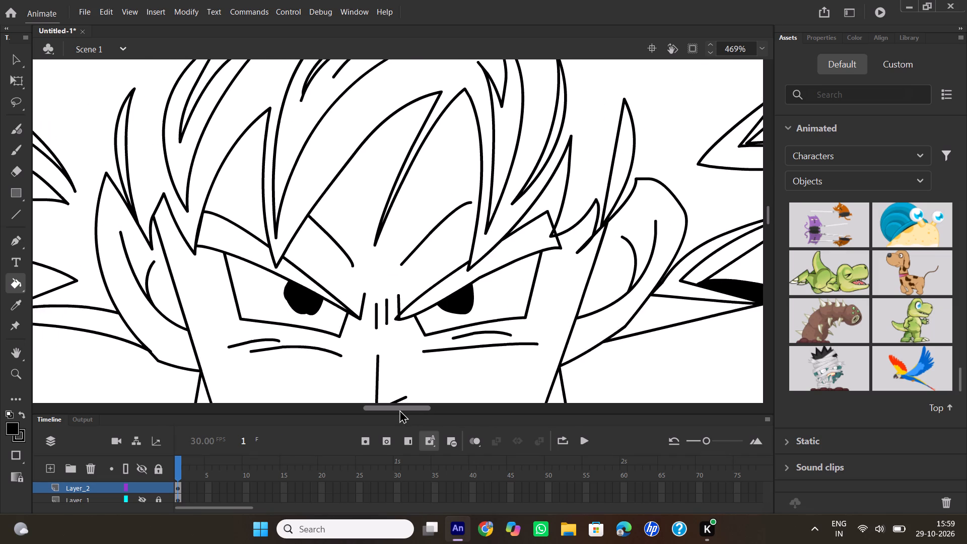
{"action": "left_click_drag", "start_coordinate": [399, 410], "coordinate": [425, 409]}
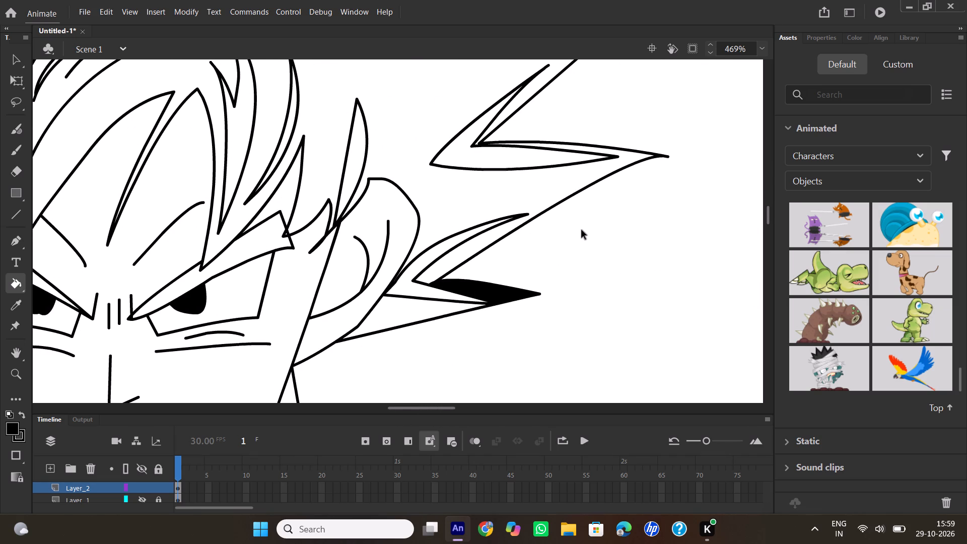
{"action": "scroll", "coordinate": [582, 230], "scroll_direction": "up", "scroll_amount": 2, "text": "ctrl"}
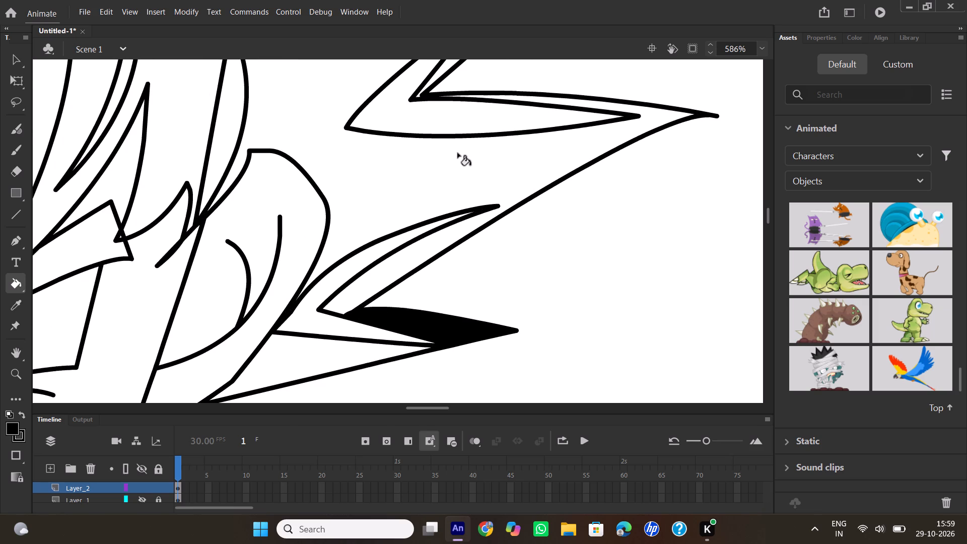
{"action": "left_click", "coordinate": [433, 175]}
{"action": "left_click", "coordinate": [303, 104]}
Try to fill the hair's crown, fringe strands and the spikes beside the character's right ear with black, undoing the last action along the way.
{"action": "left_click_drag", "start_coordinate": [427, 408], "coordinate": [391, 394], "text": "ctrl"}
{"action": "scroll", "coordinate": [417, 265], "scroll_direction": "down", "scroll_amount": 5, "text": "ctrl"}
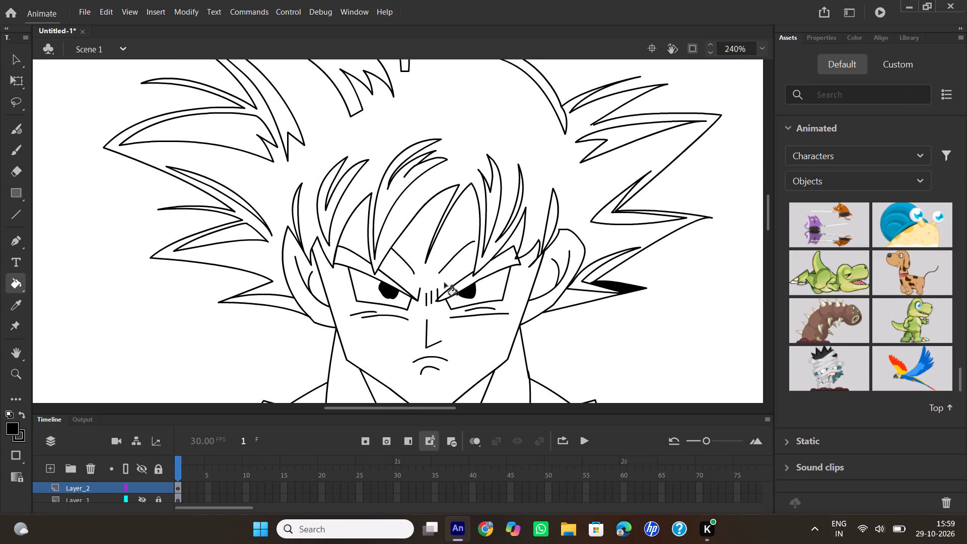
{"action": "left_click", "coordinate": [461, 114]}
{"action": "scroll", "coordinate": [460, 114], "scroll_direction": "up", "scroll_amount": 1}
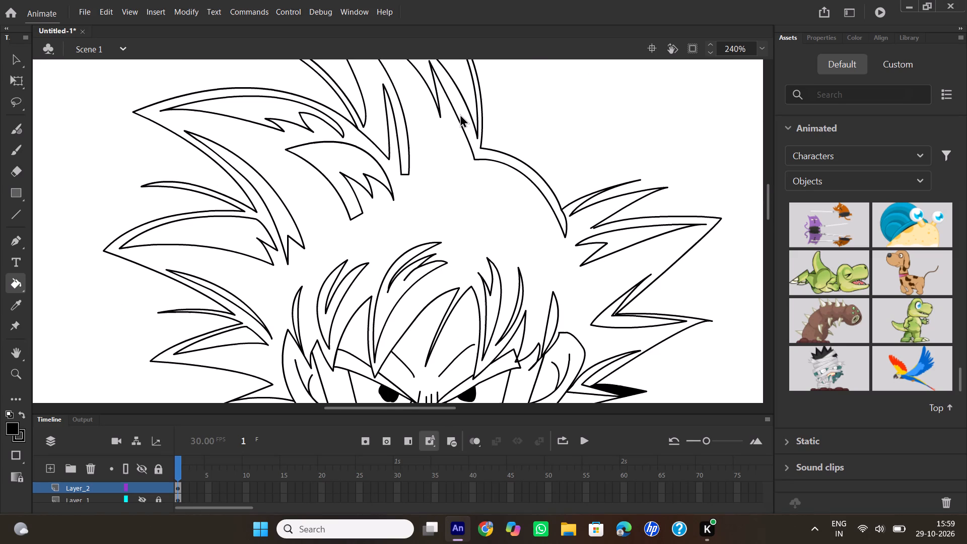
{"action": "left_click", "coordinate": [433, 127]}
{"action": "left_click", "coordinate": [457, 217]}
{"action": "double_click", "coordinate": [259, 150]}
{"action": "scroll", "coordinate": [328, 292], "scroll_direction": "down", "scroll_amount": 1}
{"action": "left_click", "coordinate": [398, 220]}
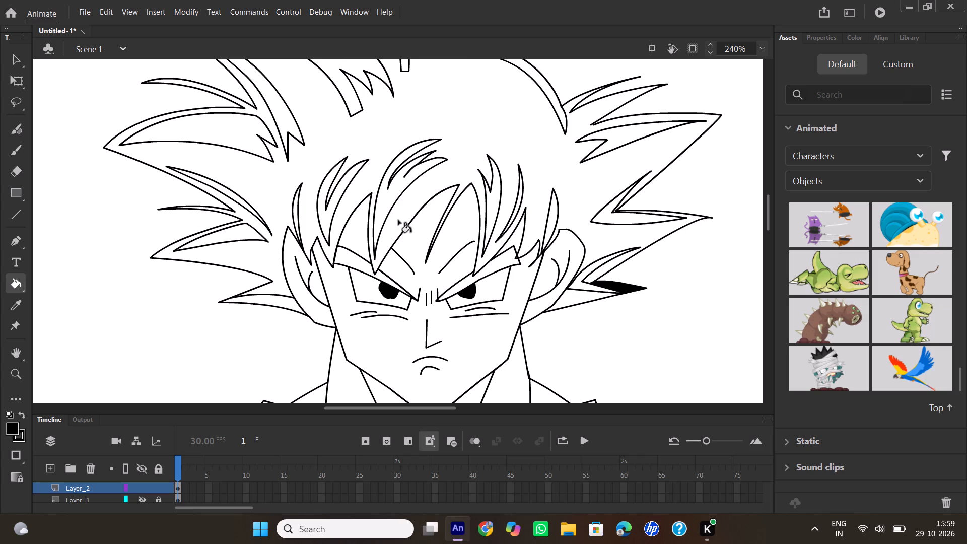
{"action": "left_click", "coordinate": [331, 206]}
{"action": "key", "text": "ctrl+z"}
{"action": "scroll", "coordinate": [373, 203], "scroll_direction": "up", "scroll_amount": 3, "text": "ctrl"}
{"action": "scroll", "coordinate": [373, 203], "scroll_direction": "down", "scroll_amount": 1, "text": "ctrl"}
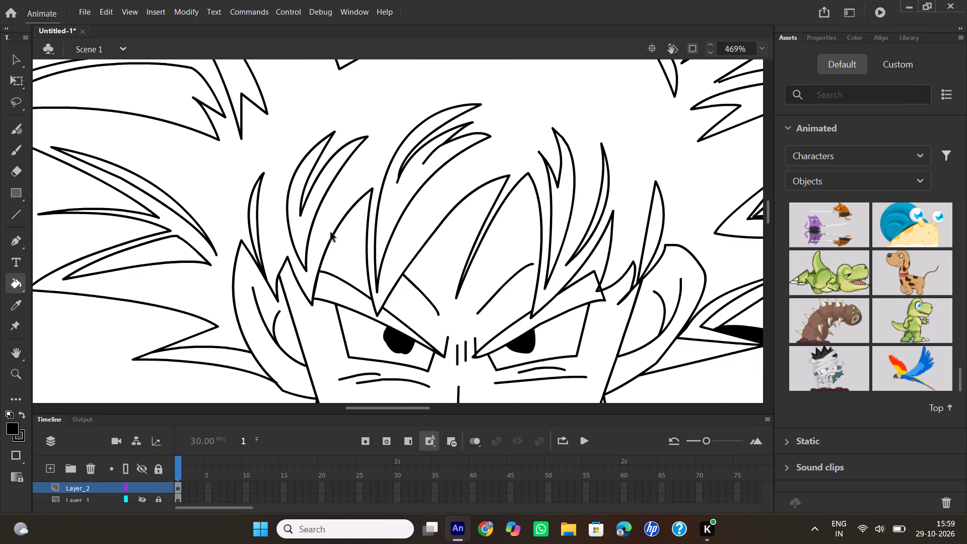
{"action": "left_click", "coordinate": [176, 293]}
Examine the hair outline for gaps, from the spikes by the character's right ear over the crown to the upper spikes on the other side.
{"action": "scroll", "coordinate": [196, 307], "scroll_direction": "up", "scroll_amount": 2, "text": "ctrl"}
{"action": "left_click_drag", "start_coordinate": [374, 406], "coordinate": [359, 407]}
{"action": "left_click", "coordinate": [17, 353]}
{"action": "left_click_drag", "start_coordinate": [562, 181], "coordinate": [560, 138]}
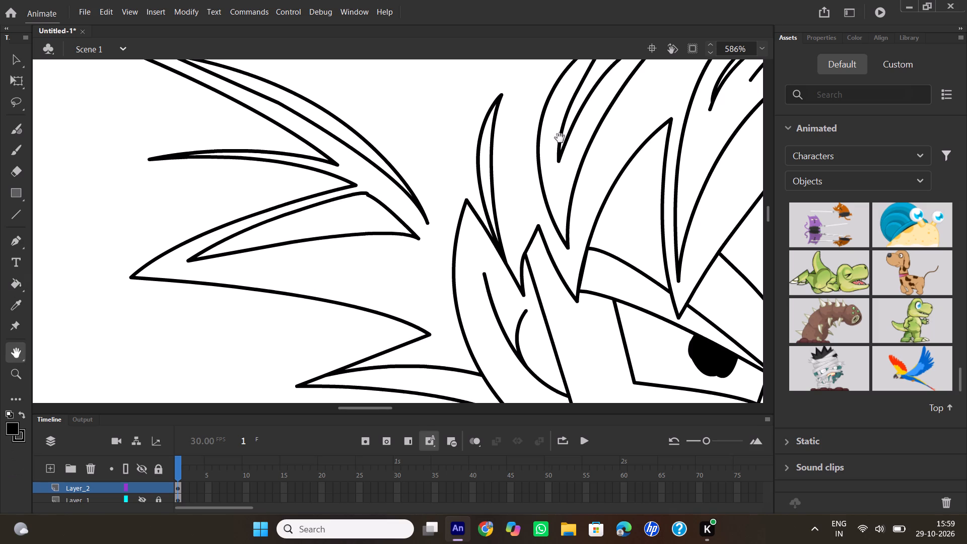
{"action": "left_click_drag", "start_coordinate": [560, 138], "coordinate": [530, 66]}
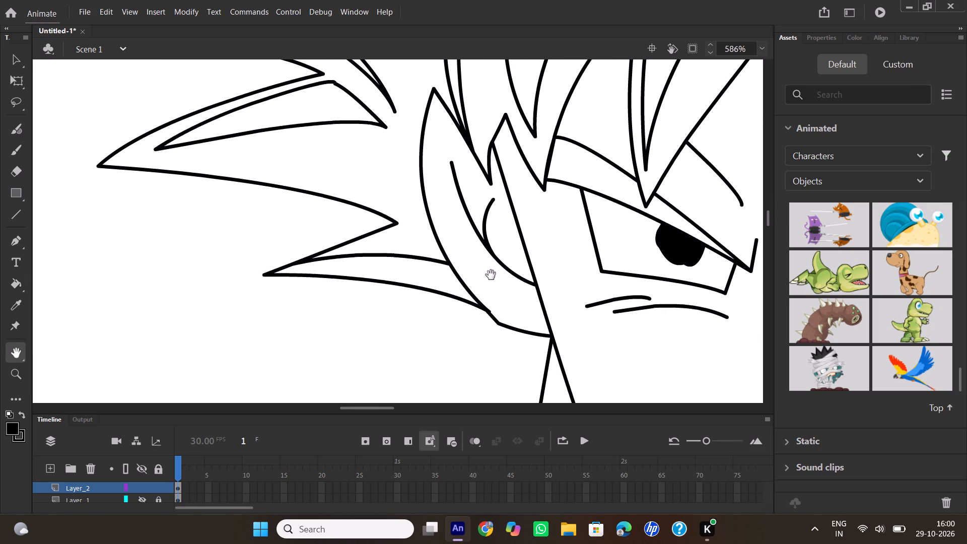
{"action": "left_click_drag", "start_coordinate": [491, 275], "coordinate": [503, 274]}
{"action": "left_click_drag", "start_coordinate": [440, 186], "coordinate": [456, 227]}
{"action": "left_click_drag", "start_coordinate": [406, 136], "coordinate": [425, 169]}
{"action": "left_click_drag", "start_coordinate": [383, 117], "coordinate": [421, 250]}
{"action": "left_click_drag", "start_coordinate": [388, 154], "coordinate": [409, 208]}
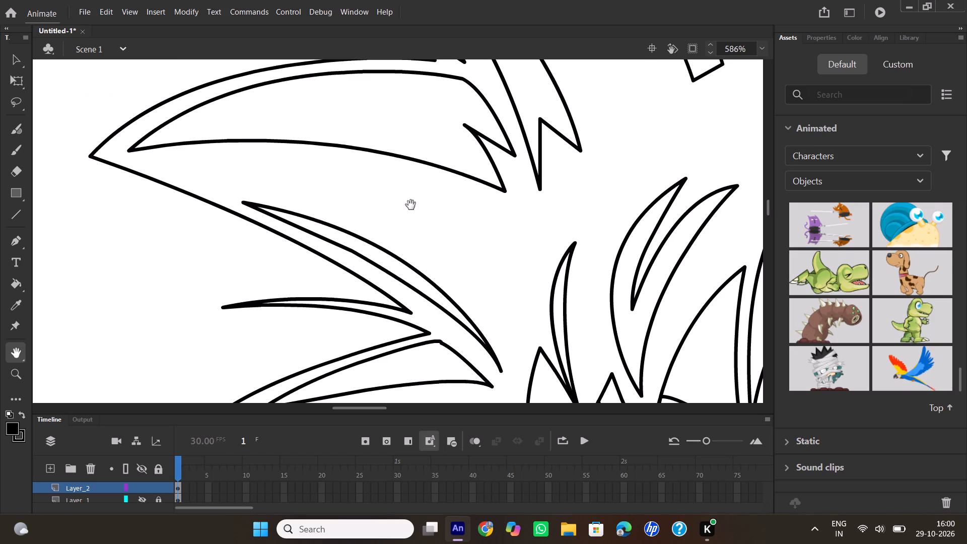
{"action": "left_click_drag", "start_coordinate": [411, 205], "coordinate": [349, 294]}
{"action": "left_click_drag", "start_coordinate": [389, 215], "coordinate": [380, 304]}
{"action": "left_click_drag", "start_coordinate": [388, 186], "coordinate": [452, 366]}
{"action": "left_click_drag", "start_coordinate": [525, 291], "coordinate": [441, 299]}
{"action": "left_click_drag", "start_coordinate": [636, 238], "coordinate": [584, 292]}
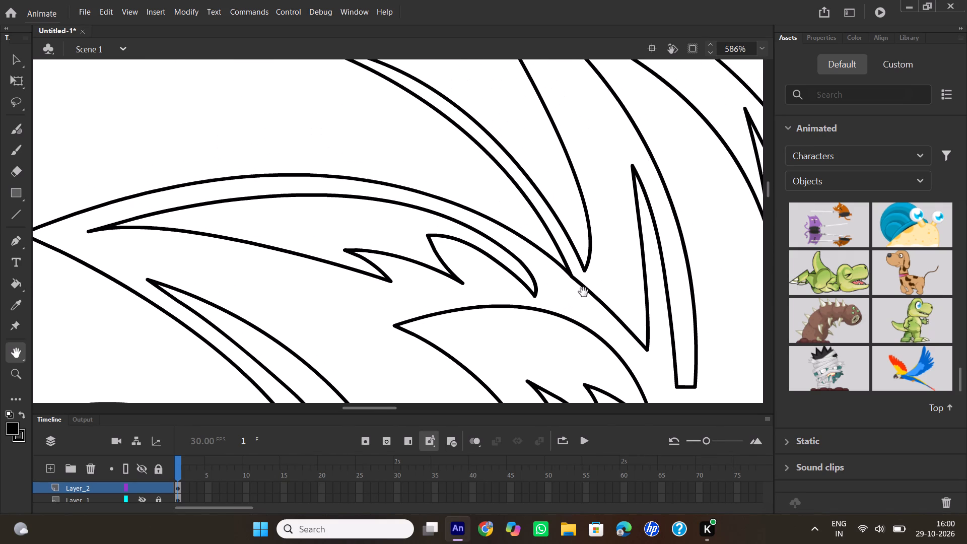
{"action": "left_click_drag", "start_coordinate": [584, 292], "coordinate": [583, 293]}
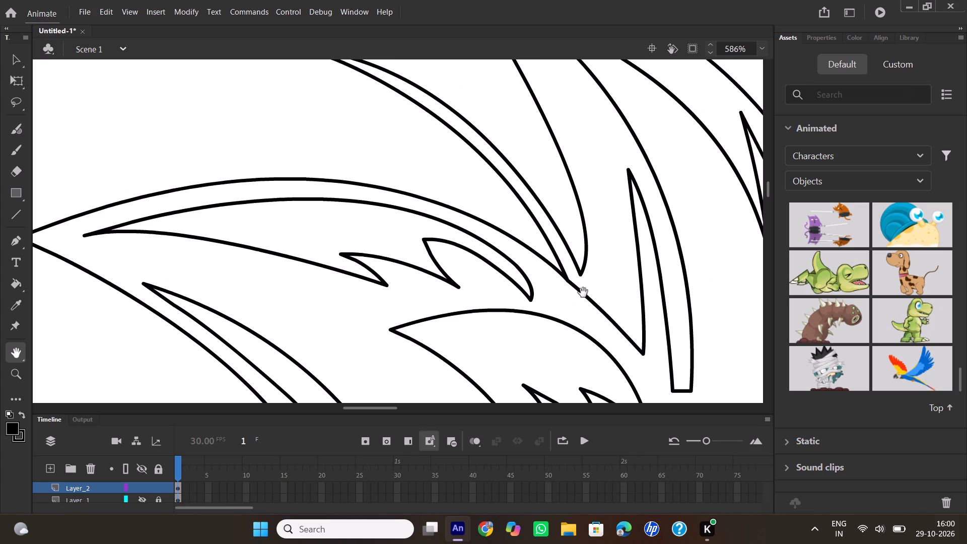
{"action": "left_click_drag", "start_coordinate": [535, 215], "coordinate": [402, 292]}
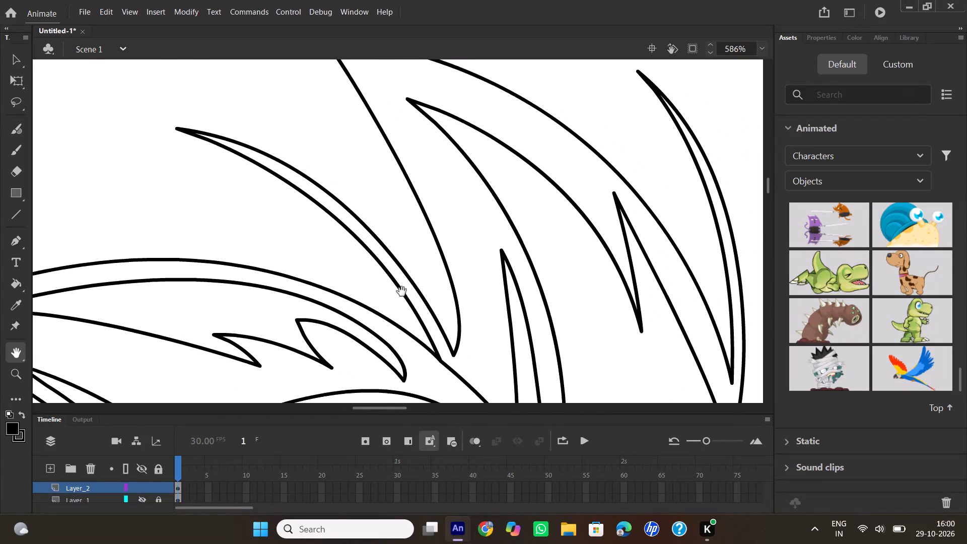
{"action": "left_click_drag", "start_coordinate": [402, 292], "coordinate": [400, 291]}
{"action": "left_click_drag", "start_coordinate": [654, 291], "coordinate": [483, 287]}
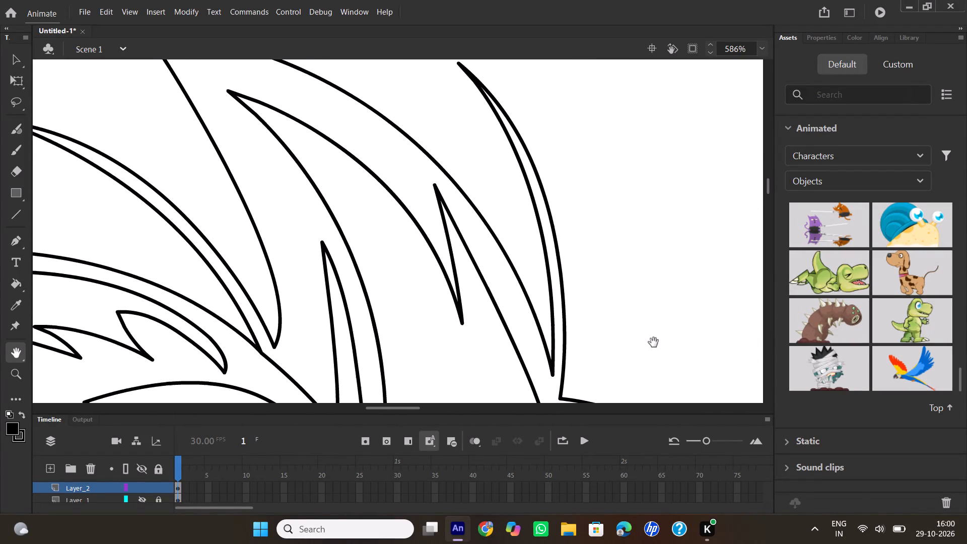
{"action": "left_click_drag", "start_coordinate": [654, 343], "coordinate": [613, 322]}
{"action": "left_click_drag", "start_coordinate": [610, 319], "coordinate": [514, 260]}
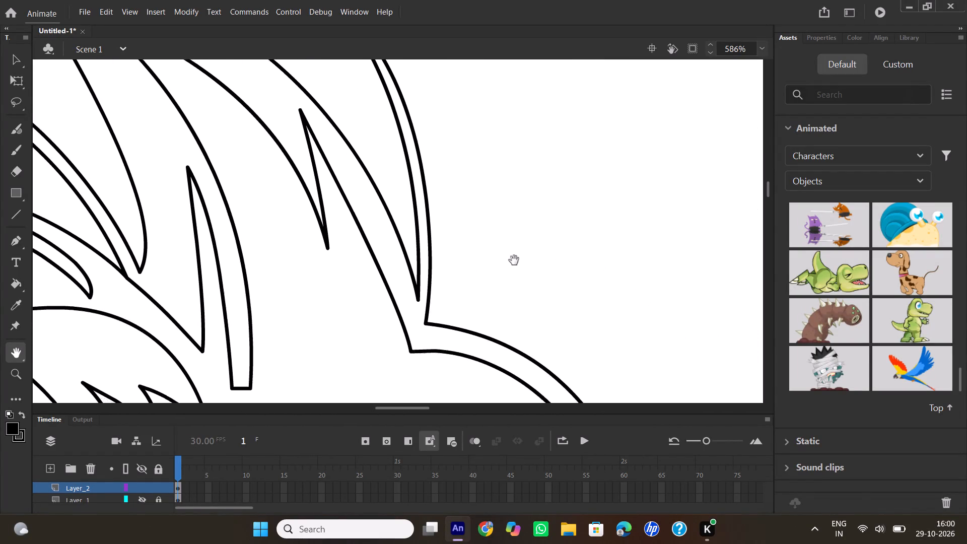
{"action": "left_click_drag", "start_coordinate": [514, 260], "coordinate": [510, 250]}
{"action": "left_click_drag", "start_coordinate": [587, 329], "coordinate": [491, 161]}
{"action": "left_click_drag", "start_coordinate": [615, 256], "coordinate": [543, 229]}
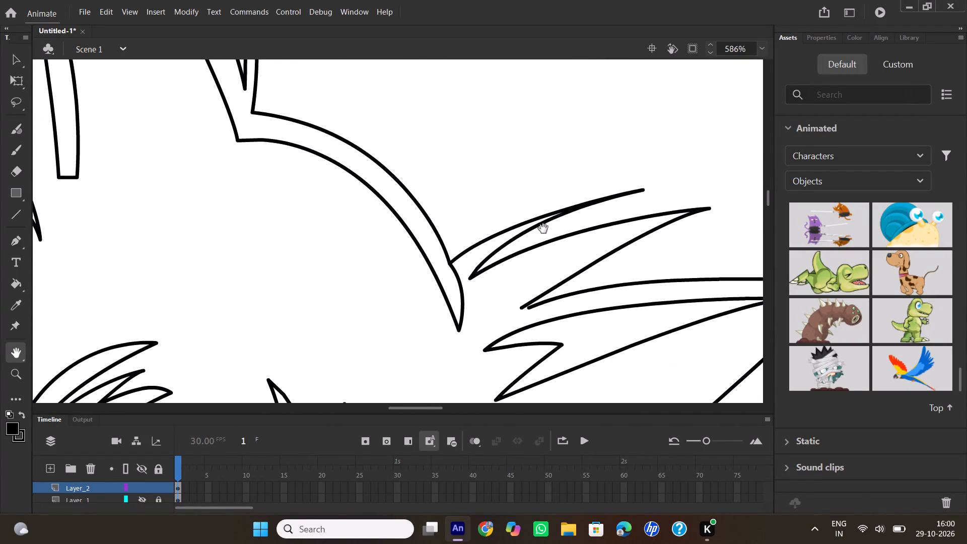
{"action": "left_click_drag", "start_coordinate": [565, 280], "coordinate": [535, 257]}
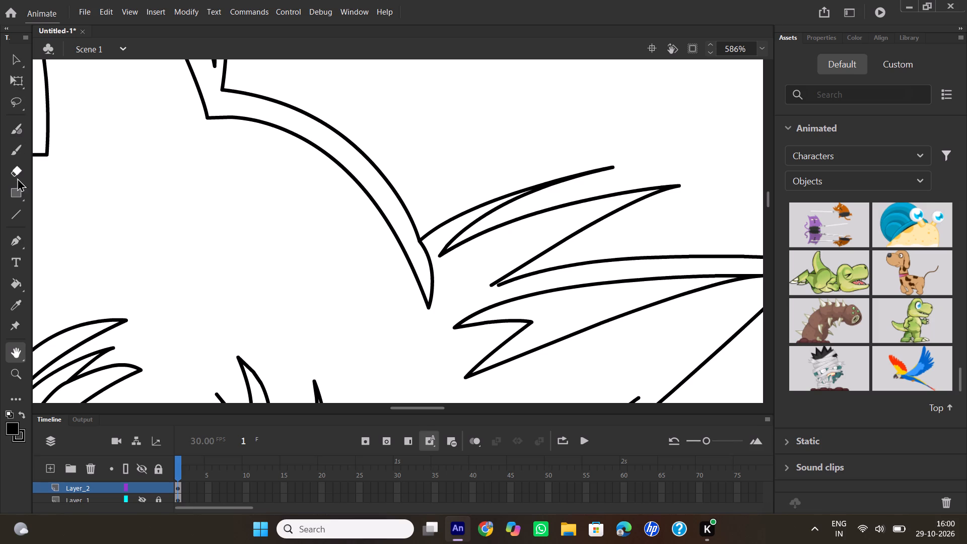
Close the gap in the notch between the upper hair spikes on the character's left side by moving the loose line end onto its neighbour.
{"action": "left_click", "coordinate": [7, 57]}
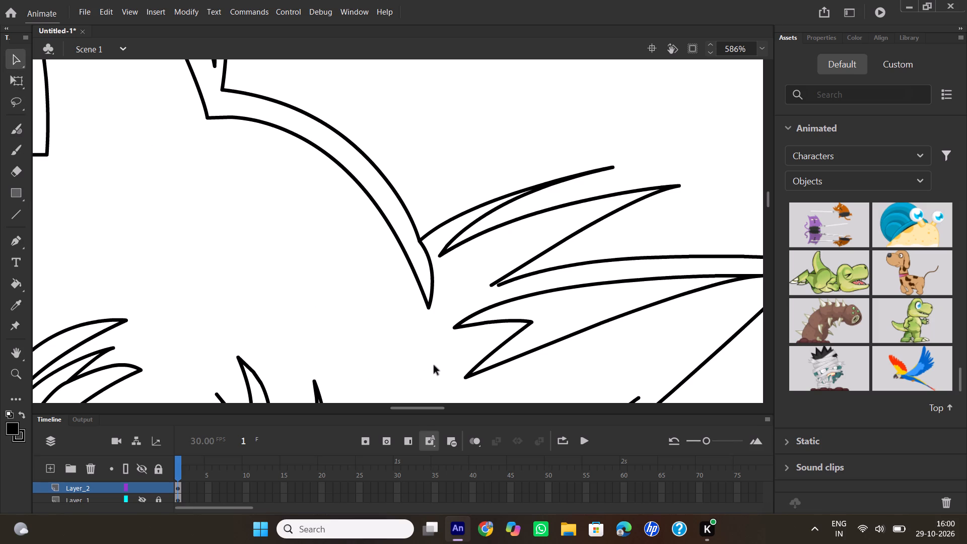
{"action": "left_click_drag", "start_coordinate": [501, 285], "coordinate": [497, 285]}
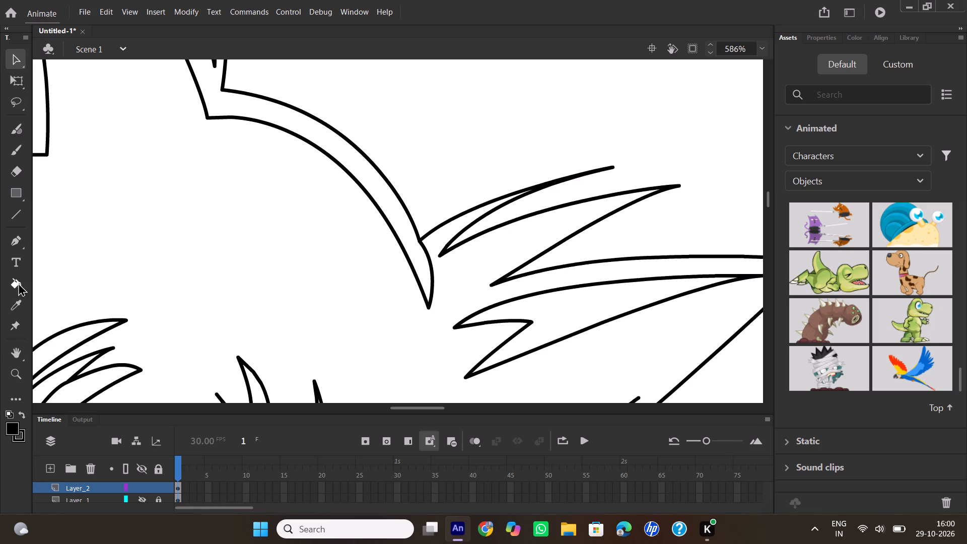
Examine the side hair spikes down to the character's left ear and the overall hair outline for remaining gaps.
{"action": "left_click", "coordinate": [18, 351]}
{"action": "left_click_drag", "start_coordinate": [534, 343], "coordinate": [405, 203]}
{"action": "left_click_drag", "start_coordinate": [481, 289], "coordinate": [453, 223]}
{"action": "left_click_drag", "start_coordinate": [524, 398], "coordinate": [614, 287]}
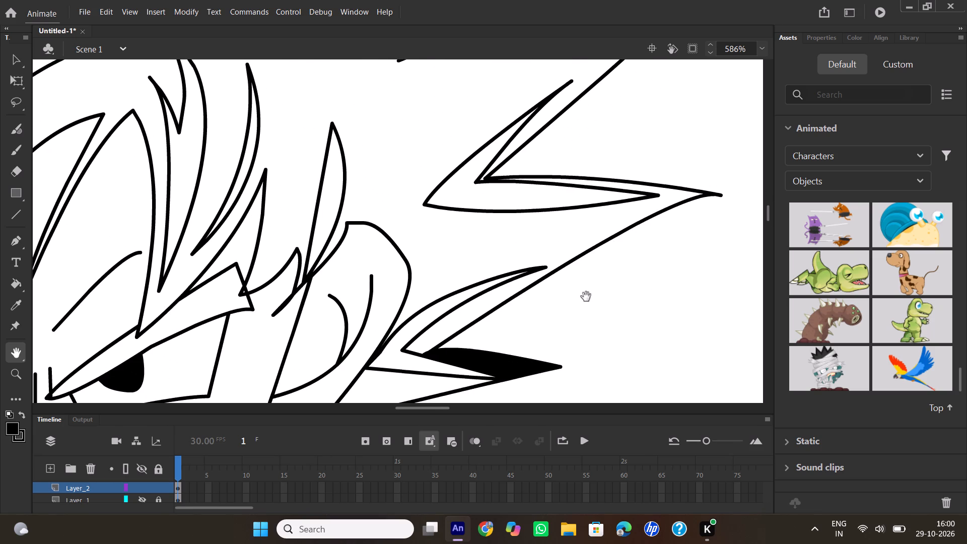
{"action": "scroll", "coordinate": [506, 257], "scroll_direction": "down", "scroll_amount": 4, "text": "ctrl"}
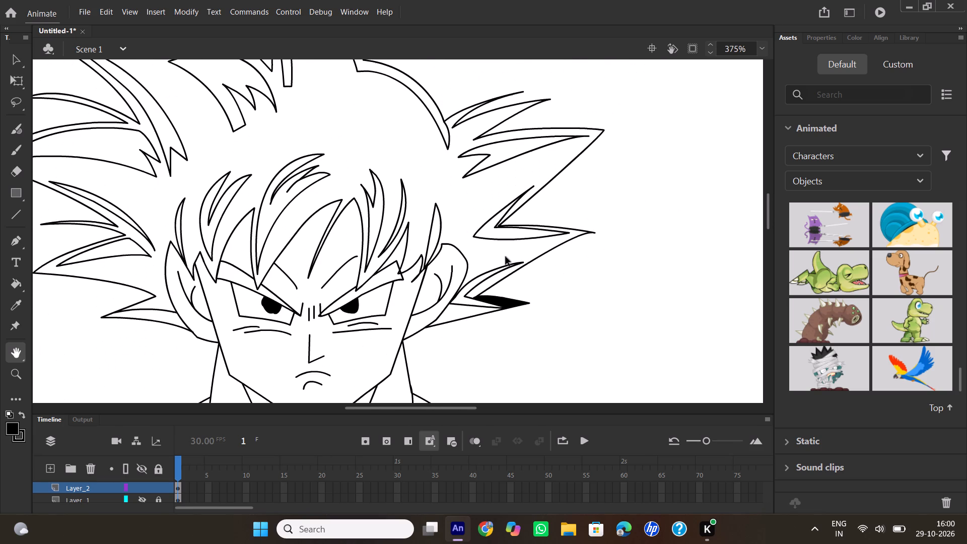
{"action": "scroll", "coordinate": [500, 262], "scroll_direction": "down", "scroll_amount": 1, "text": "ctrl"}
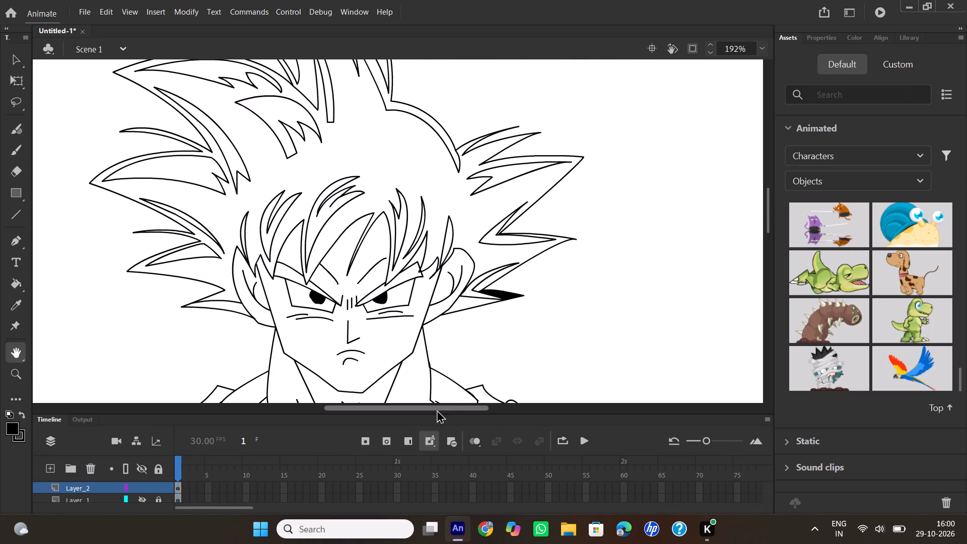
{"action": "left_click_drag", "start_coordinate": [437, 410], "coordinate": [420, 408]}
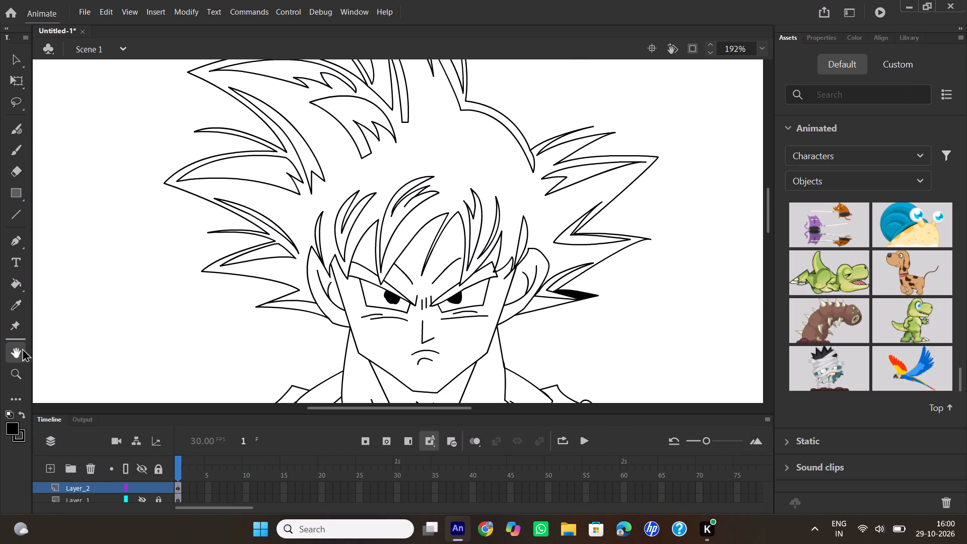
Fill the main mass of the hair, including the crown, fringe and side spikes, with black using the Paint Bucket.
{"action": "left_click", "coordinate": [12, 287]}
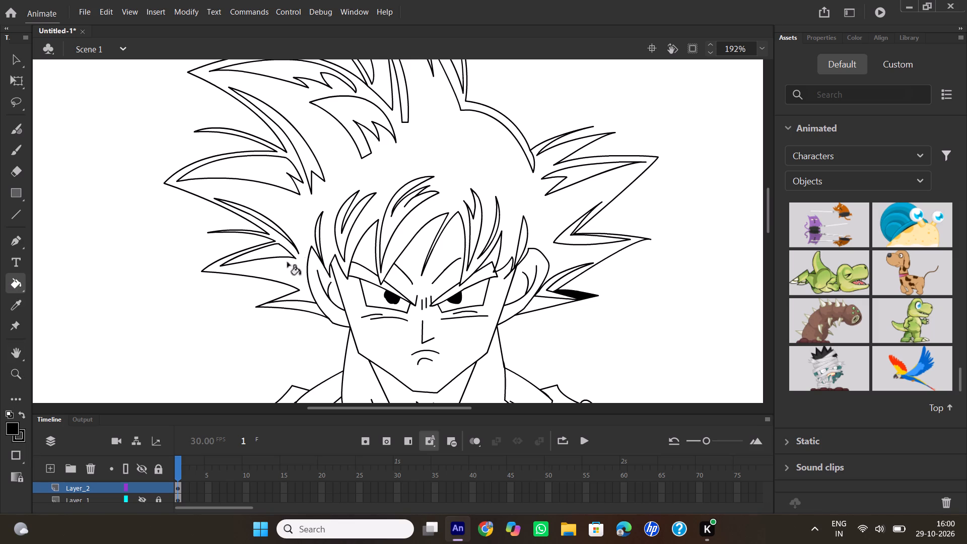
{"action": "left_click", "coordinate": [445, 156]}
{"action": "scroll", "coordinate": [670, 187], "scroll_direction": "up", "scroll_amount": 1}
{"action": "scroll", "coordinate": [670, 187], "scroll_direction": "down", "scroll_amount": 1}
{"action": "scroll", "coordinate": [670, 187], "scroll_direction": "up", "scroll_amount": 1}
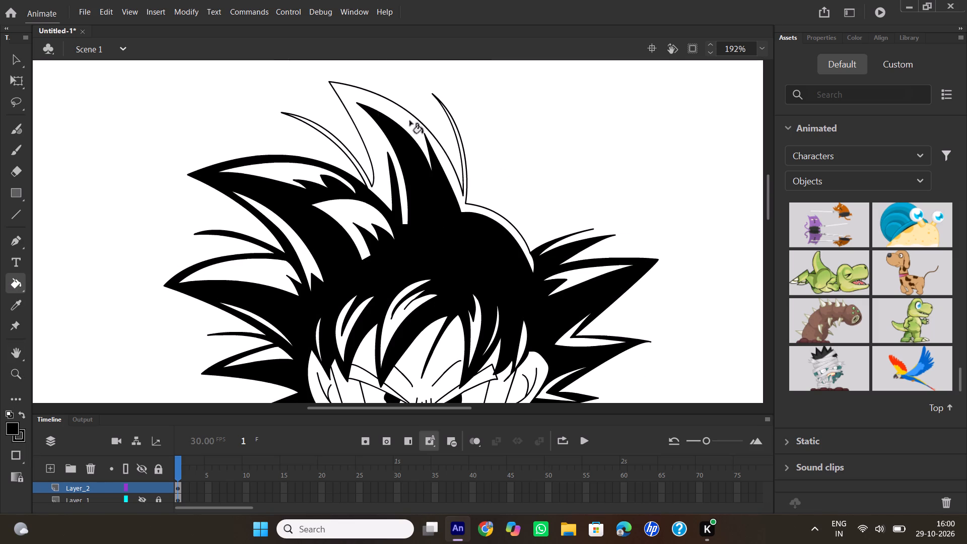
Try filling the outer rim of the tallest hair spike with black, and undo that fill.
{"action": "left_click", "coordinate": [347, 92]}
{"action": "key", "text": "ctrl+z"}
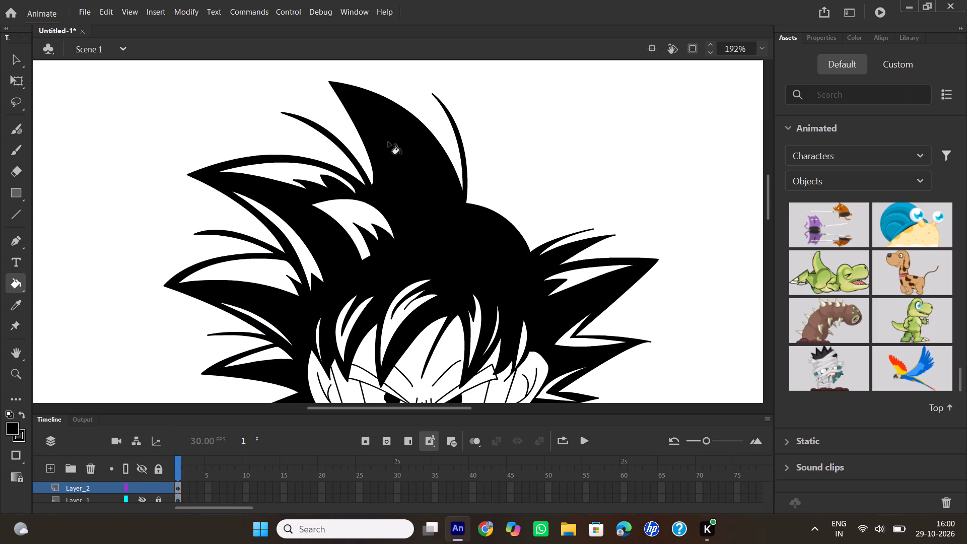
Fill both of the character's eyebrows with black.
{"action": "scroll", "coordinate": [453, 166], "scroll_direction": "down", "scroll_amount": 2}
{"action": "scroll", "coordinate": [453, 166], "scroll_direction": "up", "scroll_amount": 1}
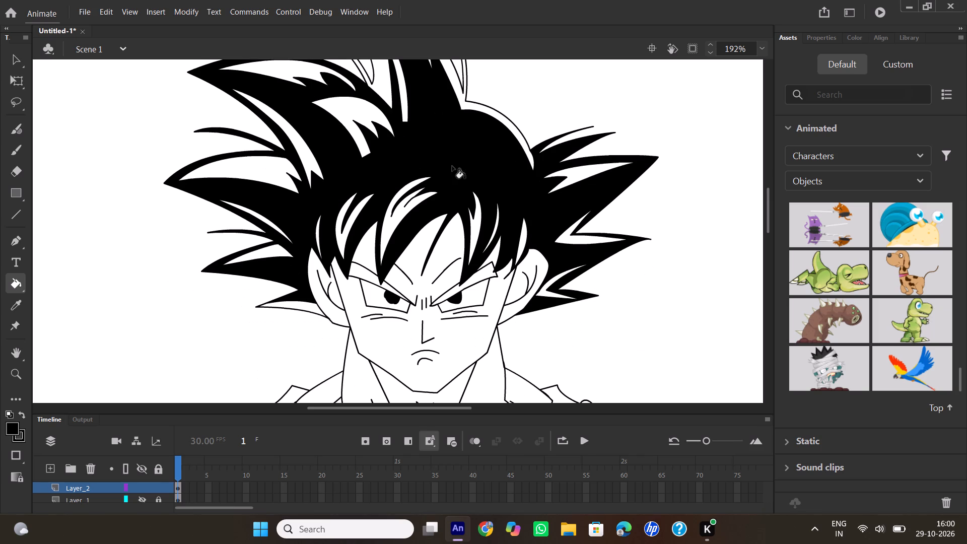
{"action": "scroll", "coordinate": [452, 166], "scroll_direction": "up", "scroll_amount": 2}
{"action": "scroll", "coordinate": [596, 202], "scroll_direction": "down", "scroll_amount": 2}
{"action": "left_click", "coordinate": [365, 275]}
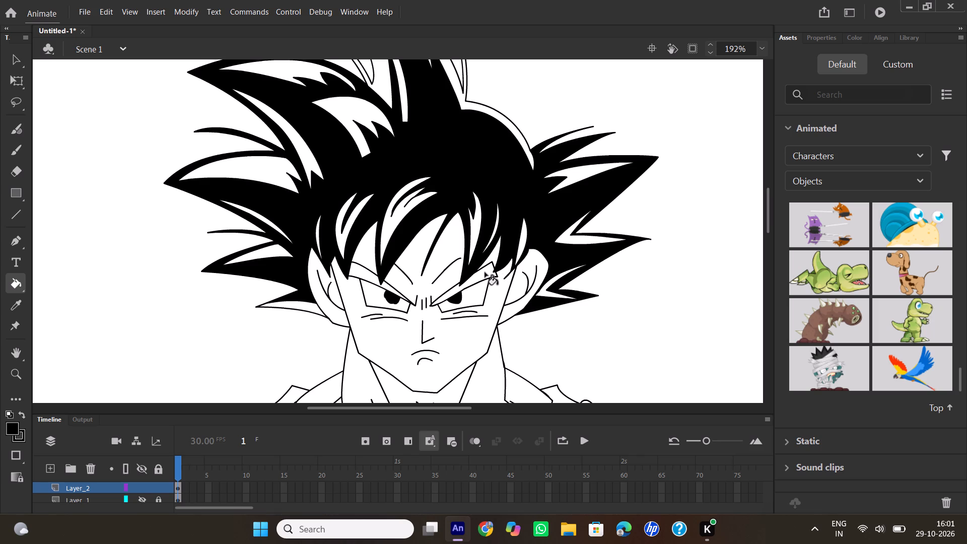
{"action": "left_click", "coordinate": [485, 273]}
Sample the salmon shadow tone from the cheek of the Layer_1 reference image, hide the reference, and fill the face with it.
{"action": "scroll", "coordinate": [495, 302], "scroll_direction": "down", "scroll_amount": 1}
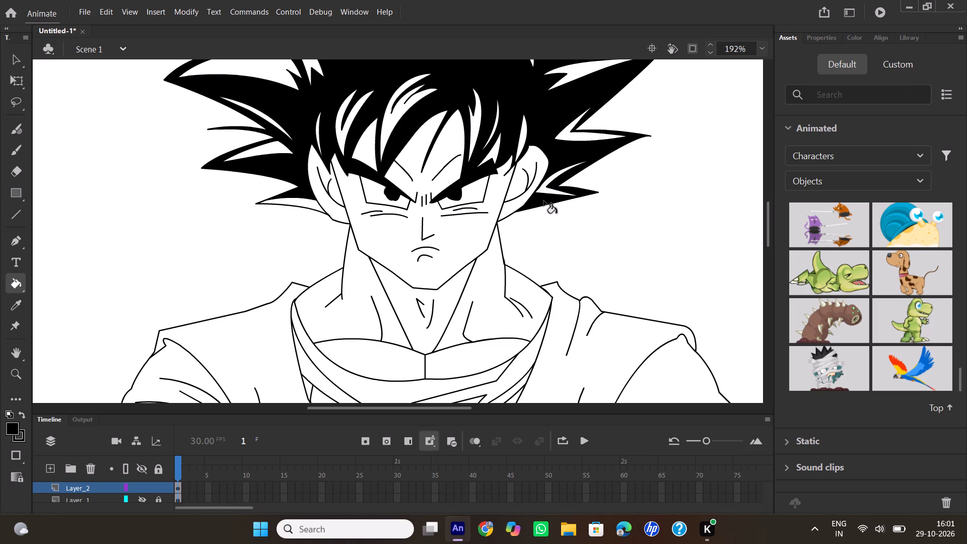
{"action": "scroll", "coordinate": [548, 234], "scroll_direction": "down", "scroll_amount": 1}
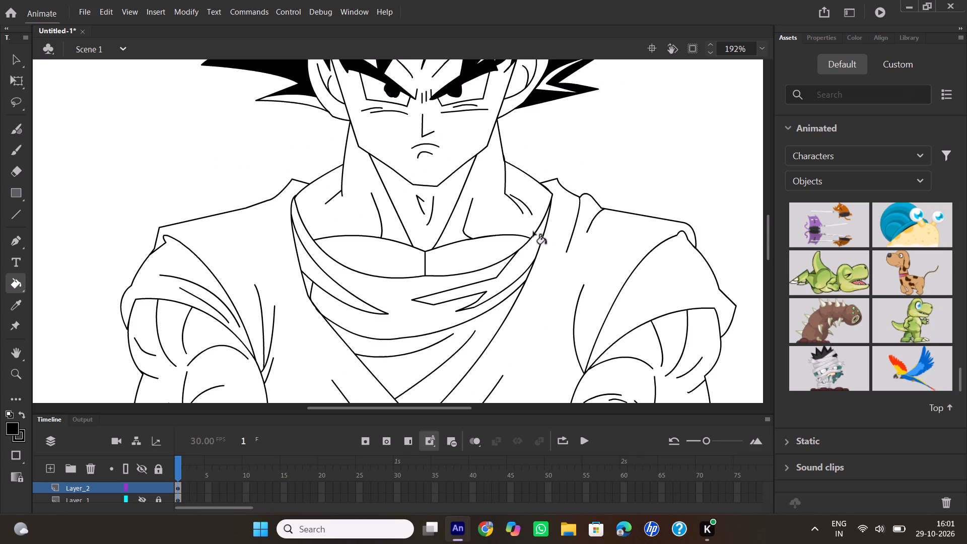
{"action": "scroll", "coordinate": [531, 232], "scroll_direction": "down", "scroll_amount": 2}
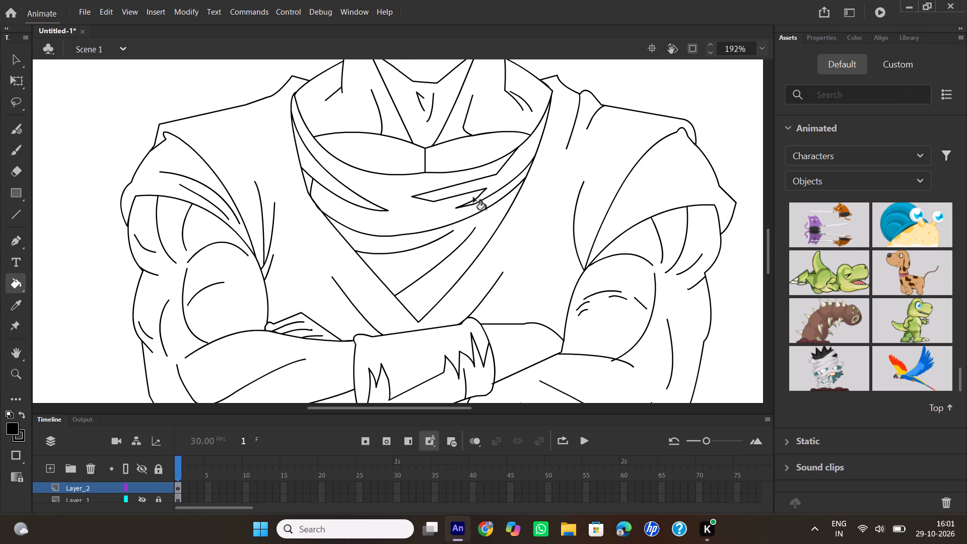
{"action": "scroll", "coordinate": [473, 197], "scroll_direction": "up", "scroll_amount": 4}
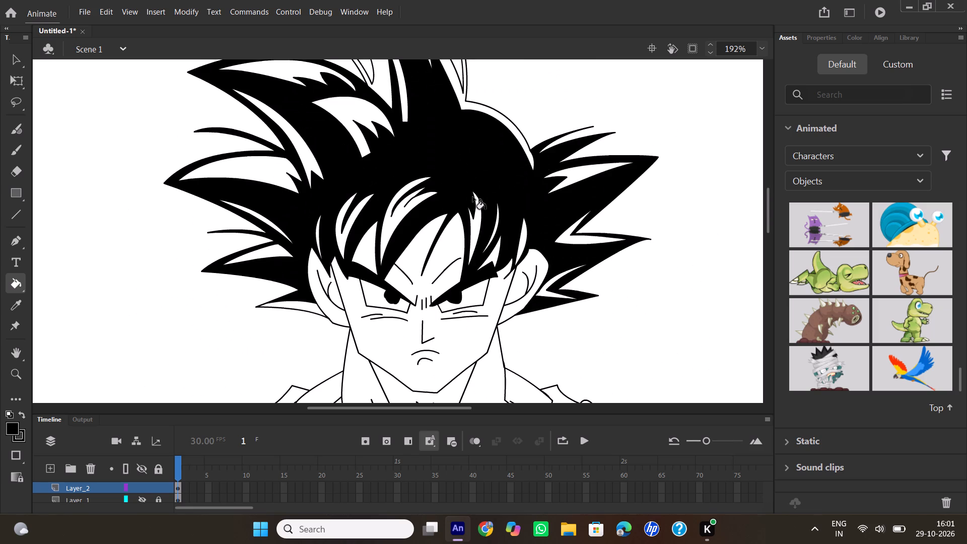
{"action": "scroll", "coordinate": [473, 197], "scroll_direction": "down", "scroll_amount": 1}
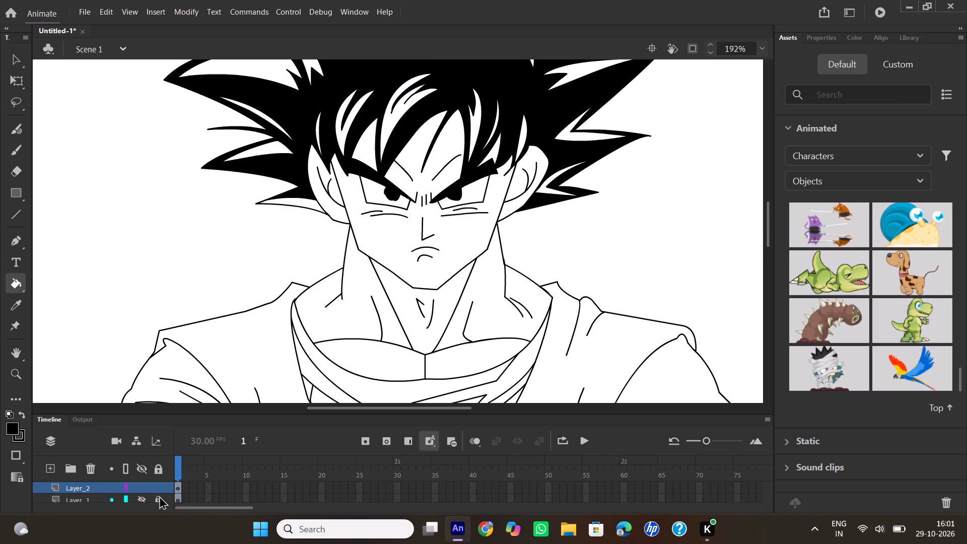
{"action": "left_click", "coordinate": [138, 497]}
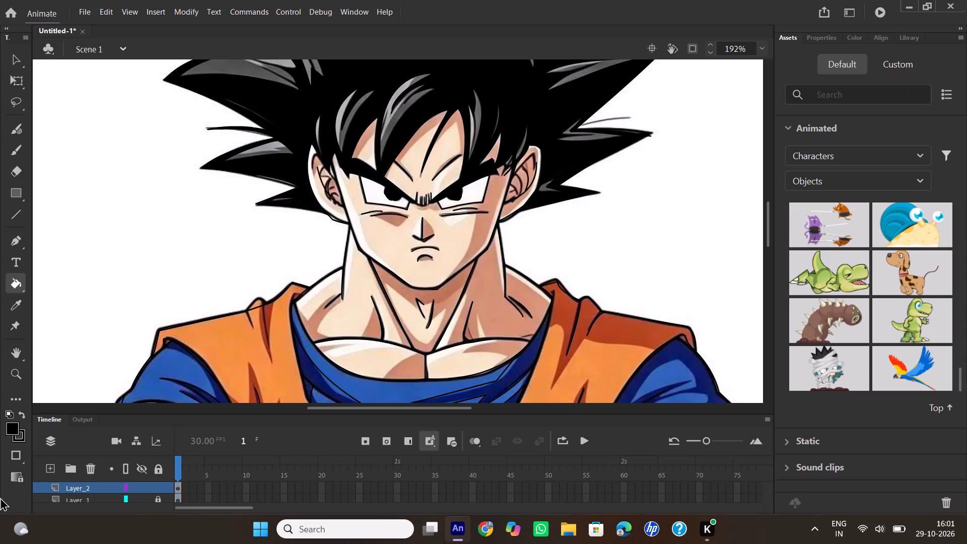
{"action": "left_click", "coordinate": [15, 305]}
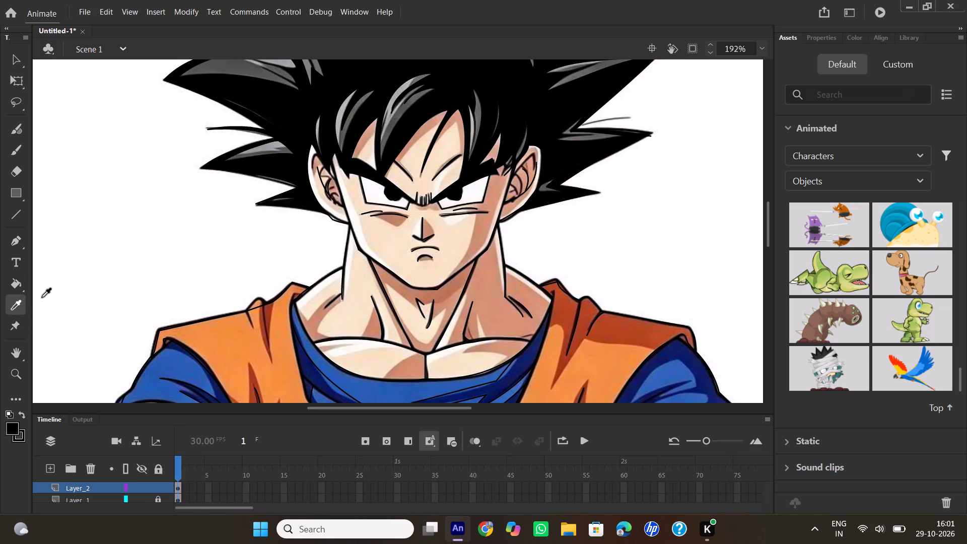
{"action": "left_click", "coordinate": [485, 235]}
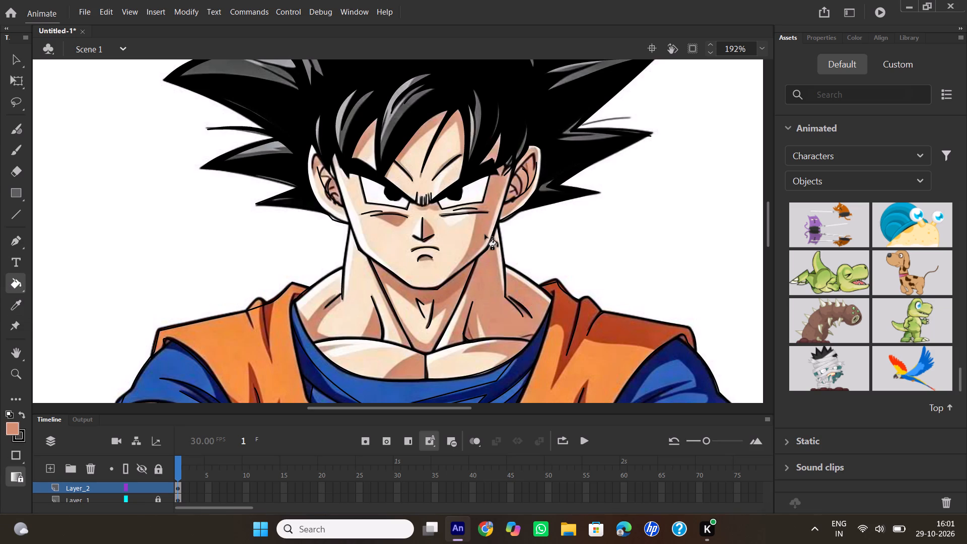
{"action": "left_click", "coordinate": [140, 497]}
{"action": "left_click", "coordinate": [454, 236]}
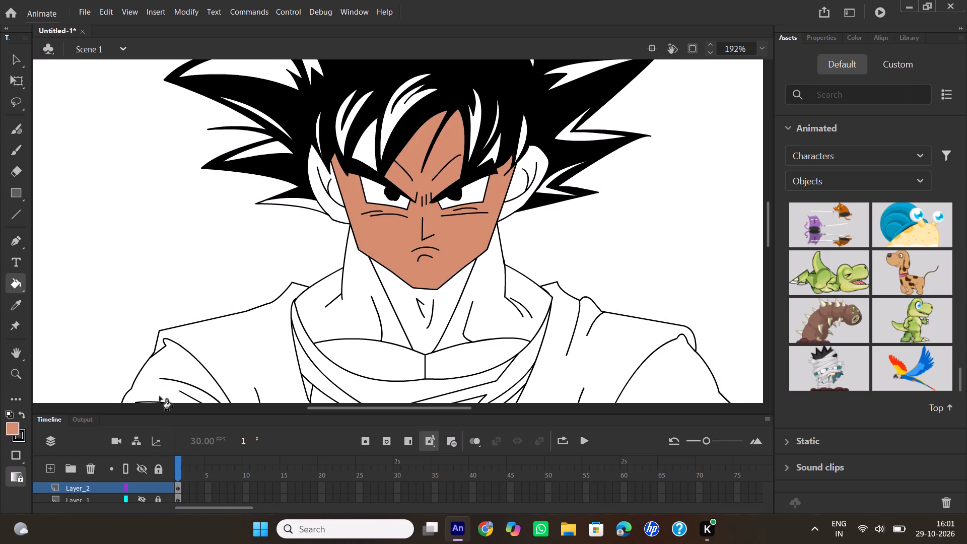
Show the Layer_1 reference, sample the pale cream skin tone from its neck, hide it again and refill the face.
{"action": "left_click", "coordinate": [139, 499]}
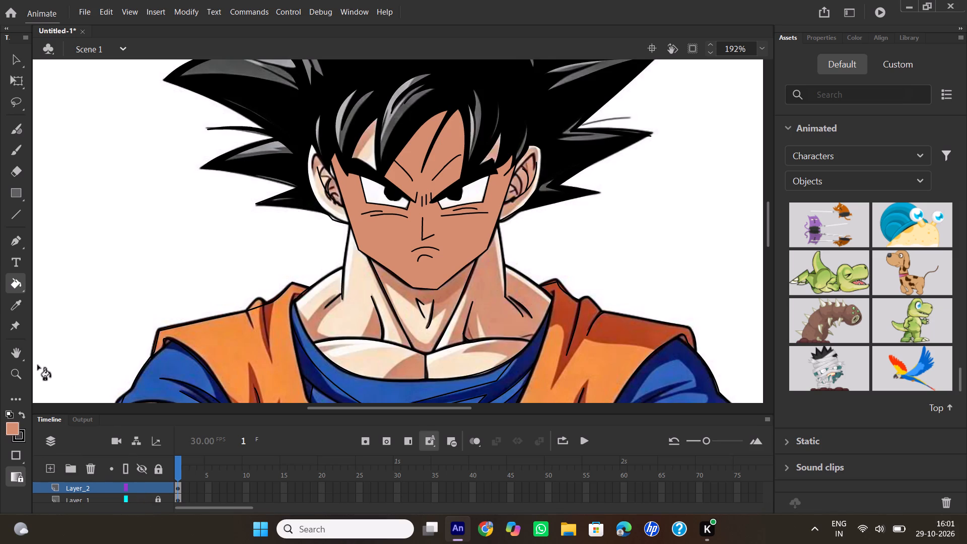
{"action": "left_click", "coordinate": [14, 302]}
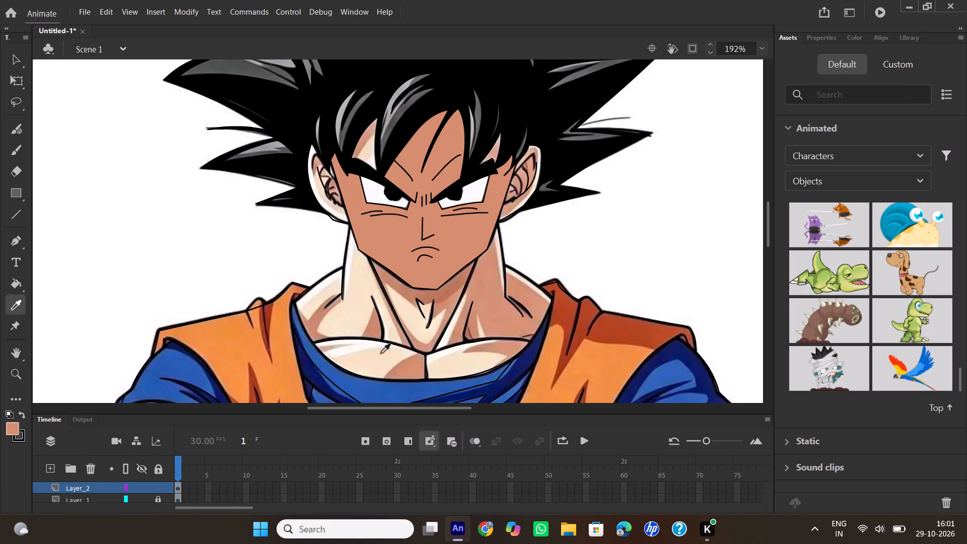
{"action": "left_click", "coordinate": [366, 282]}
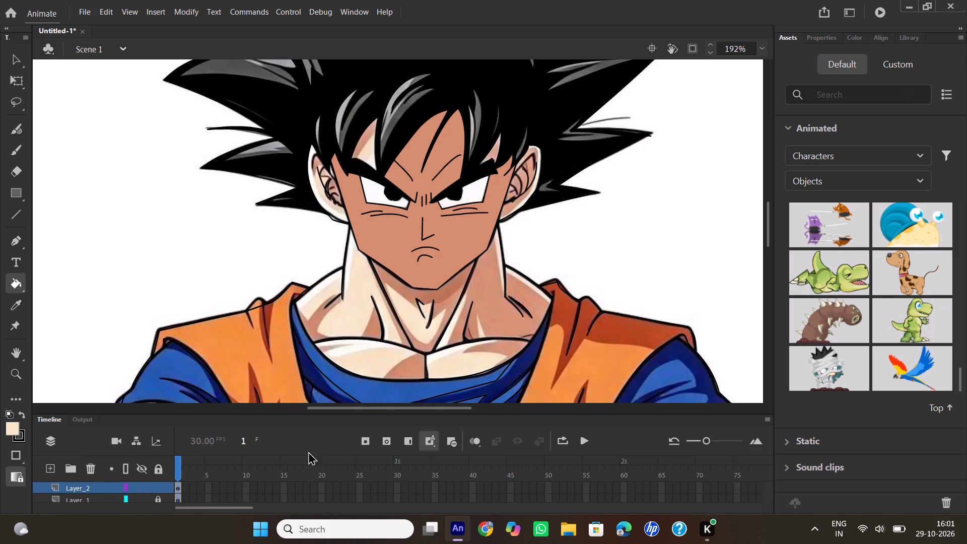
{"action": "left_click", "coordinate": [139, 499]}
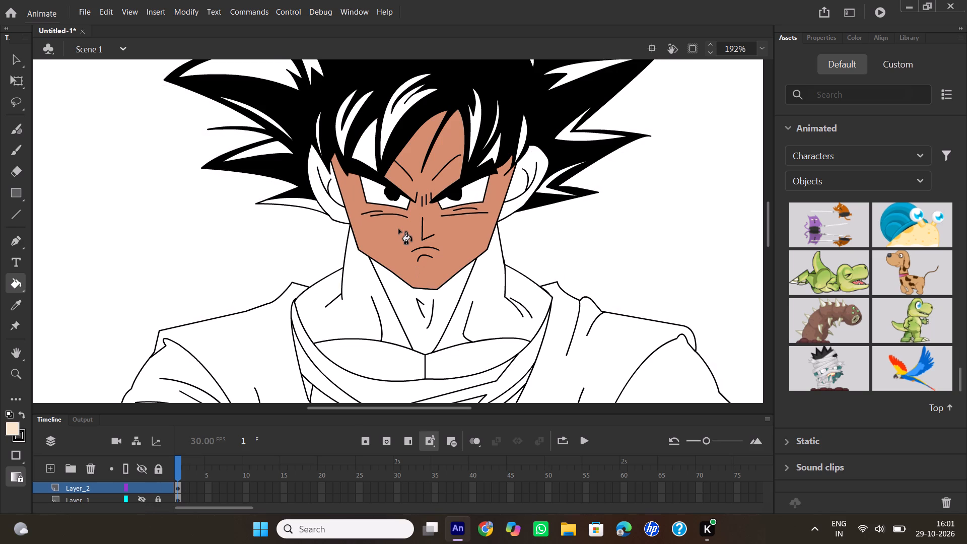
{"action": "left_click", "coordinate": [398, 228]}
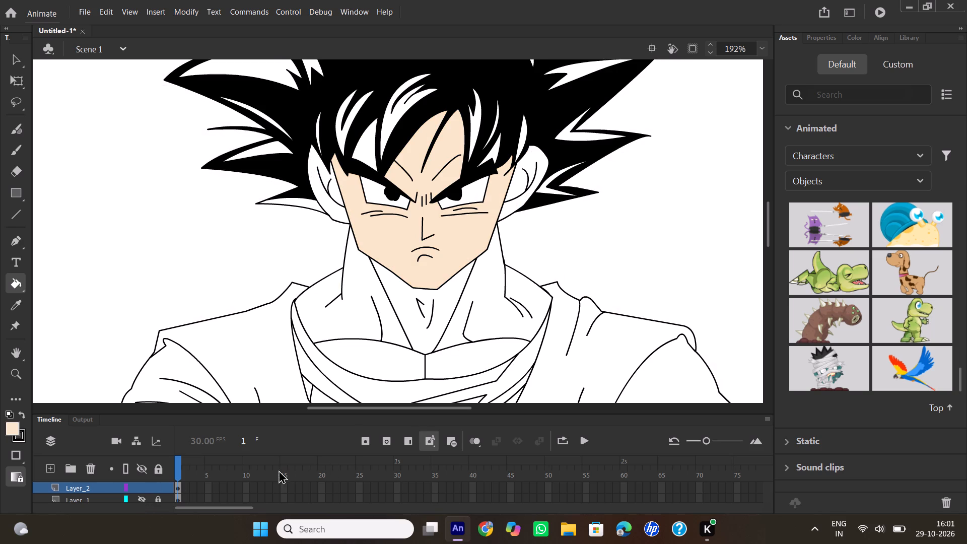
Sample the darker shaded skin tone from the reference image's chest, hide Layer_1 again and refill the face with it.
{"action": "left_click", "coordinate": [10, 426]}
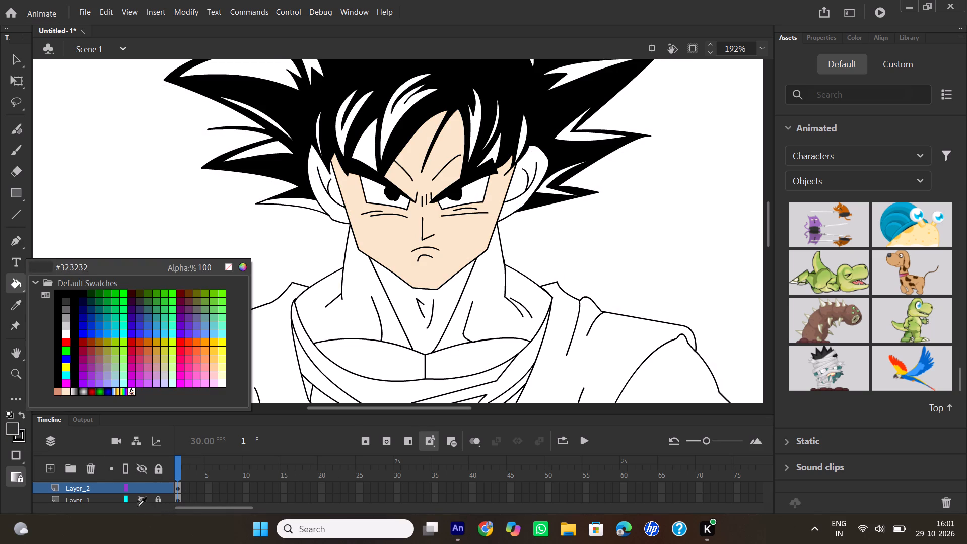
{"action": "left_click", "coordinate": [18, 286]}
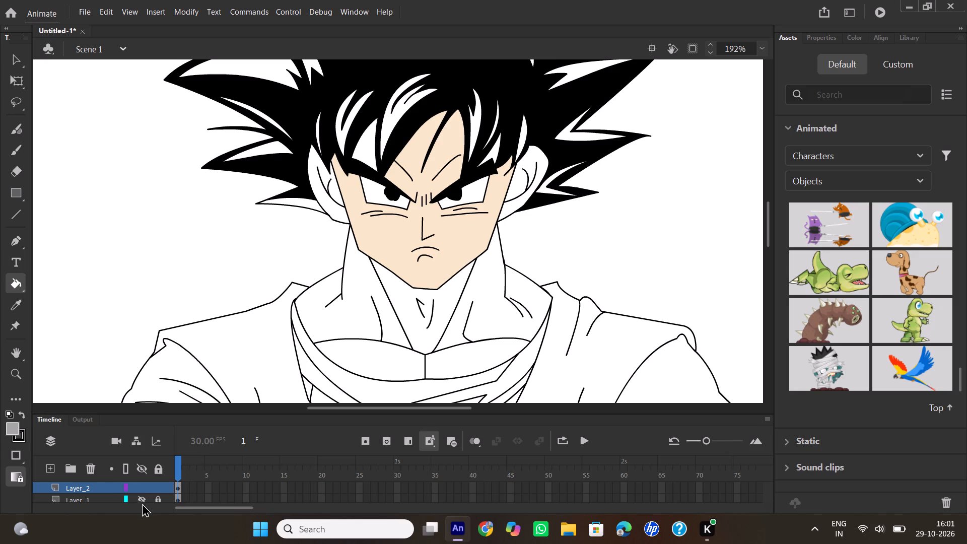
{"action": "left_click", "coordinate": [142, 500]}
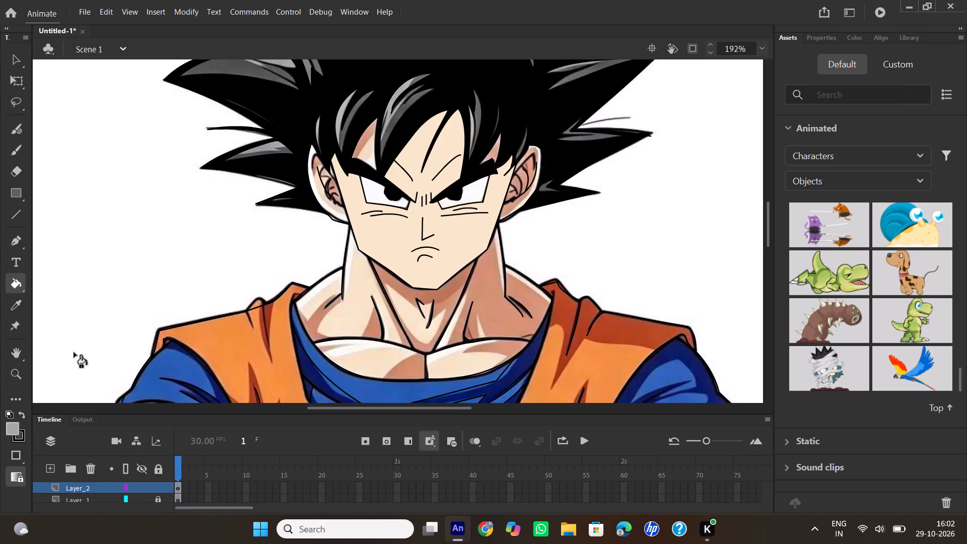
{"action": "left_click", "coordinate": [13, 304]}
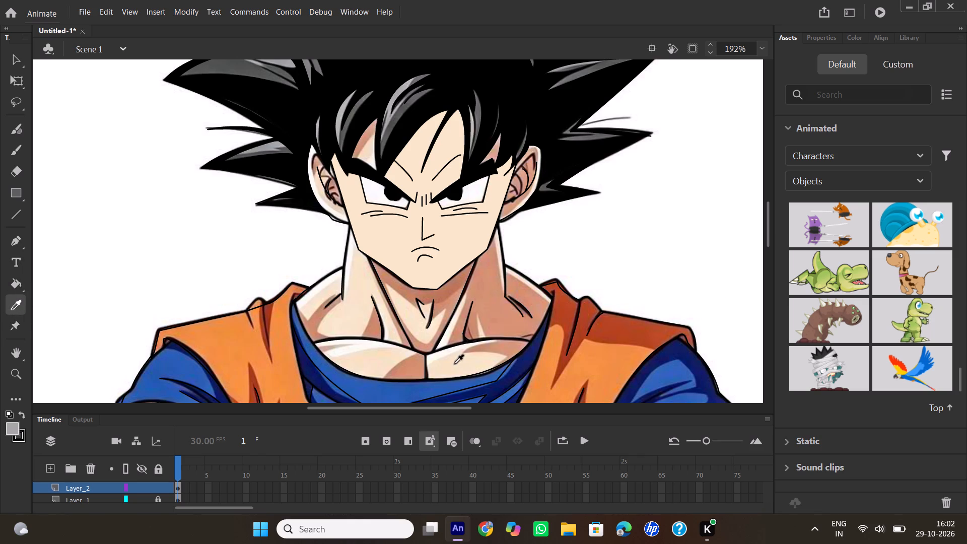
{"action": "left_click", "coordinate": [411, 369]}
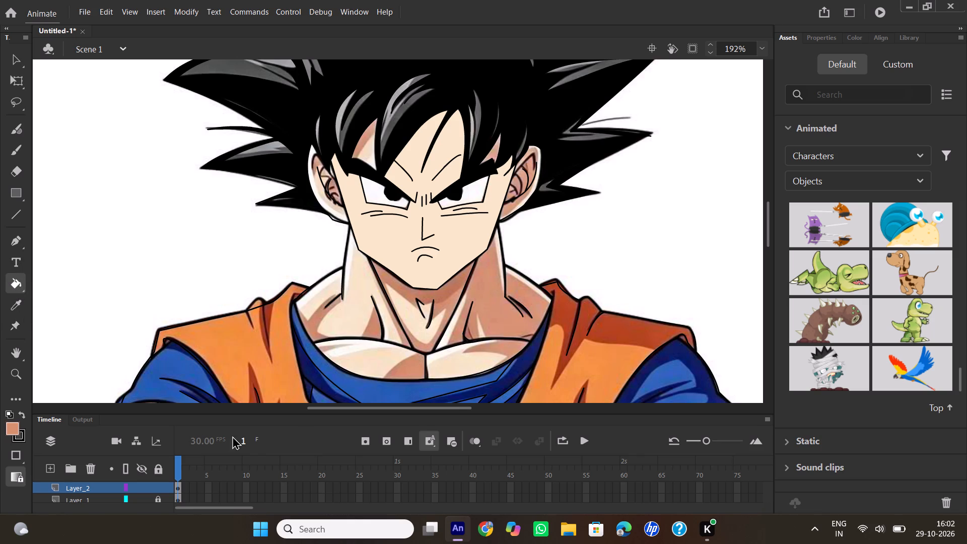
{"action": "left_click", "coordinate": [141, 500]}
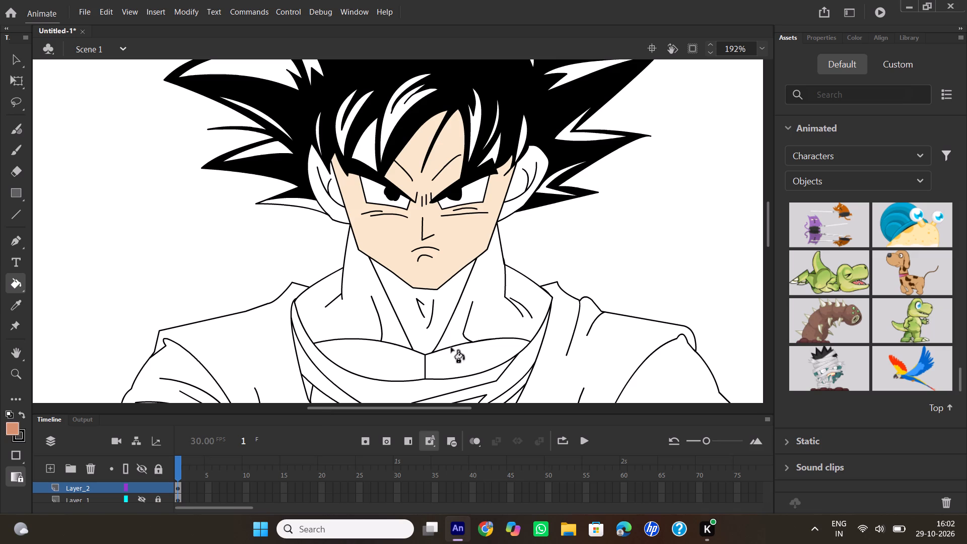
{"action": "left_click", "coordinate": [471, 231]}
Show the Layer_1 reference and recolour the face from the default swatches, trying light pink and ending with light peach.
{"action": "left_click", "coordinate": [140, 499]}
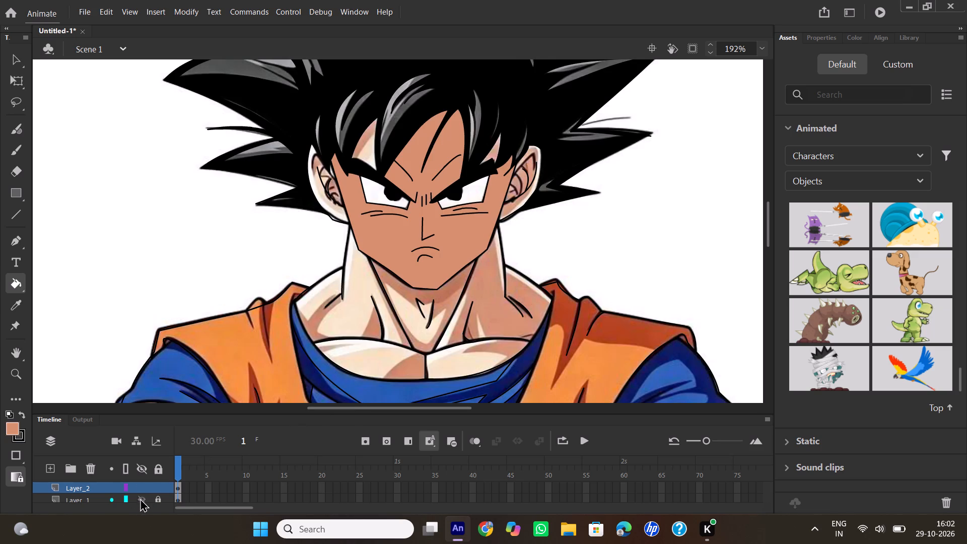
{"action": "left_click", "coordinate": [12, 425]}
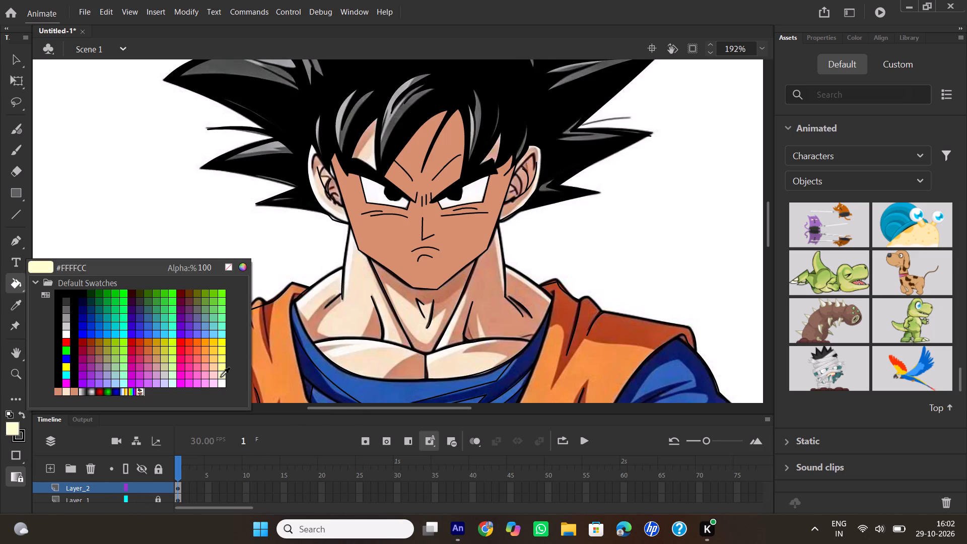
{"action": "left_click", "coordinate": [203, 364]}
{"action": "left_click", "coordinate": [449, 245]}
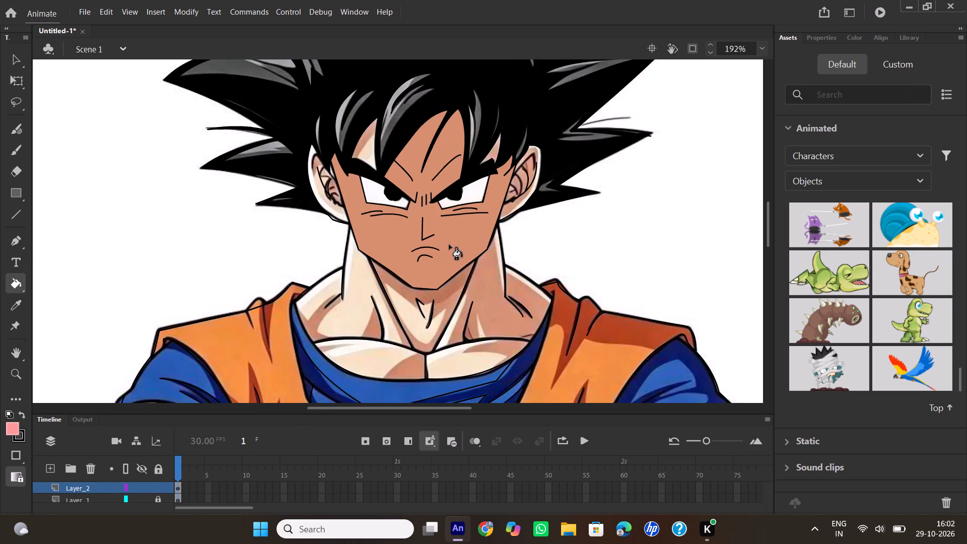
{"action": "left_click", "coordinate": [14, 428]}
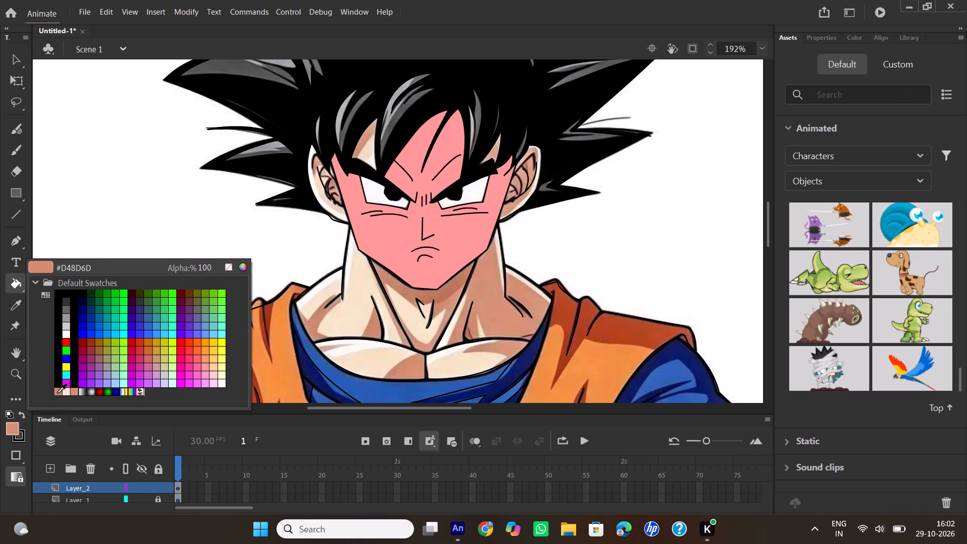
{"action": "left_click", "coordinate": [215, 367]}
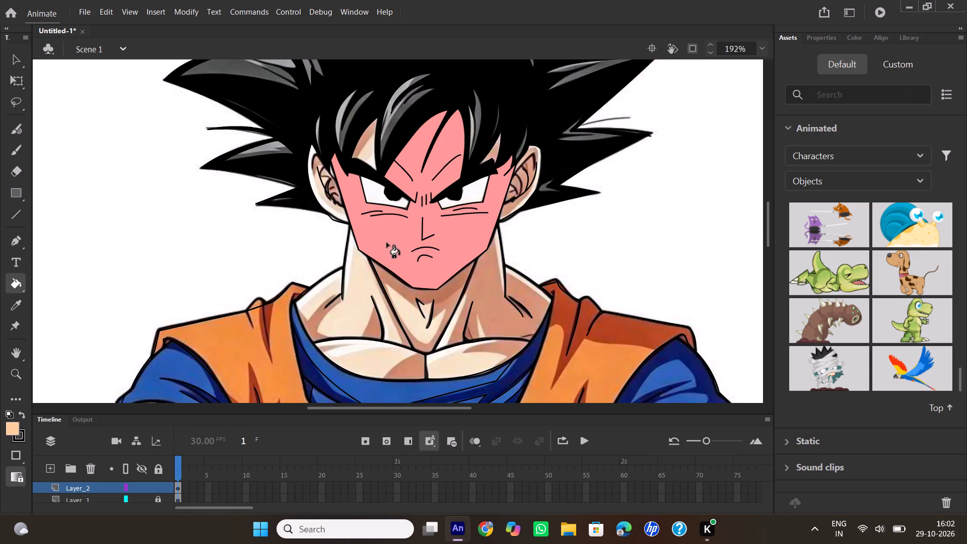
{"action": "left_click", "coordinate": [399, 234]}
Hide the Layer_1 reference image and make Layer_2 active with none of its artwork selected.
{"action": "left_click", "coordinate": [148, 500]}
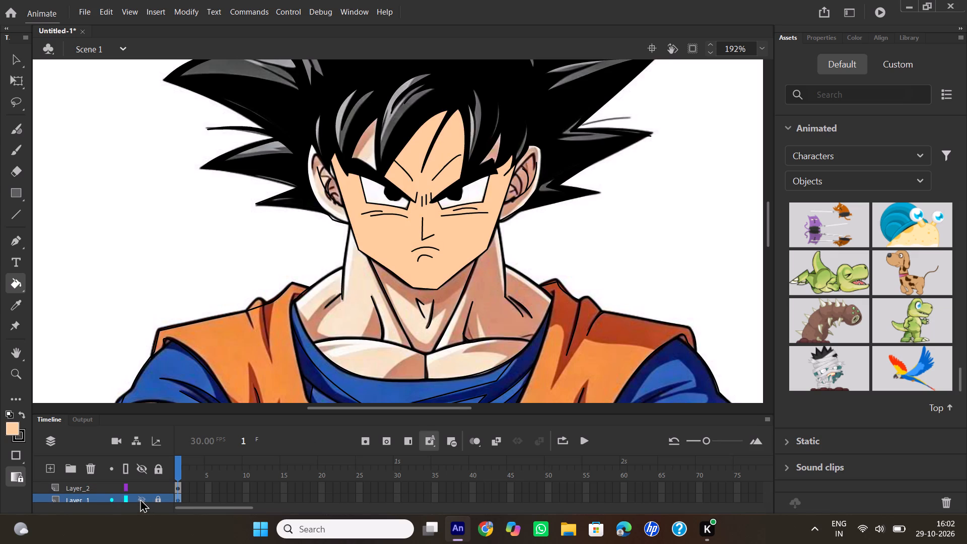
{"action": "left_click", "coordinate": [140, 499]}
{"action": "left_click", "coordinate": [105, 486]}
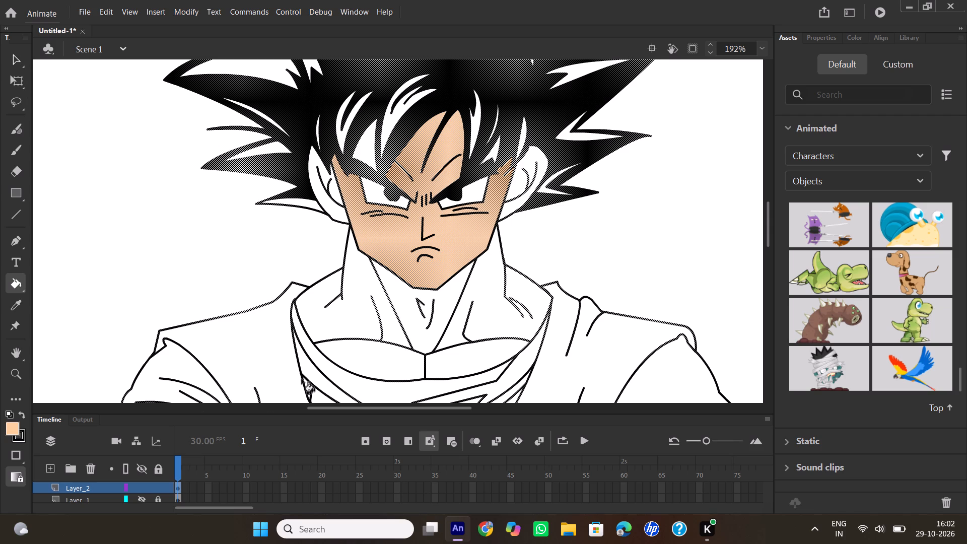
{"action": "left_click", "coordinate": [448, 246]}
{"action": "key", "text": "ctrl+z"}
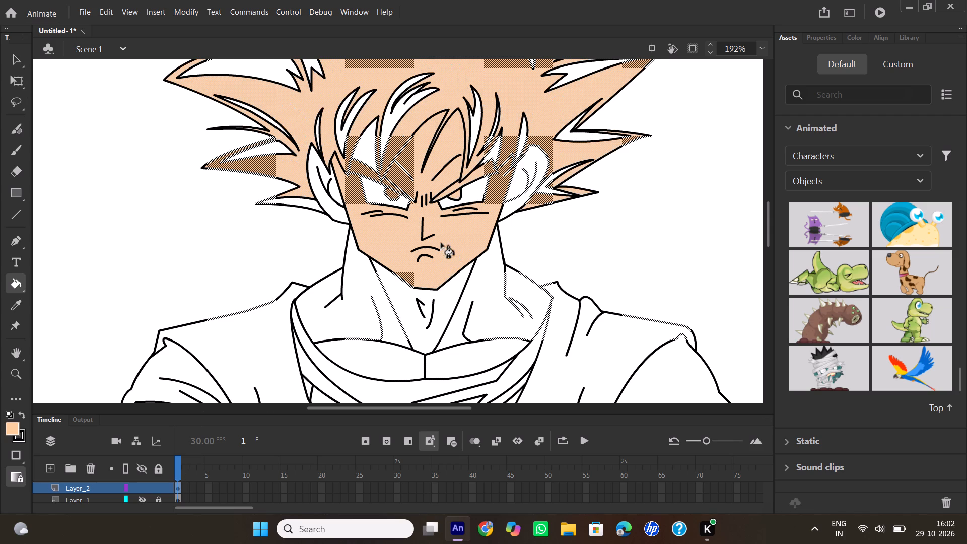
{"action": "left_click", "coordinate": [20, 55]}
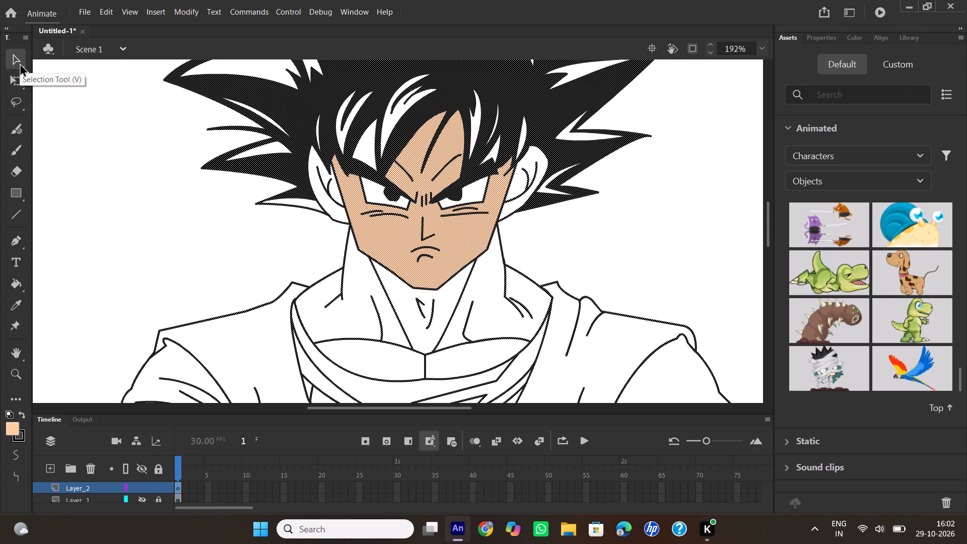
{"action": "left_click", "coordinate": [128, 301]}
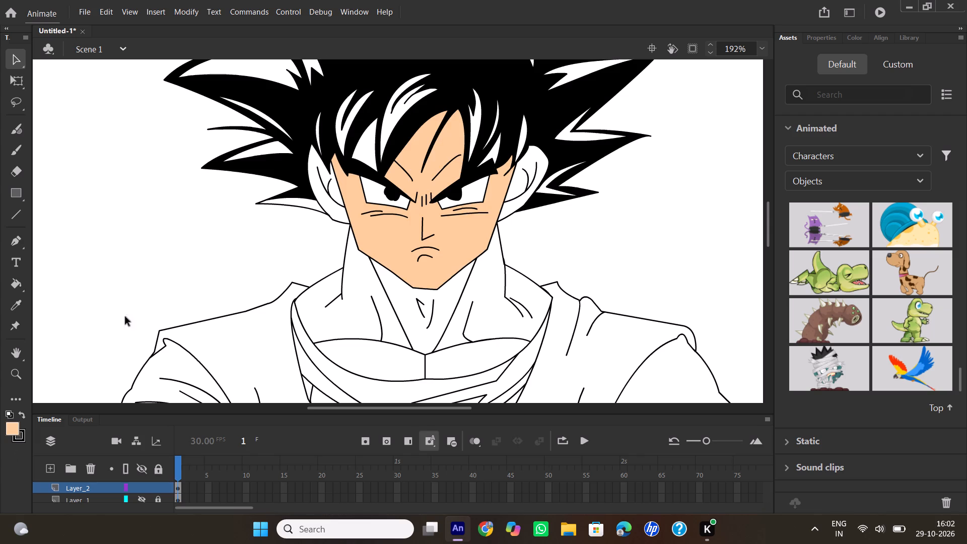
Fill the neck and shoulder areas, both ears and the forehead gap between the hair strands with light peach.
{"action": "left_click", "coordinate": [11, 286]}
{"action": "left_click", "coordinate": [494, 287]}
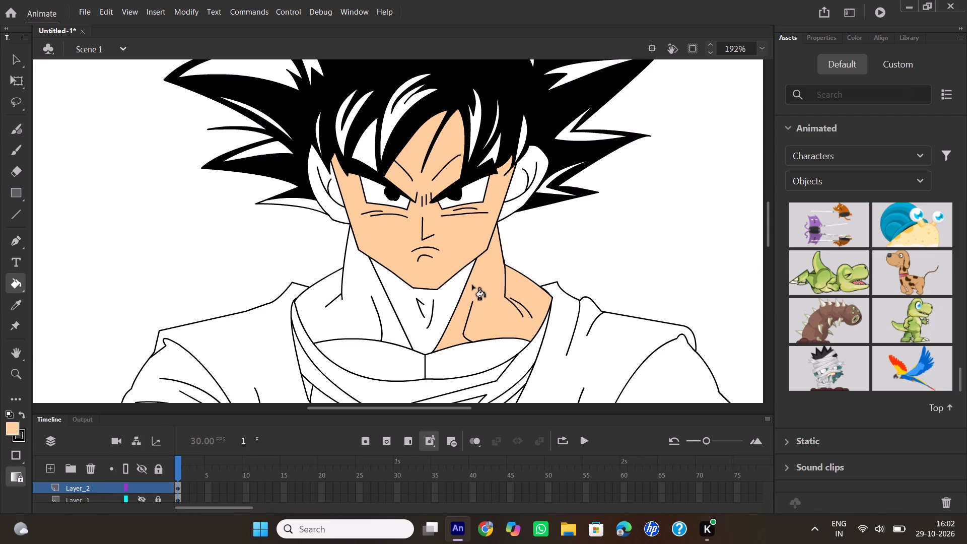
{"action": "left_click", "coordinate": [460, 285]}
{"action": "left_click", "coordinate": [359, 318]}
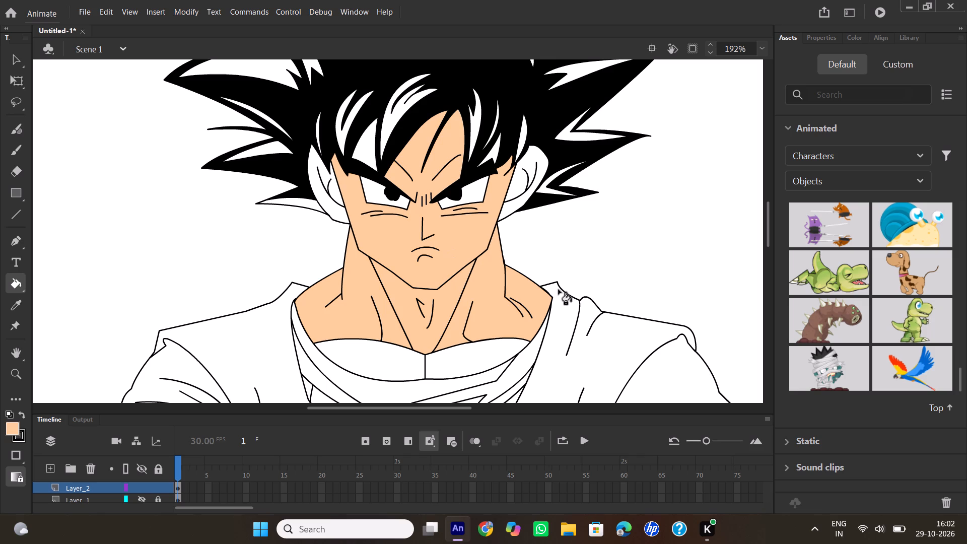
{"action": "left_click", "coordinate": [327, 208]}
{"action": "left_click", "coordinate": [521, 187]}
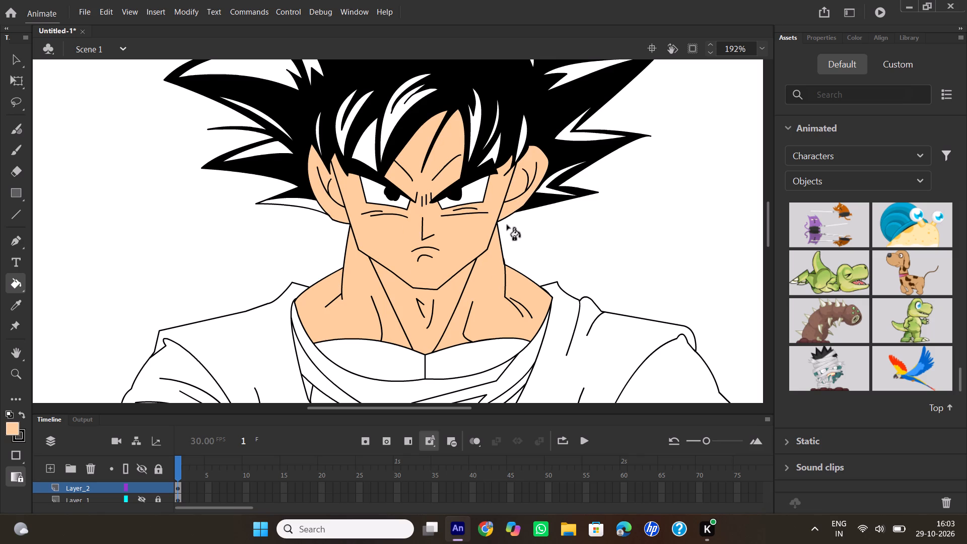
{"action": "left_click", "coordinate": [368, 143]}
Fill both halves of the exposed chest above the collar with the light peach skin tone.
{"action": "scroll", "coordinate": [492, 199], "scroll_direction": "down", "scroll_amount": 2}
{"action": "scroll", "coordinate": [492, 199], "scroll_direction": "up", "scroll_amount": 1}
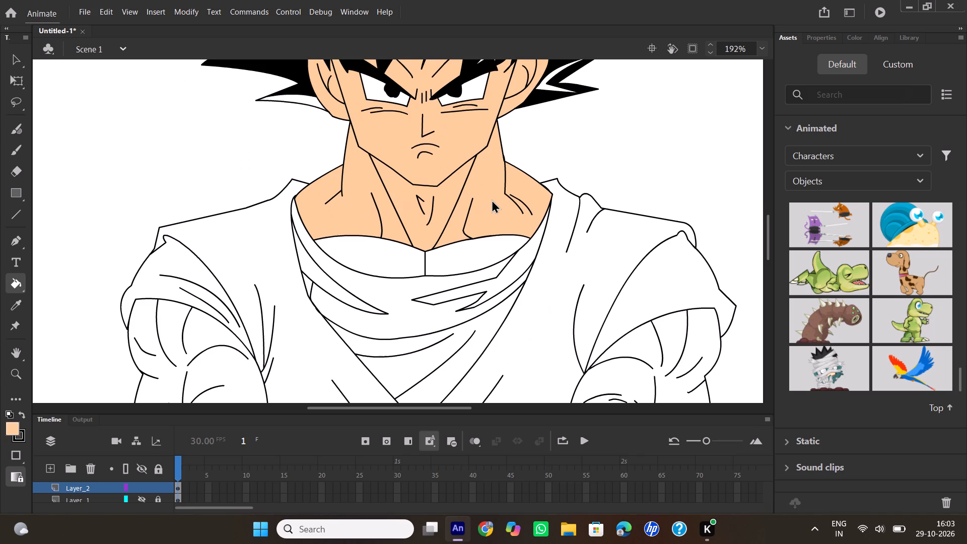
{"action": "left_click", "coordinate": [478, 246]}
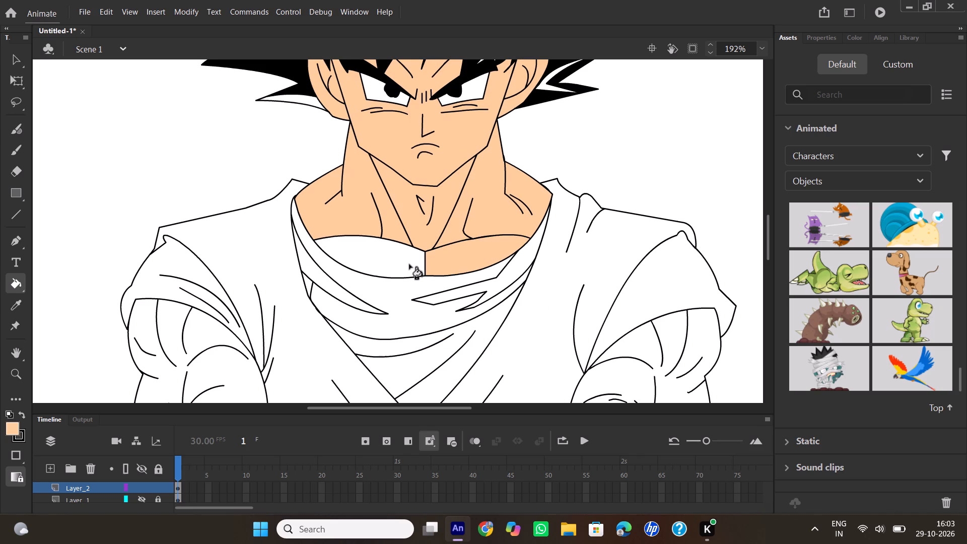
{"action": "left_click", "coordinate": [409, 264]}
Fill both crossed arms, the forearm section beside the wristband and the visible hand with light peach.
{"action": "scroll", "coordinate": [347, 296], "scroll_direction": "down", "scroll_amount": 2}
{"action": "left_click", "coordinate": [260, 257]}
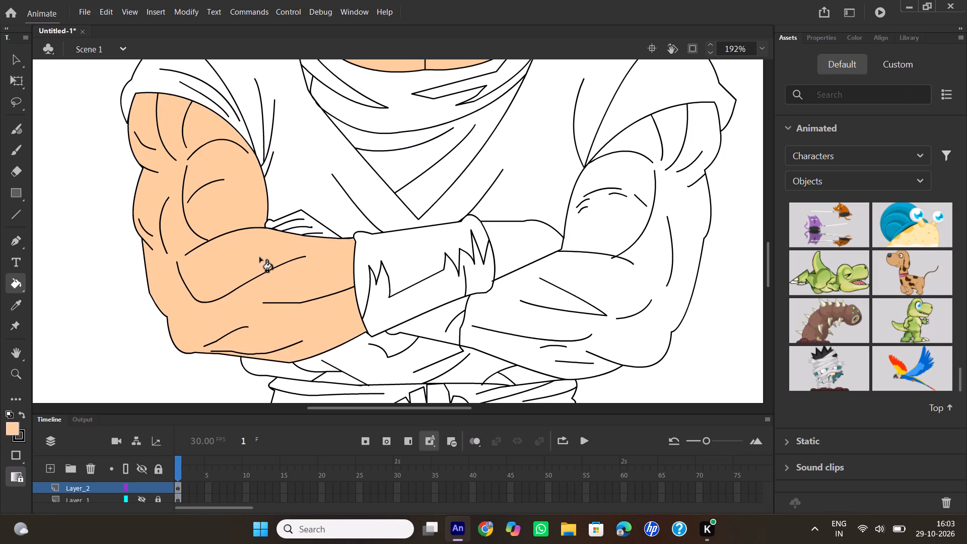
{"action": "left_click", "coordinate": [621, 232]}
{"action": "left_click", "coordinate": [542, 238]}
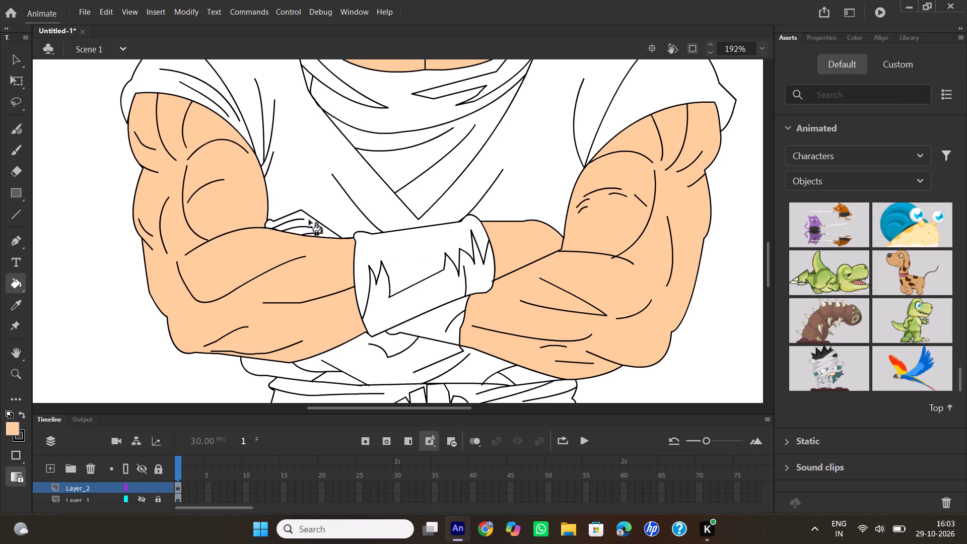
{"action": "left_click", "coordinate": [309, 220]}
{"action": "scroll", "coordinate": [457, 215], "scroll_direction": "down", "scroll_amount": 1}
{"action": "scroll", "coordinate": [458, 217], "scroll_direction": "up", "scroll_amount": 2}
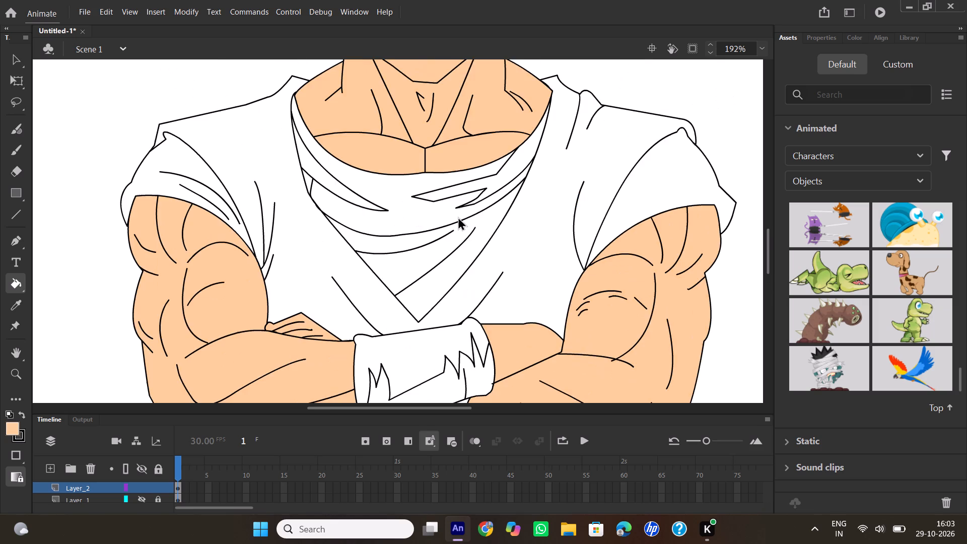
Extend the upper ends of the inner-ear curves to the face outline so both inner-ear areas are closed.
{"action": "scroll", "coordinate": [458, 217], "scroll_direction": "up", "scroll_amount": 2}
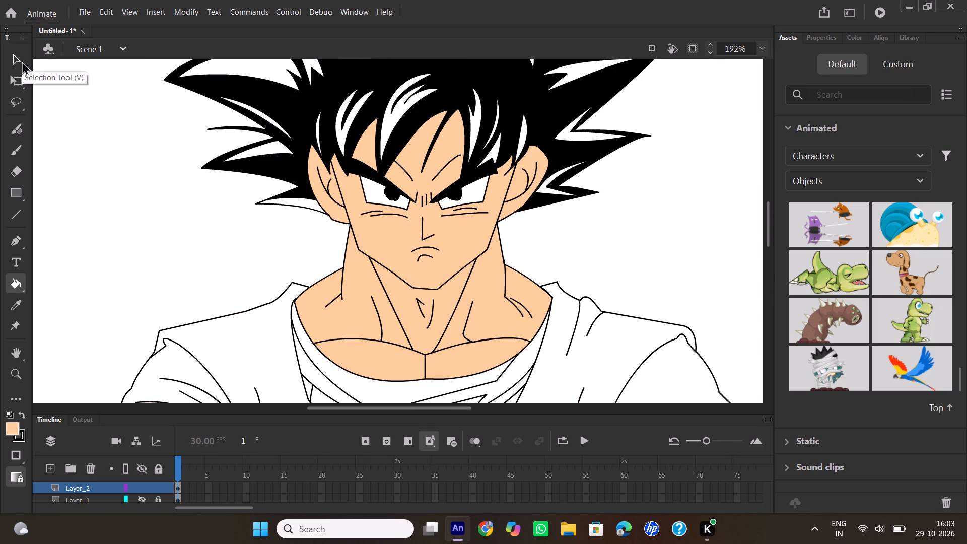
{"action": "left_click", "coordinate": [22, 239]}
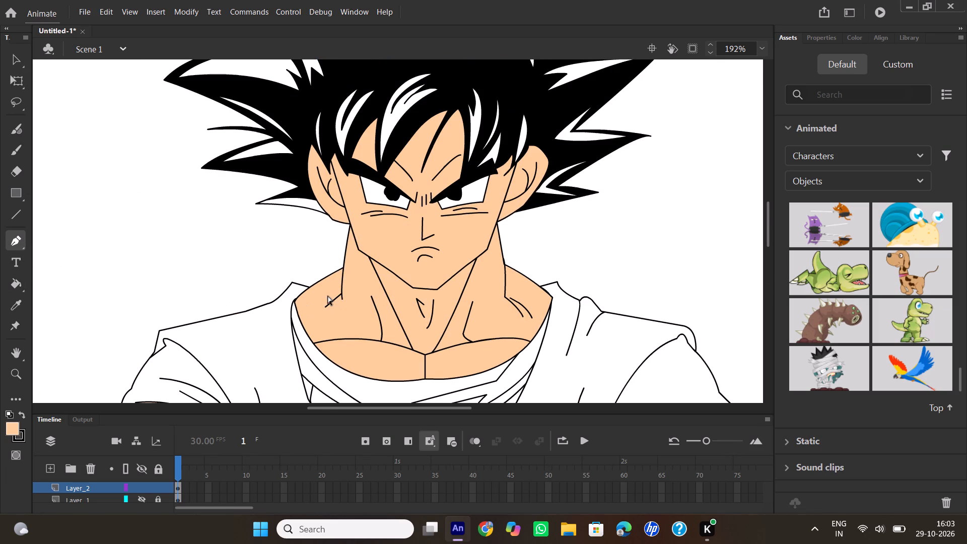
{"action": "scroll", "coordinate": [328, 296], "scroll_direction": "up", "scroll_amount": 3, "text": "ctrl"}
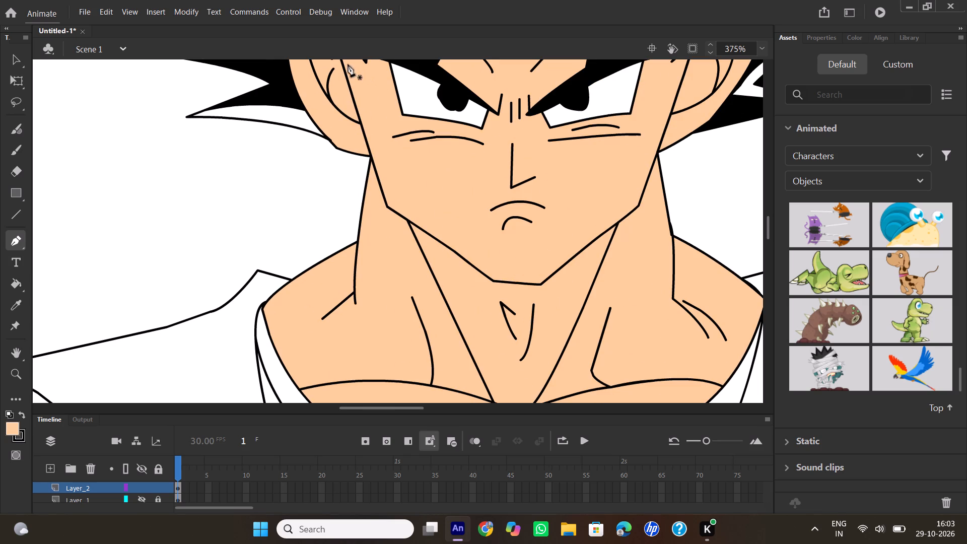
{"action": "left_click", "coordinate": [16, 59]}
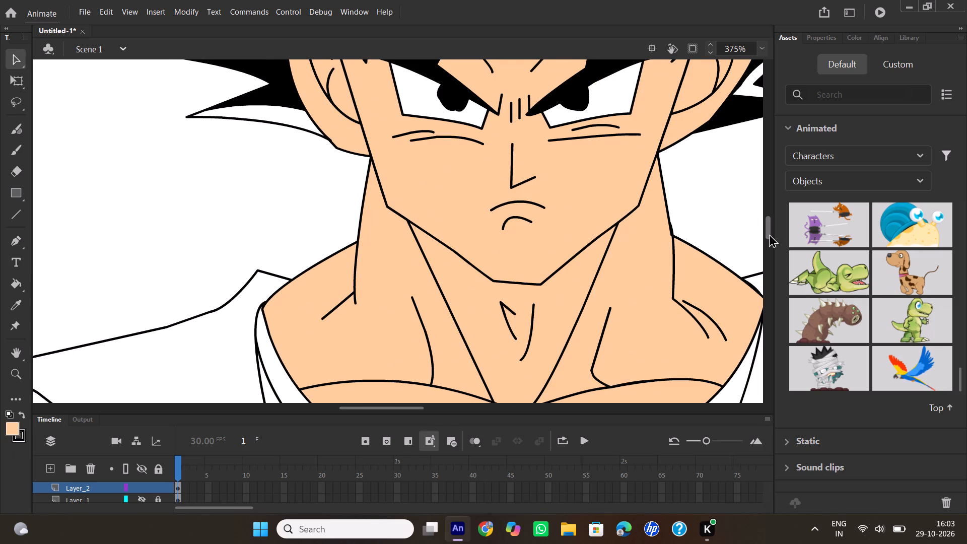
{"action": "left_click_drag", "start_coordinate": [769, 234], "coordinate": [772, 227]}
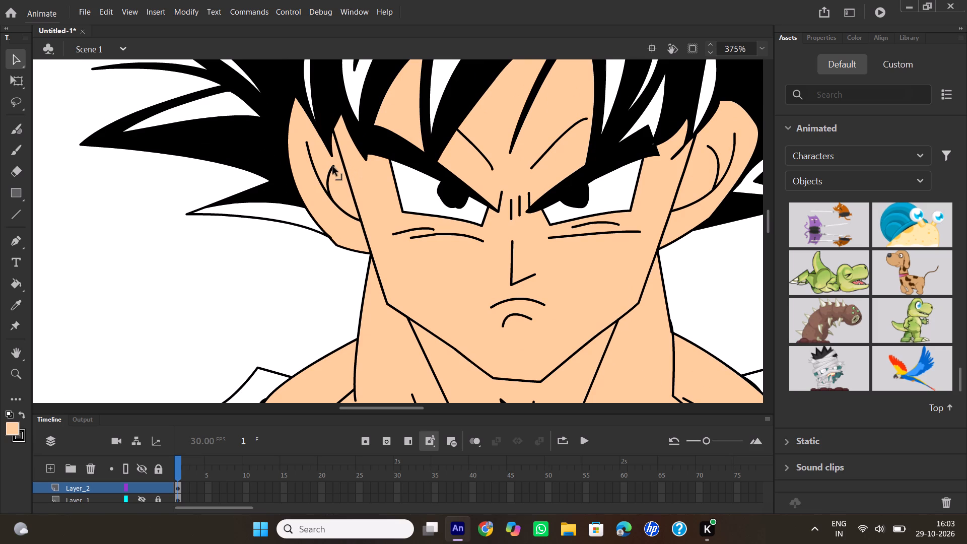
{"action": "left_click_drag", "start_coordinate": [333, 166], "coordinate": [339, 162]}
{"action": "left_click_drag", "start_coordinate": [339, 162], "coordinate": [338, 158]}
{"action": "left_click_drag", "start_coordinate": [708, 148], "coordinate": [699, 142]}
{"action": "left_click_drag", "start_coordinate": [699, 142], "coordinate": [699, 140]}
Fill the inner area of both ears with the salmon shadow tone #D58F6E.
{"action": "left_click", "coordinate": [11, 430]}
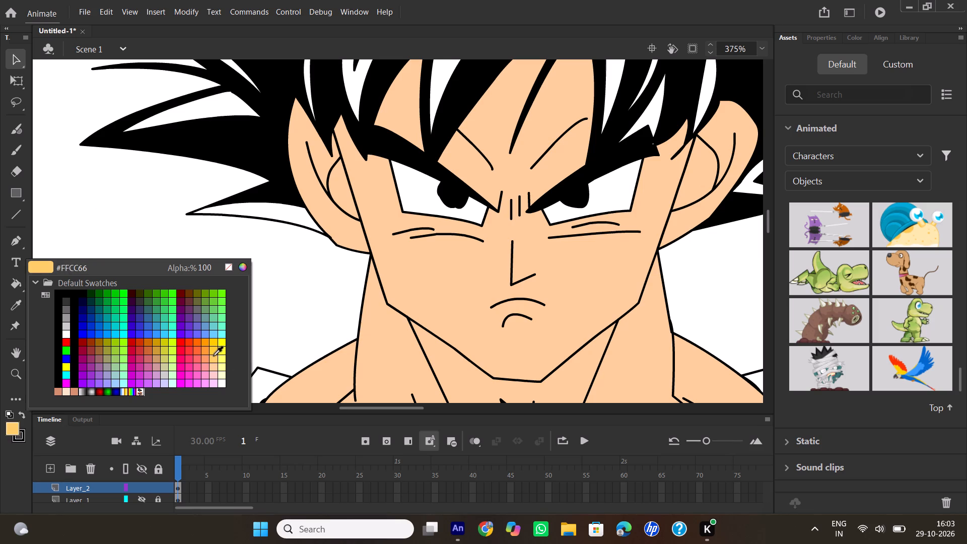
{"action": "left_click", "coordinate": [75, 391]}
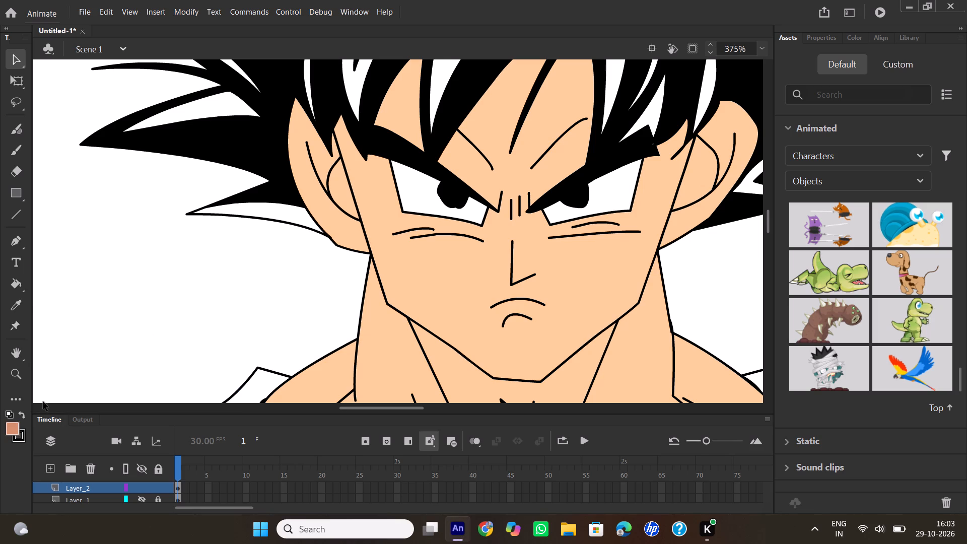
{"action": "left_click", "coordinate": [16, 284]}
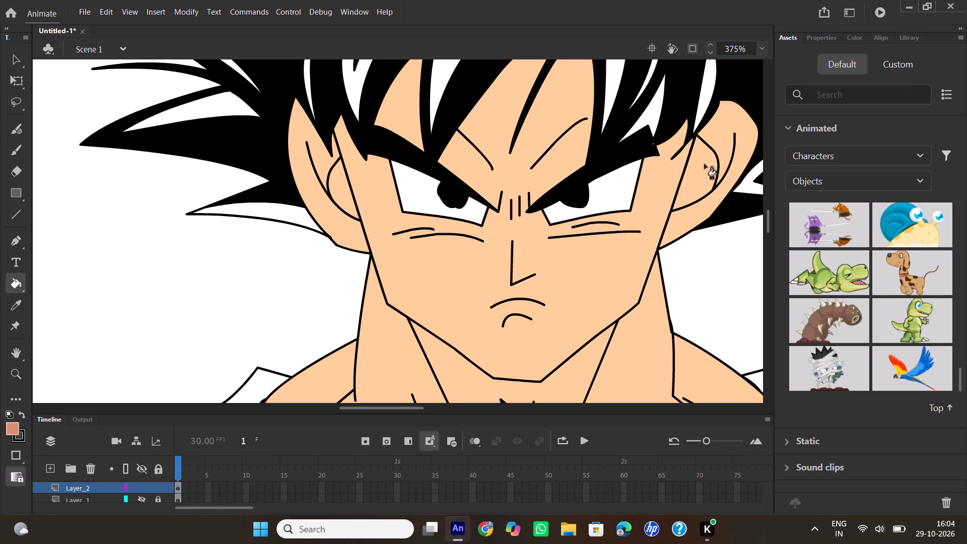
{"action": "left_click", "coordinate": [697, 171]}
{"action": "left_click", "coordinate": [341, 191]}
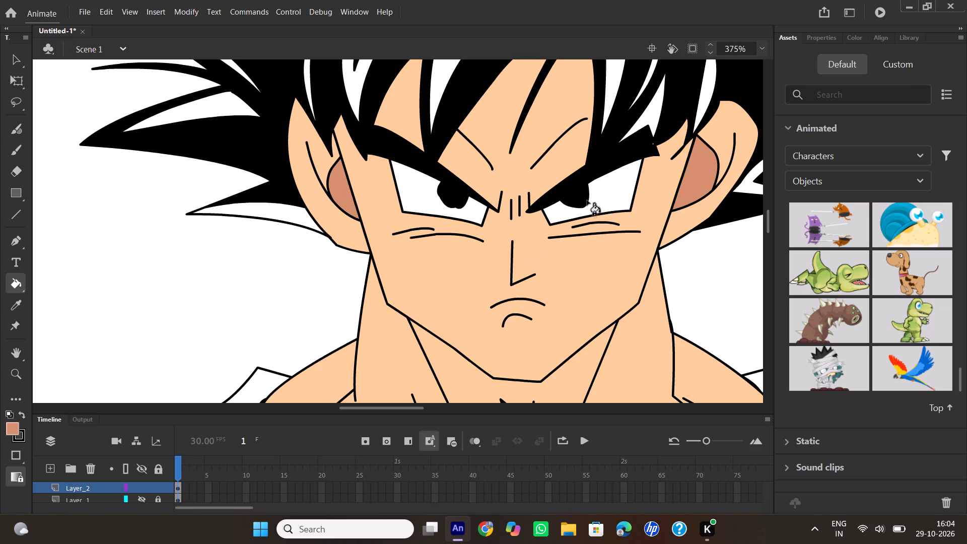
Look over the coloured skin areas from the face down to the crossed arms and belt.
{"action": "scroll", "coordinate": [579, 192], "scroll_direction": "down", "scroll_amount": 2, "text": "ctrl"}
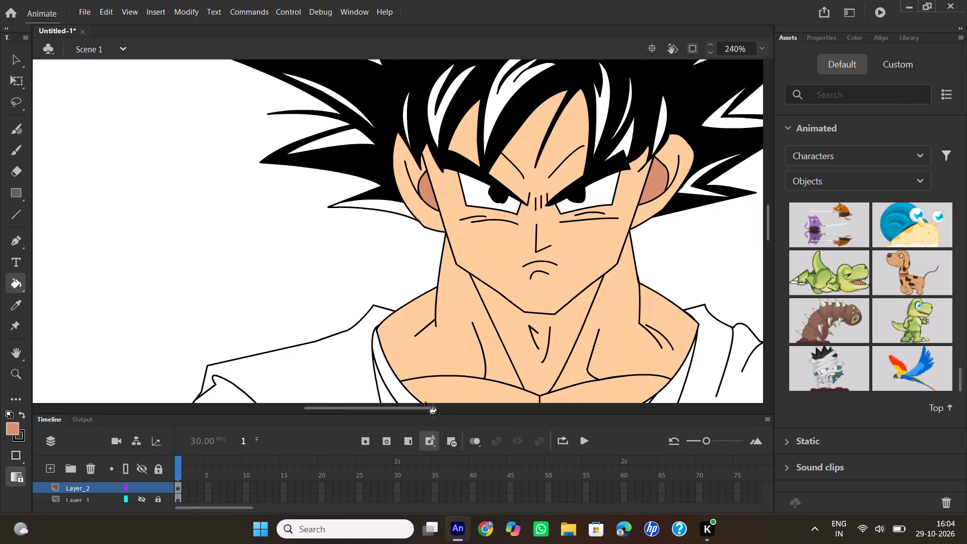
{"action": "left_click_drag", "start_coordinate": [415, 405], "coordinate": [435, 391]}
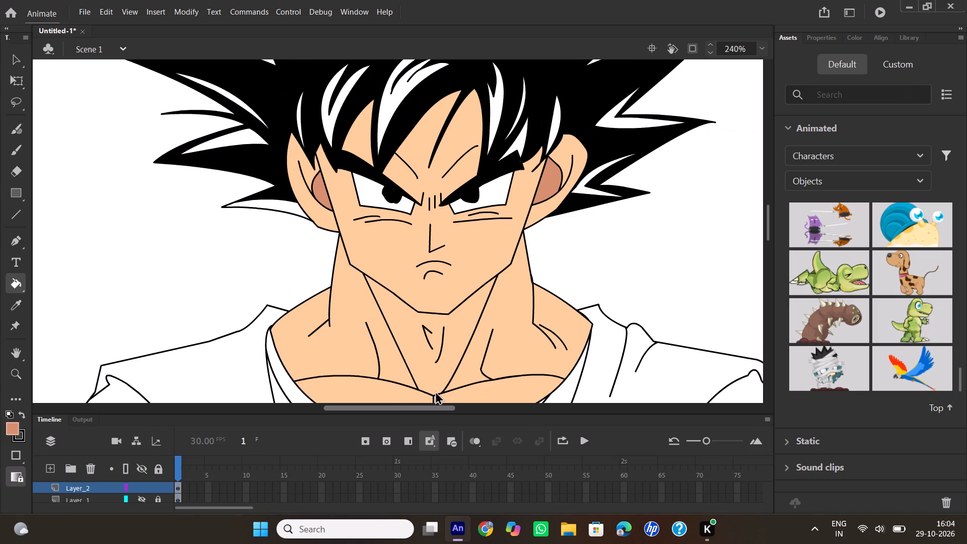
{"action": "left_click_drag", "start_coordinate": [435, 391], "coordinate": [440, 391]}
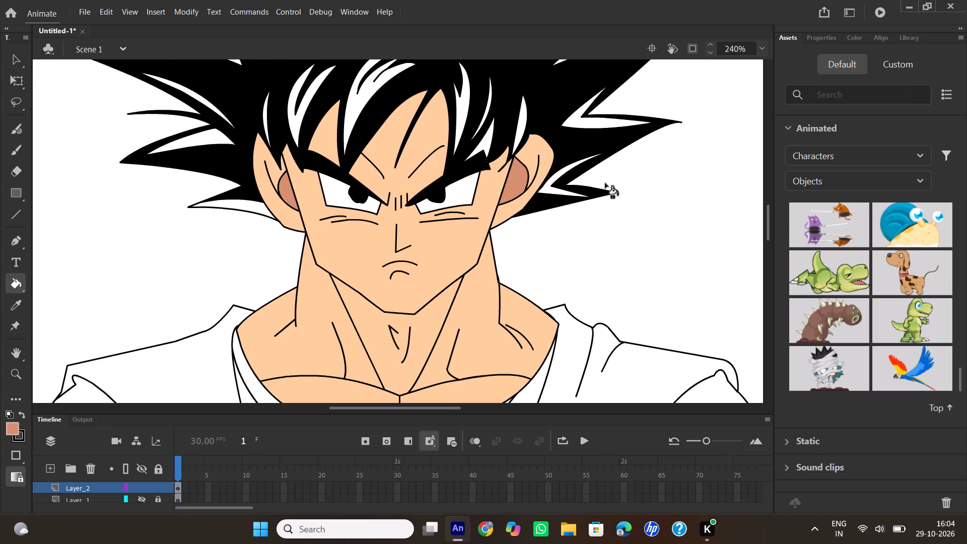
{"action": "scroll", "coordinate": [605, 183], "scroll_direction": "down", "scroll_amount": 5}
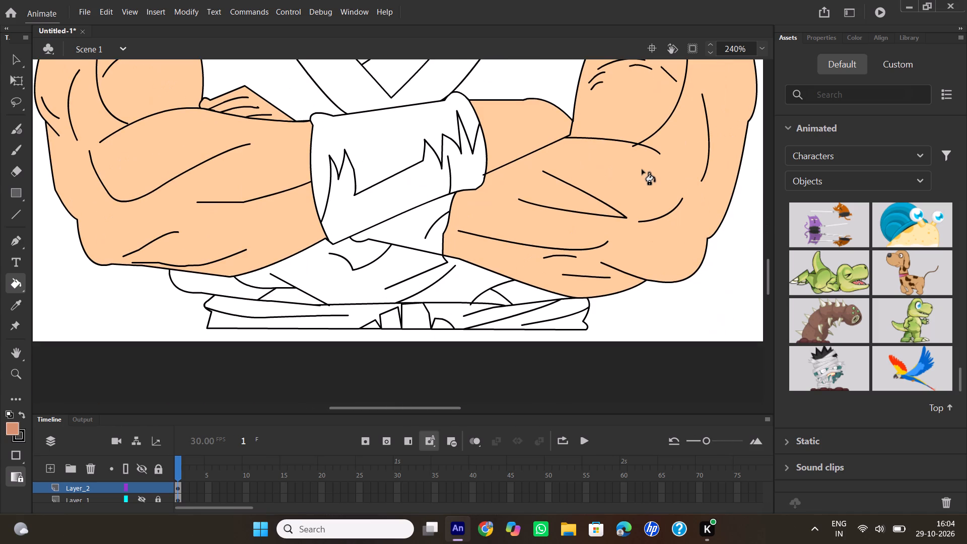
{"action": "scroll", "coordinate": [642, 170], "scroll_direction": "up", "scroll_amount": 5}
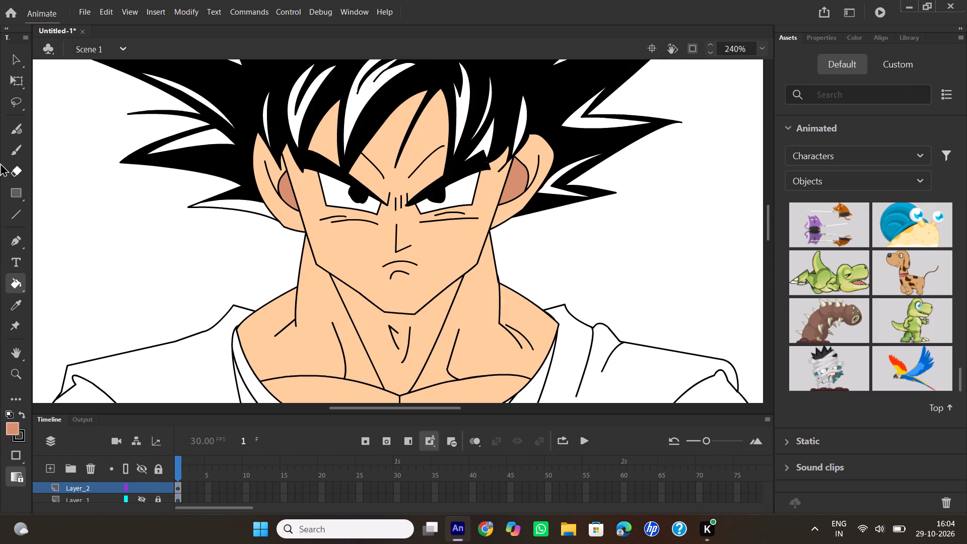
Paint a salmon shadow stroke with the Brush directly beneath the curved mouth line.
{"action": "left_click", "coordinate": [19, 64]}
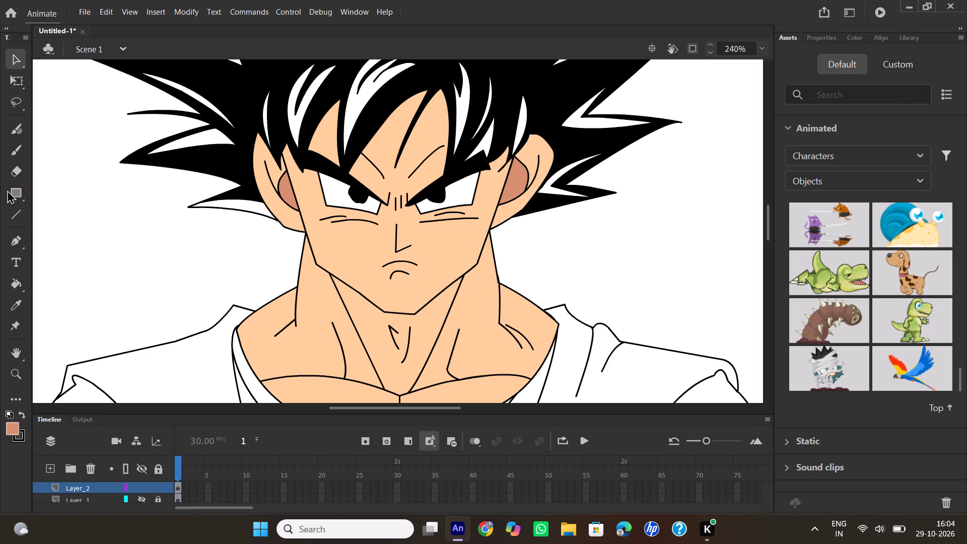
{"action": "left_click", "coordinate": [20, 153]}
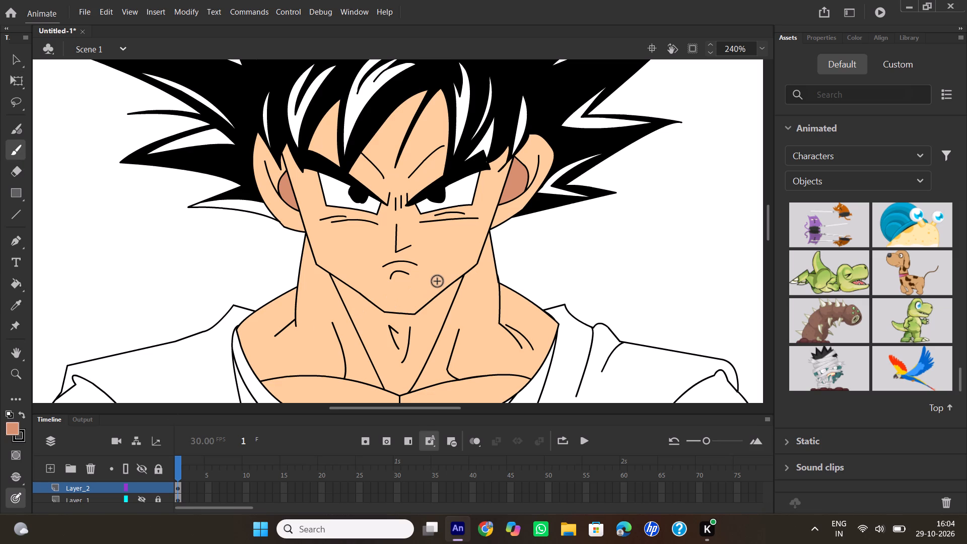
{"action": "scroll", "coordinate": [425, 277], "scroll_direction": "up", "scroll_amount": 4, "text": "ctrl"}
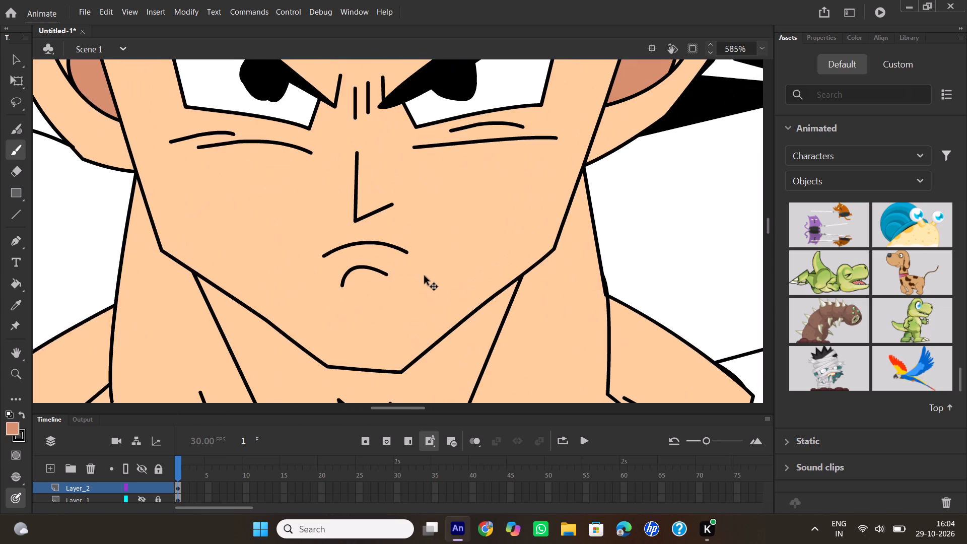
{"action": "scroll", "coordinate": [425, 276], "scroll_direction": "up", "scroll_amount": 1, "text": "ctrl"}
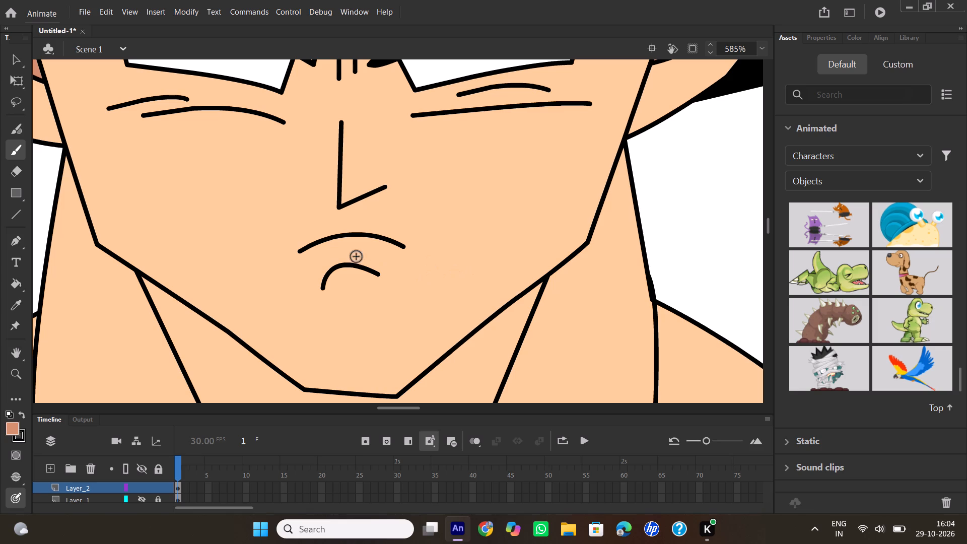
{"action": "left_click_drag", "start_coordinate": [312, 257], "coordinate": [314, 257]}
{"action": "left_click_drag", "start_coordinate": [314, 257], "coordinate": [348, 248]}
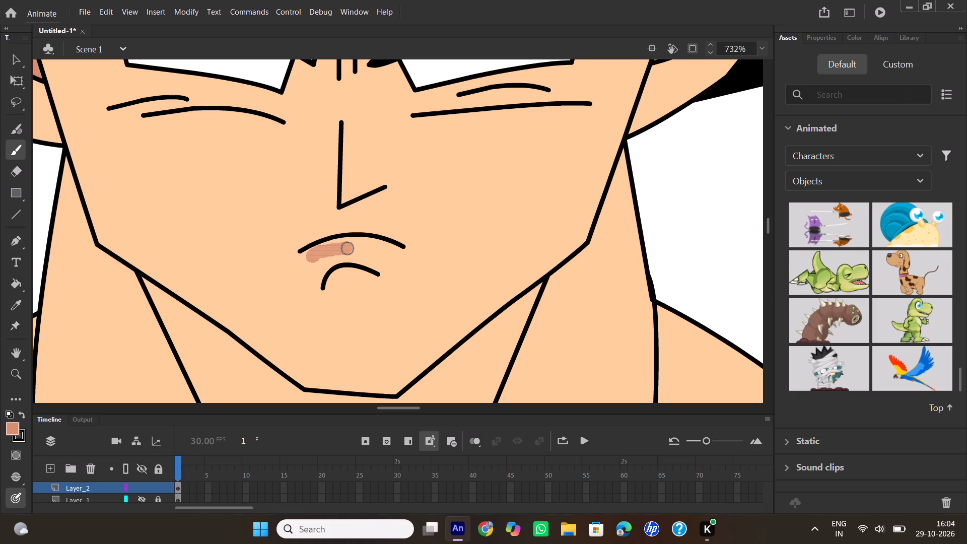
{"action": "left_click_drag", "start_coordinate": [348, 248], "coordinate": [390, 256]}
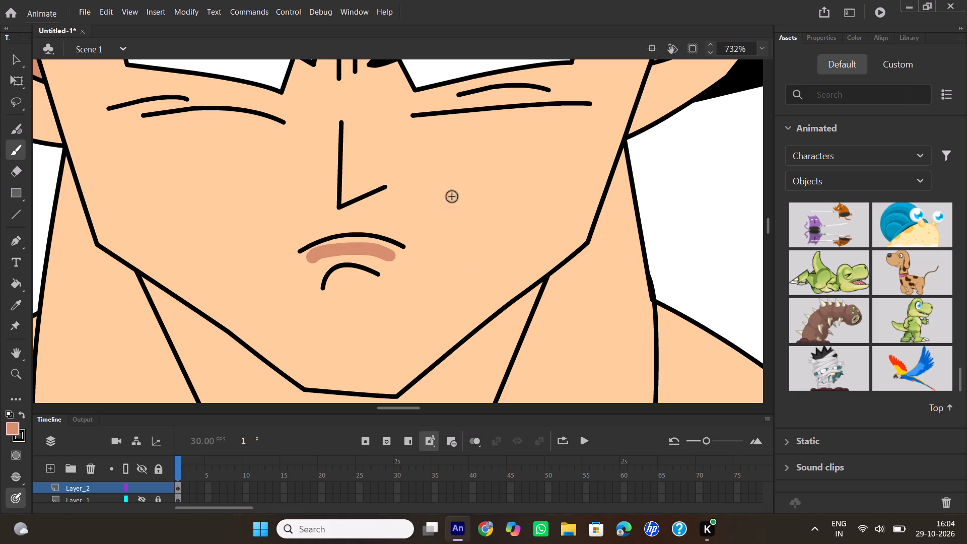
Brush salmon shadow strokes between the paired crease lines under both eyes.
{"action": "scroll", "coordinate": [471, 163], "scroll_direction": "up", "scroll_amount": 1}
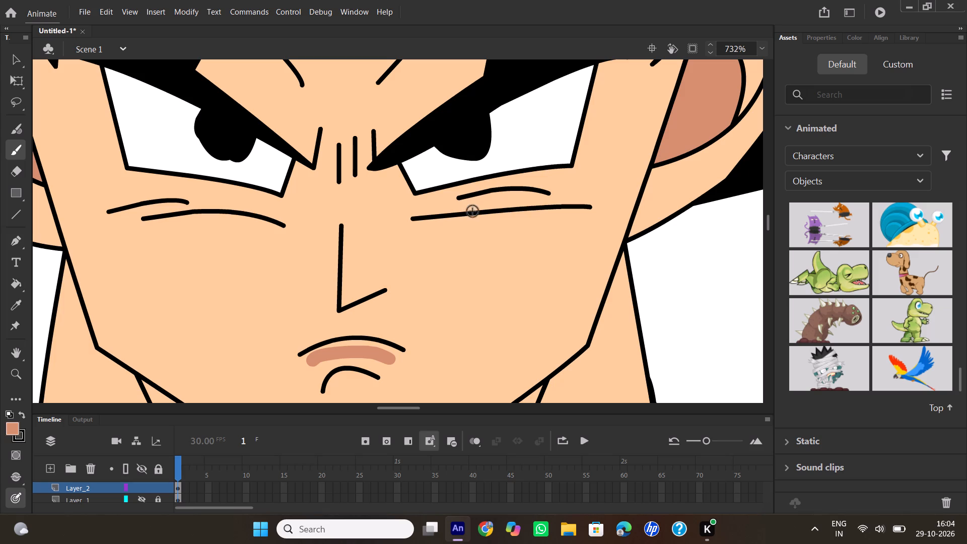
{"action": "left_click_drag", "start_coordinate": [466, 208], "coordinate": [498, 203]}
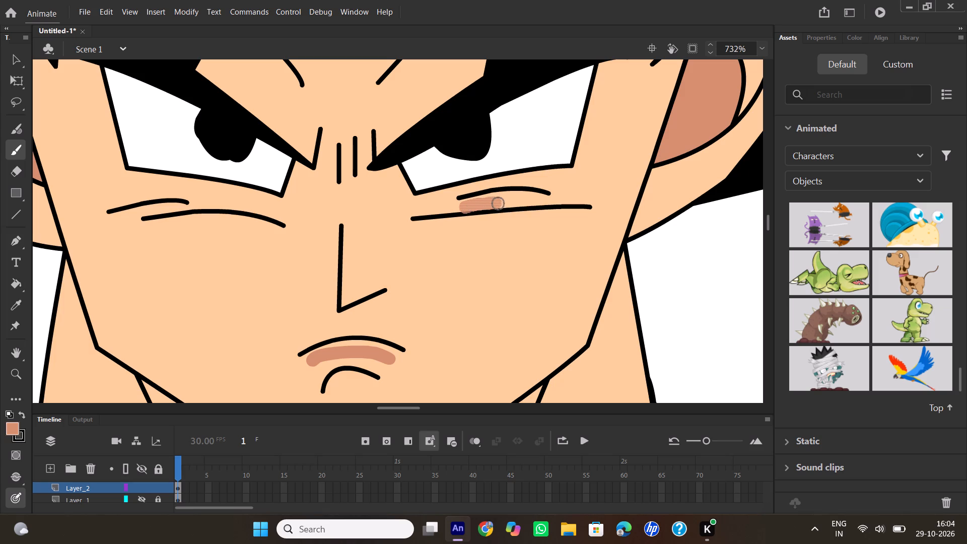
{"action": "left_click_drag", "start_coordinate": [498, 203], "coordinate": [533, 201]}
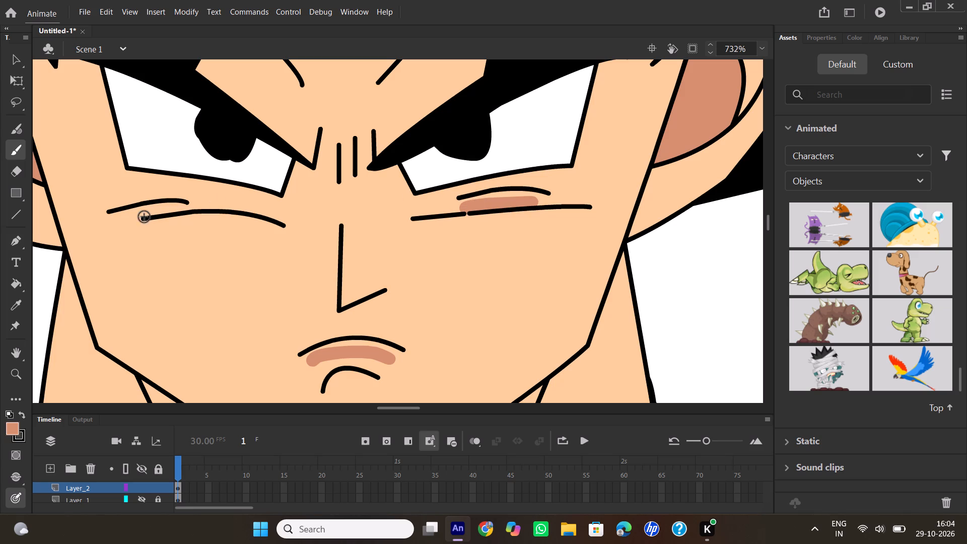
{"action": "left_click_drag", "start_coordinate": [141, 210], "coordinate": [173, 207]}
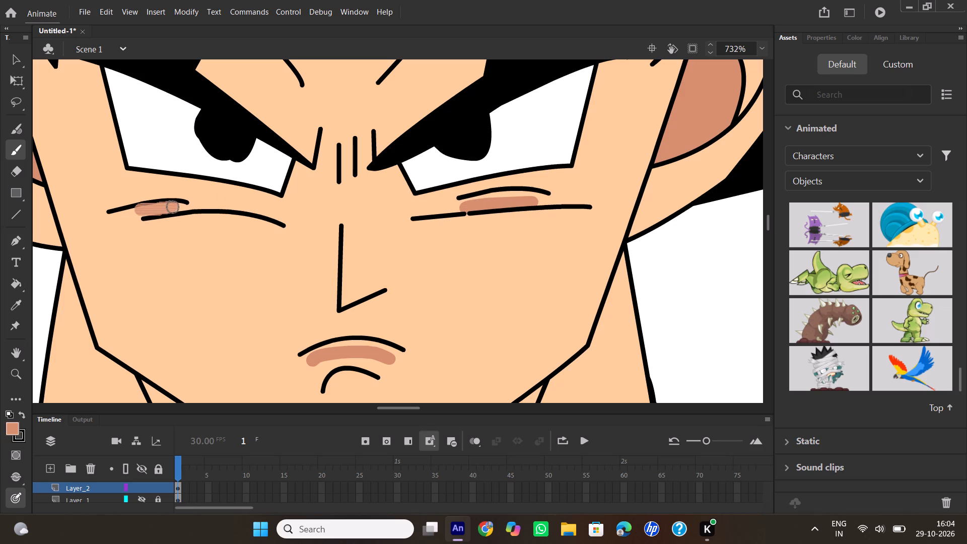
{"action": "left_click_drag", "start_coordinate": [173, 207], "coordinate": [173, 207]}
Brush salmon shadow strokes beside the short frown lines between the eyebrows and along the underside of both diagonal forehead creases.
{"action": "scroll", "coordinate": [383, 228], "scroll_direction": "down", "scroll_amount": 2, "text": "ctrl"}
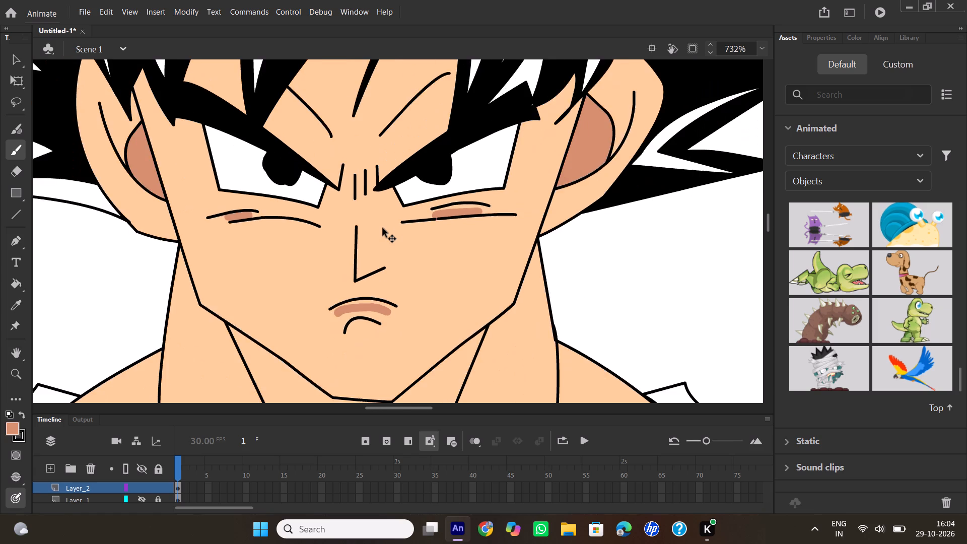
{"action": "scroll", "coordinate": [383, 228], "scroll_direction": "down", "scroll_amount": 1, "text": "ctrl"}
{"action": "scroll", "coordinate": [375, 211], "scroll_direction": "up", "scroll_amount": 2}
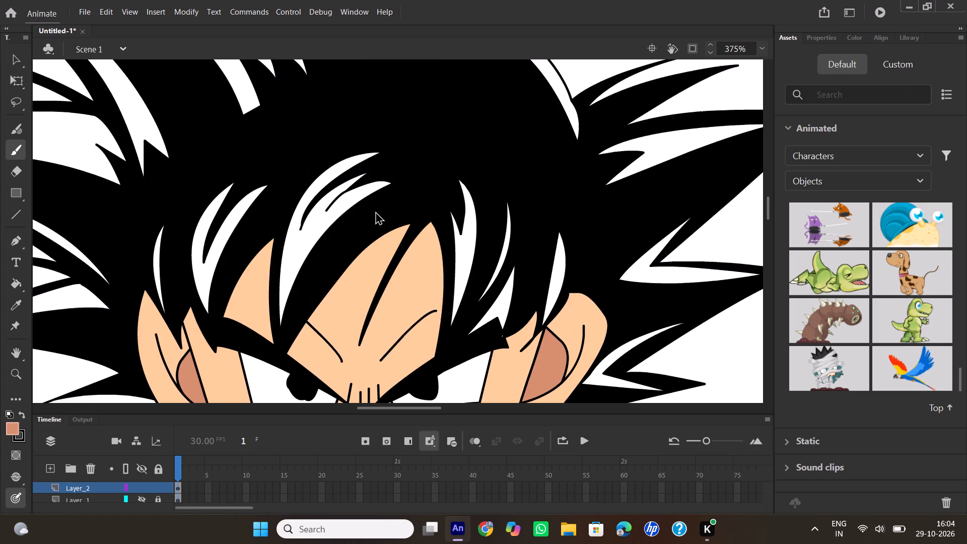
{"action": "scroll", "coordinate": [375, 211], "scroll_direction": "down", "scroll_amount": 1}
{"action": "scroll", "coordinate": [375, 211], "scroll_direction": "up", "scroll_amount": 2, "text": "ctrl"}
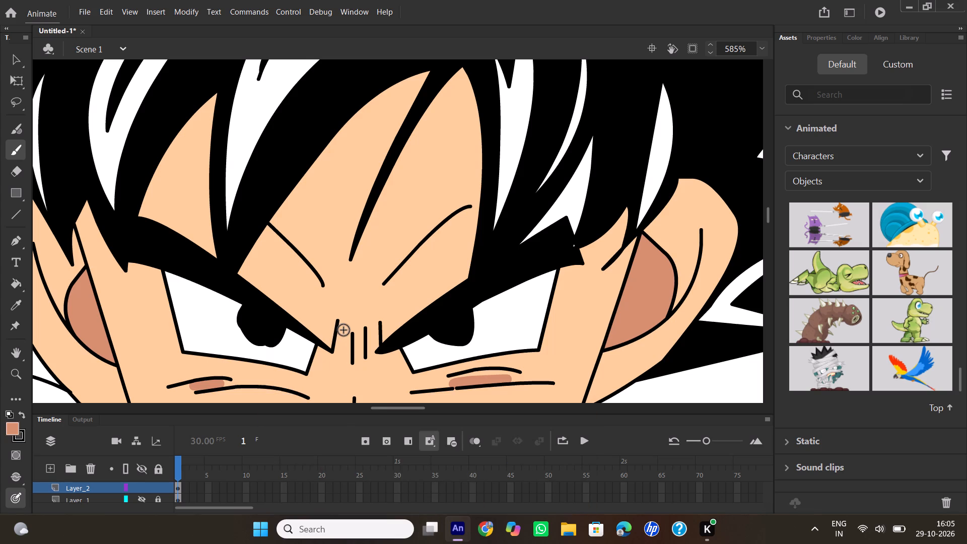
{"action": "left_click_drag", "start_coordinate": [343, 330], "coordinate": [342, 361]}
{"action": "left_click_drag", "start_coordinate": [358, 334], "coordinate": [362, 361]}
{"action": "left_click_drag", "start_coordinate": [370, 320], "coordinate": [373, 342]}
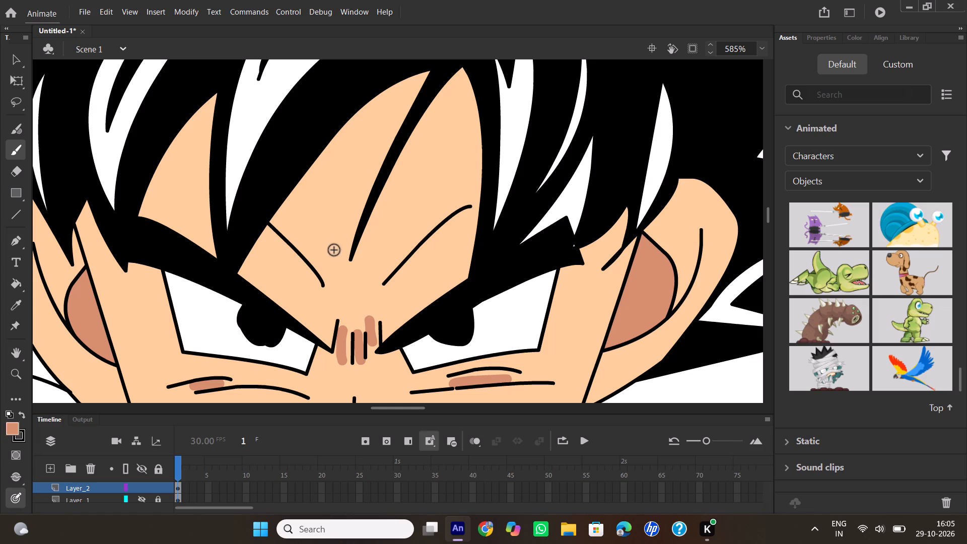
{"action": "left_click_drag", "start_coordinate": [394, 286], "coordinate": [450, 234]}
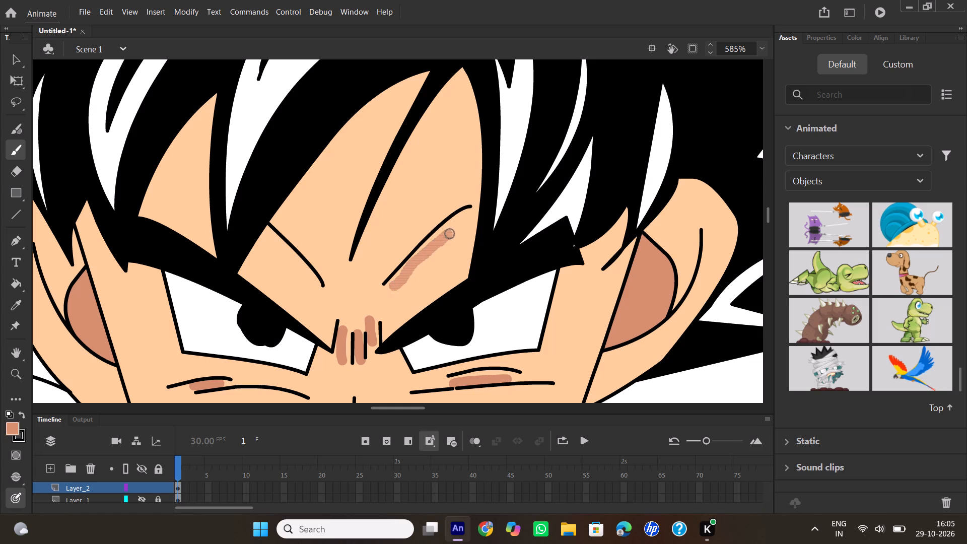
{"action": "left_click_drag", "start_coordinate": [450, 234], "coordinate": [466, 218]}
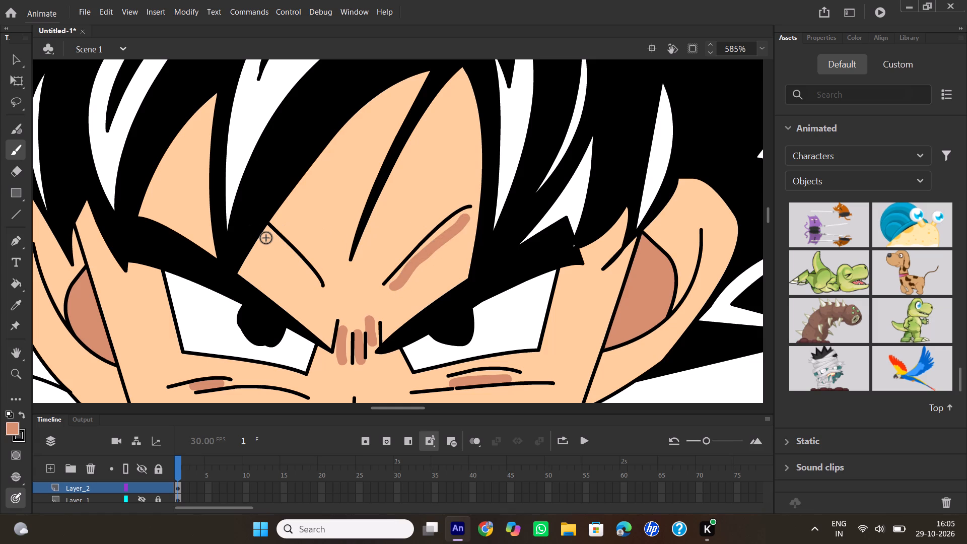
{"action": "left_click_drag", "start_coordinate": [266, 238], "coordinate": [310, 289]}
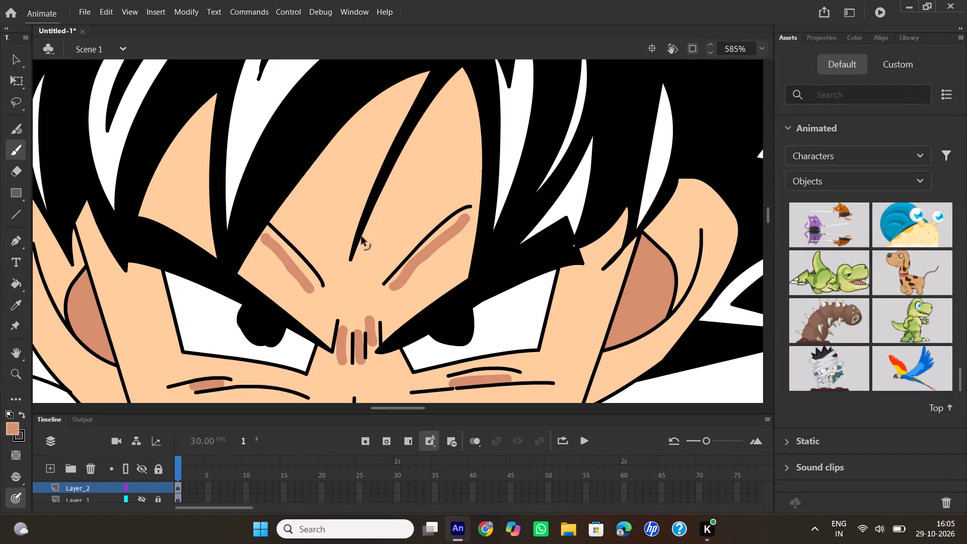
Brush a curved salmon shadow stroke along the outer side of the inner fold line in both ears.
{"action": "scroll", "coordinate": [362, 237], "scroll_direction": "down", "scroll_amount": 2, "text": "ctrl"}
{"action": "scroll", "coordinate": [438, 225], "scroll_direction": "down", "scroll_amount": 1}
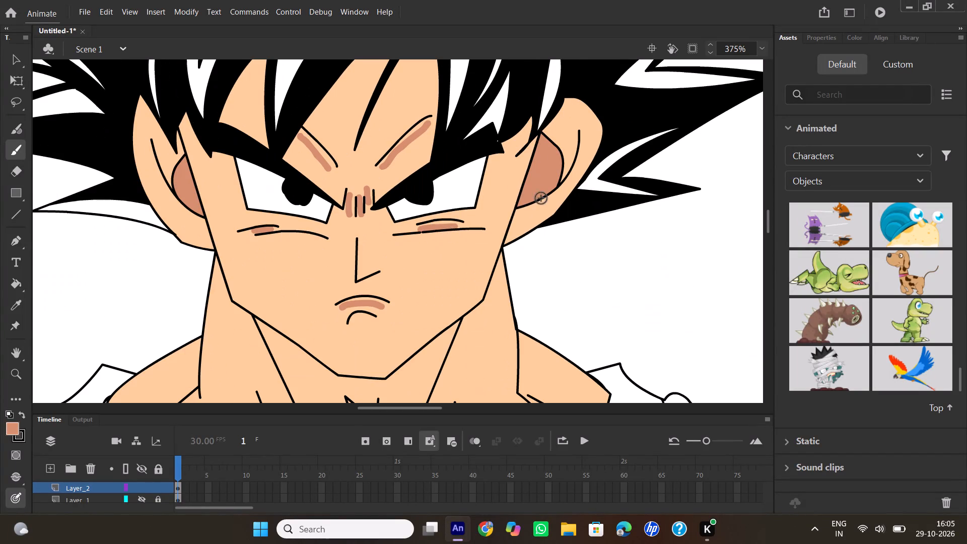
{"action": "scroll", "coordinate": [515, 187], "scroll_direction": "down", "scroll_amount": 2}
{"action": "scroll", "coordinate": [510, 183], "scroll_direction": "up", "scroll_amount": 2}
{"action": "scroll", "coordinate": [510, 183], "scroll_direction": "down", "scroll_amount": 2, "text": "ctrl"}
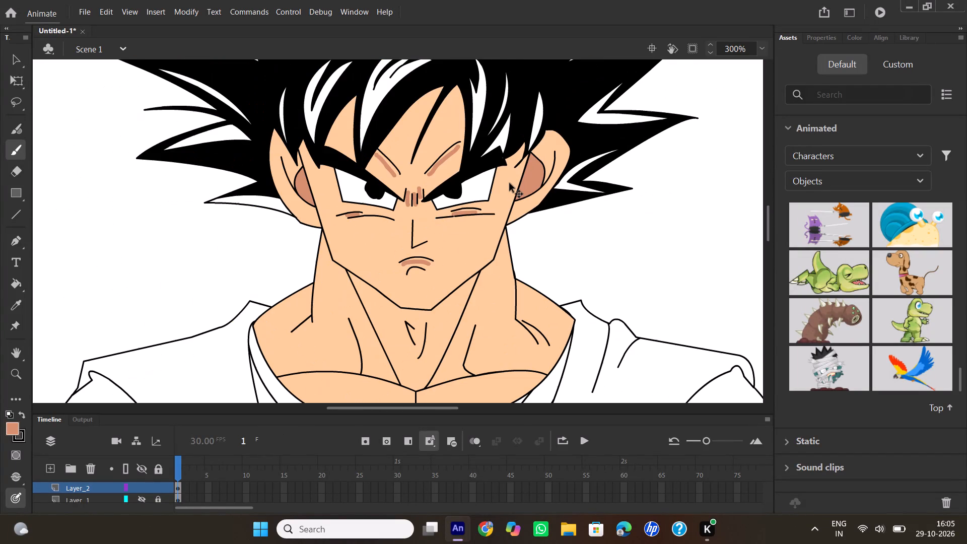
{"action": "scroll", "coordinate": [545, 235], "scroll_direction": "up", "scroll_amount": 1}
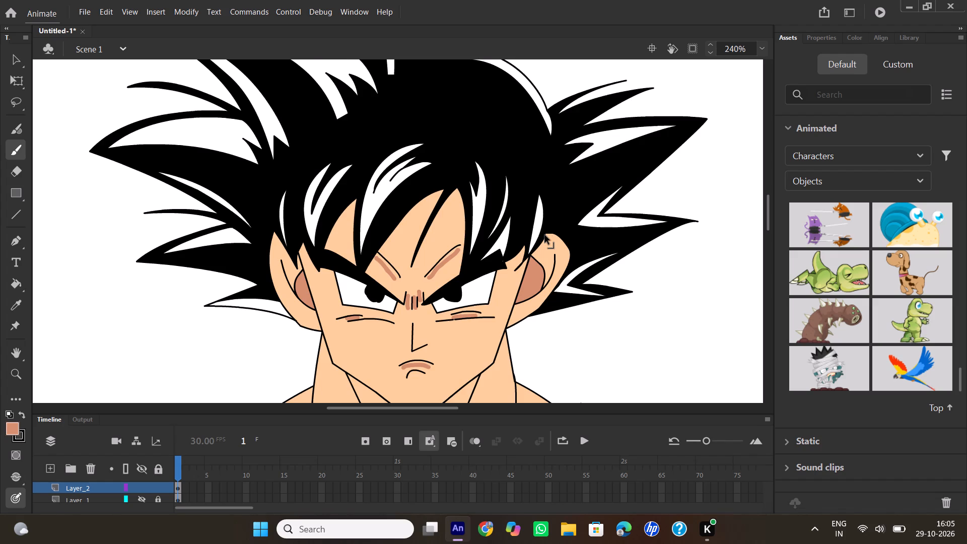
{"action": "scroll", "coordinate": [545, 235], "scroll_direction": "down", "scroll_amount": 3, "text": "ctrl"}
{"action": "scroll", "coordinate": [545, 235], "scroll_direction": "up", "scroll_amount": 6, "text": "ctrl"}
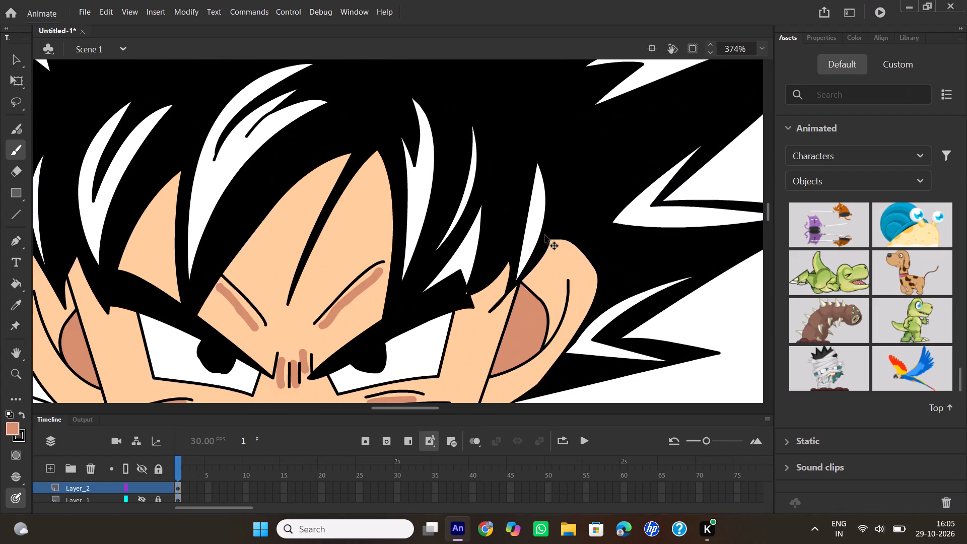
{"action": "scroll", "coordinate": [545, 235], "scroll_direction": "down", "scroll_amount": 1}
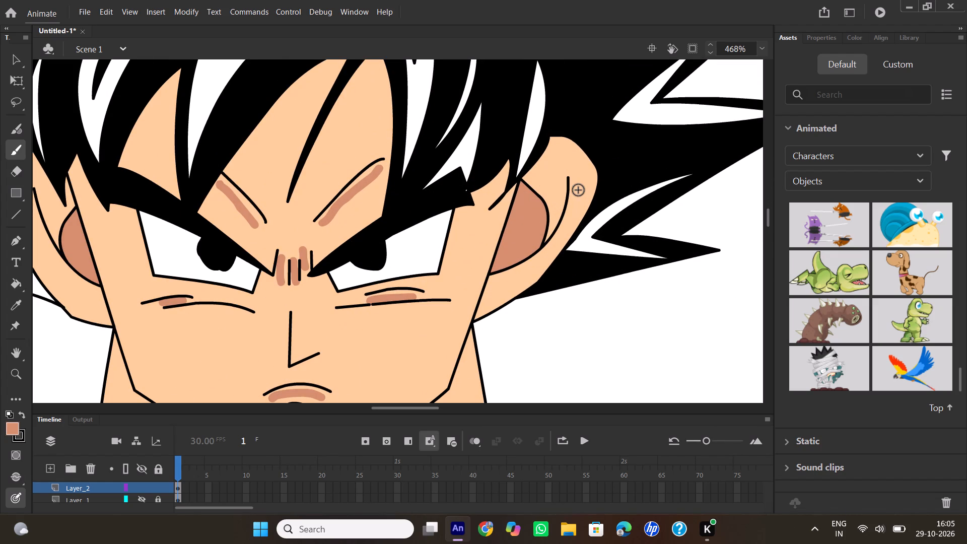
{"action": "left_click_drag", "start_coordinate": [579, 179], "coordinate": [571, 225]}
{"action": "left_click_drag", "start_coordinate": [571, 225], "coordinate": [528, 271]}
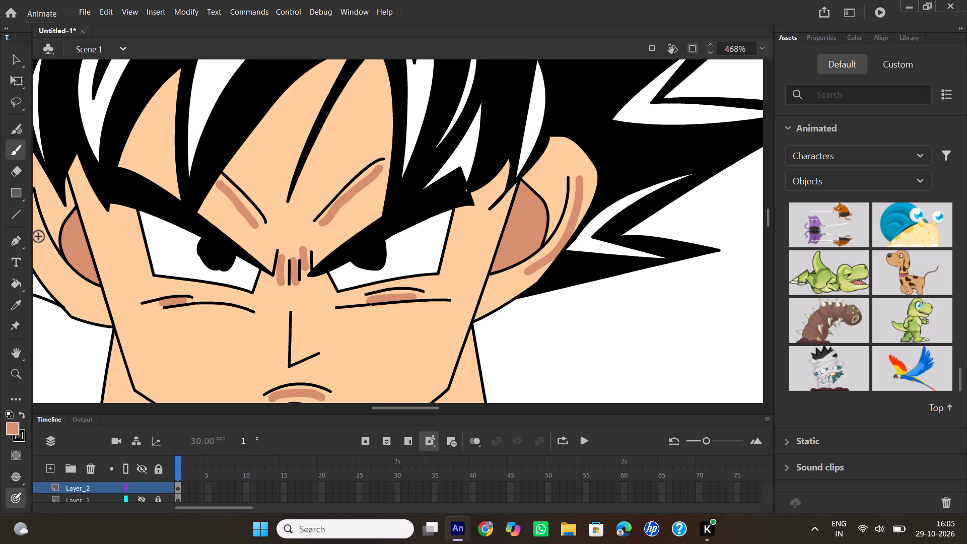
{"action": "left_click_drag", "start_coordinate": [38, 234], "coordinate": [87, 292]}
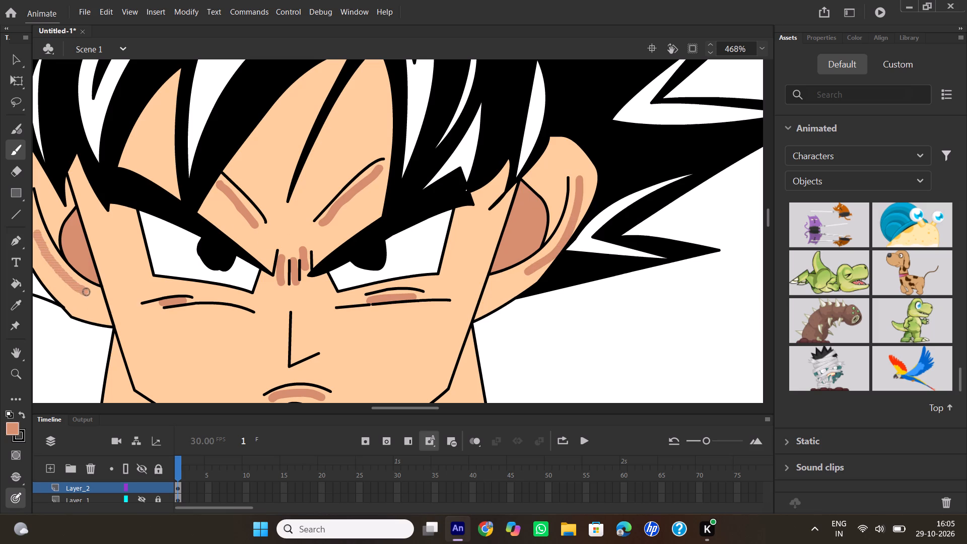
{"action": "left_click_drag", "start_coordinate": [87, 292], "coordinate": [101, 298]}
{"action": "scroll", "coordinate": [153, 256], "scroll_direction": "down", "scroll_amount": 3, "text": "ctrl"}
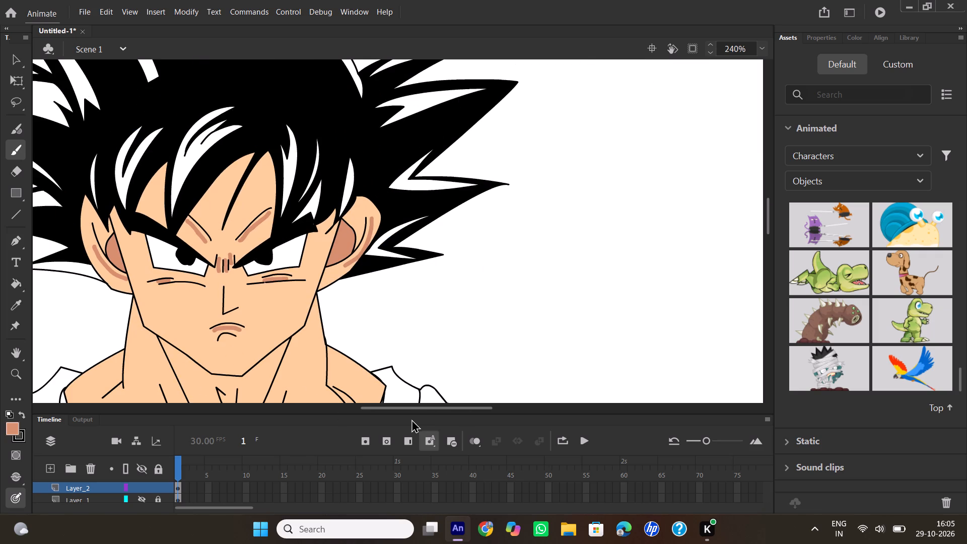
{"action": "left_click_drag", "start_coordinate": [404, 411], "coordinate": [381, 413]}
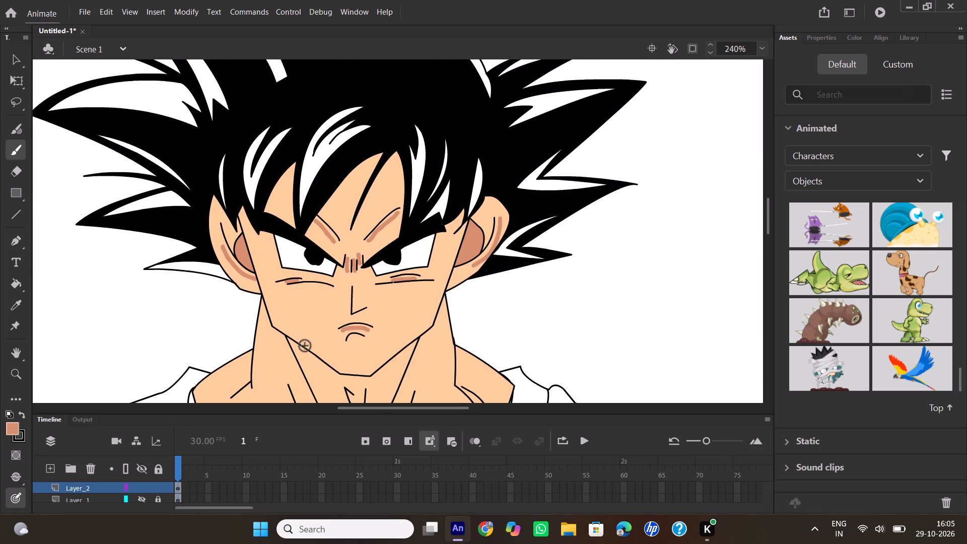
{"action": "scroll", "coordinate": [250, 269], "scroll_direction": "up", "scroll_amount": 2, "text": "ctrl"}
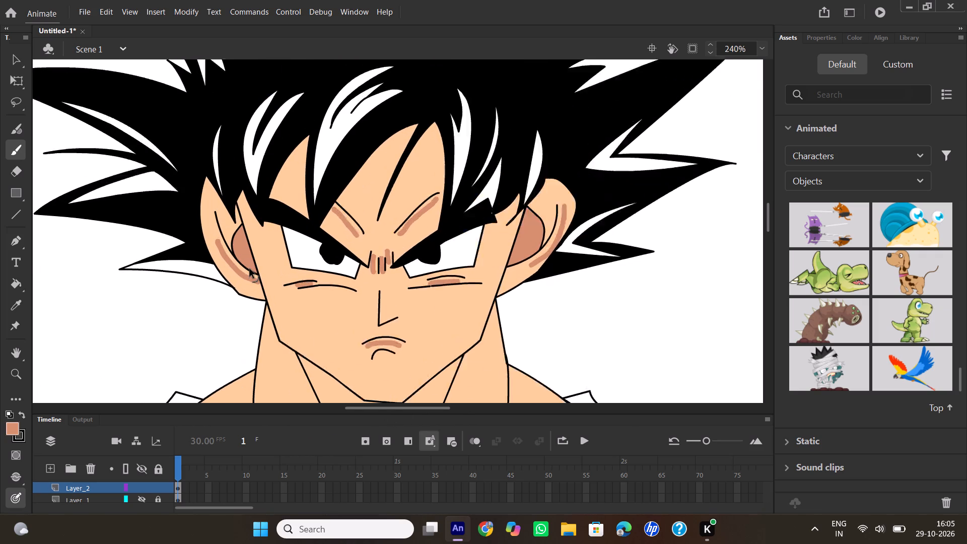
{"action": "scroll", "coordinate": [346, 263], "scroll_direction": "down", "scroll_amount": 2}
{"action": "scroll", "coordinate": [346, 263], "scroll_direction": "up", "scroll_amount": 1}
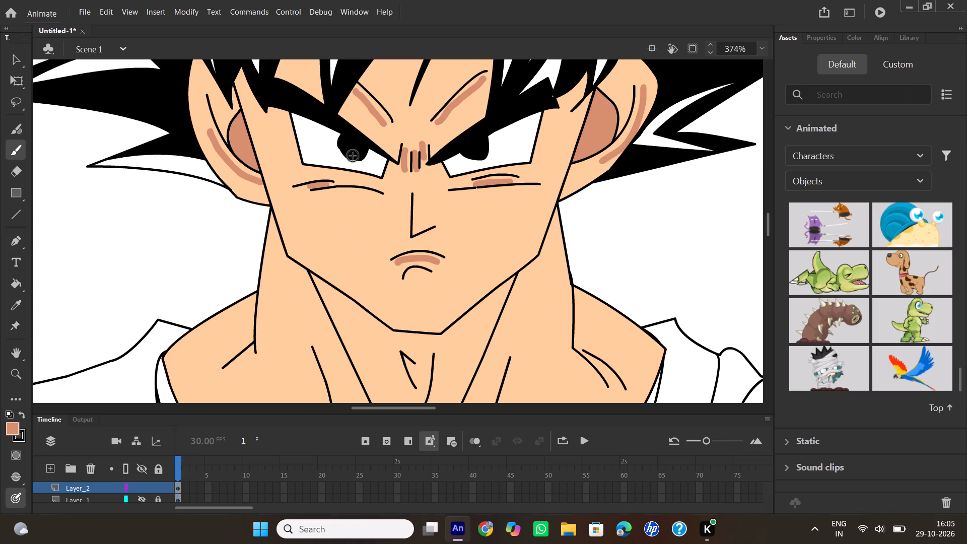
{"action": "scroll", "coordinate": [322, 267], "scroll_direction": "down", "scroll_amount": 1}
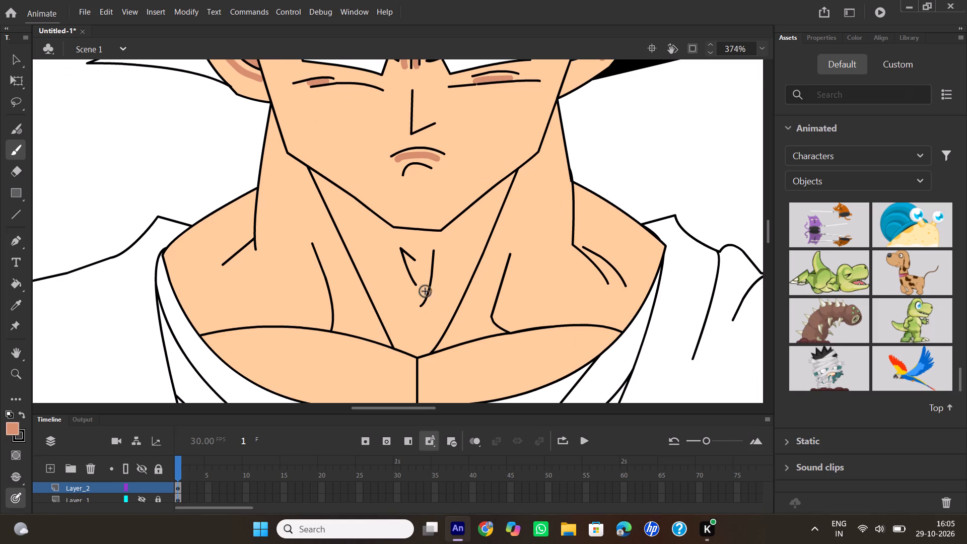
Brush salmon shadow strokes inside the curved throat line and along the outer side of both lower-neck muscle lines.
{"action": "left_click_drag", "start_coordinate": [424, 257], "coordinate": [427, 271]}
{"action": "left_click_drag", "start_coordinate": [427, 271], "coordinate": [419, 302]}
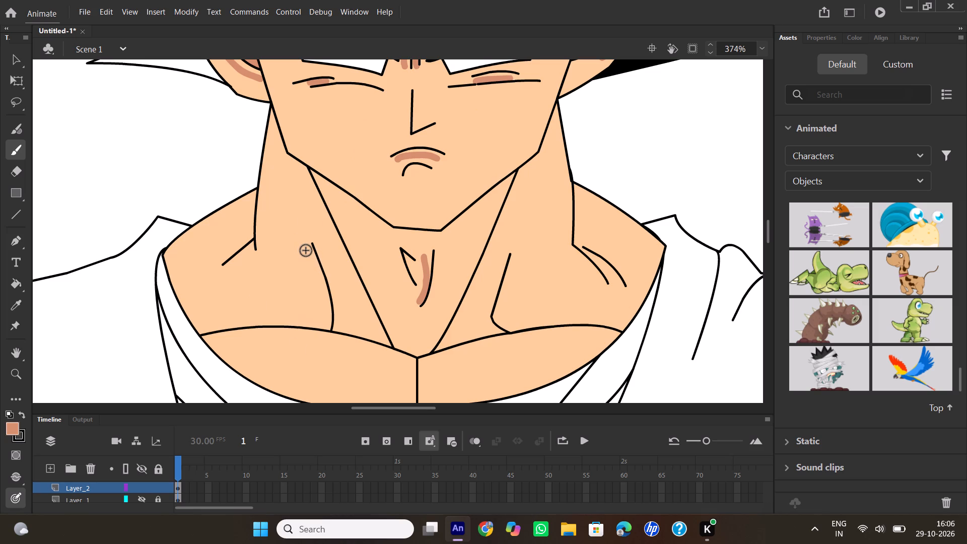
{"action": "left_click_drag", "start_coordinate": [306, 250], "coordinate": [323, 295]}
{"action": "left_click_drag", "start_coordinate": [323, 295], "coordinate": [327, 324]}
{"action": "left_click_drag", "start_coordinate": [517, 262], "coordinate": [511, 289]}
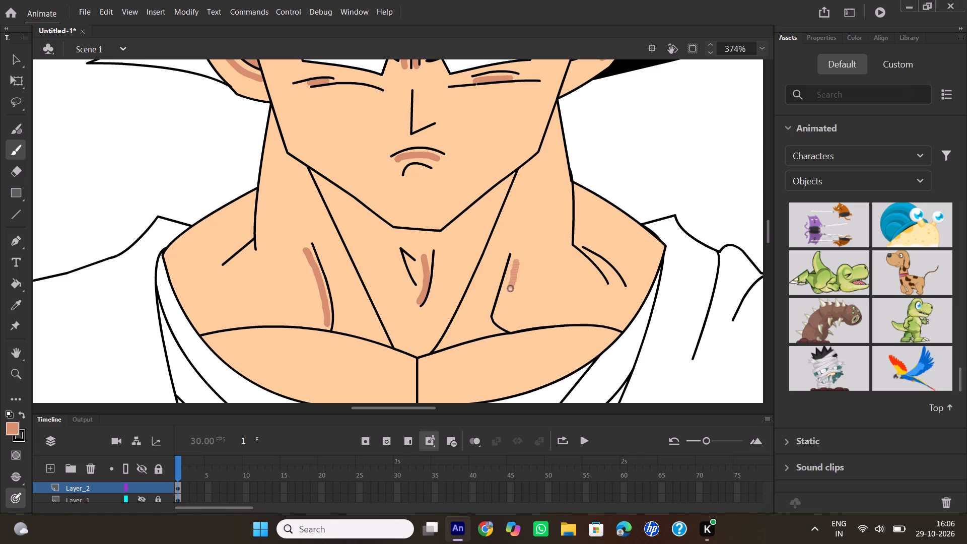
{"action": "left_click_drag", "start_coordinate": [511, 289], "coordinate": [502, 318]}
{"action": "left_click_drag", "start_coordinate": [502, 318], "coordinate": [507, 321]}
{"action": "left_click_drag", "start_coordinate": [507, 321], "coordinate": [516, 327]}
Brush salmon shadow strokes just inside both sloping shoulder outlines and beneath the short crease at the base of the neck's left side.
{"action": "left_click_drag", "start_coordinate": [581, 194], "coordinate": [608, 212]}
{"action": "left_click_drag", "start_coordinate": [608, 212], "coordinate": [659, 252]}
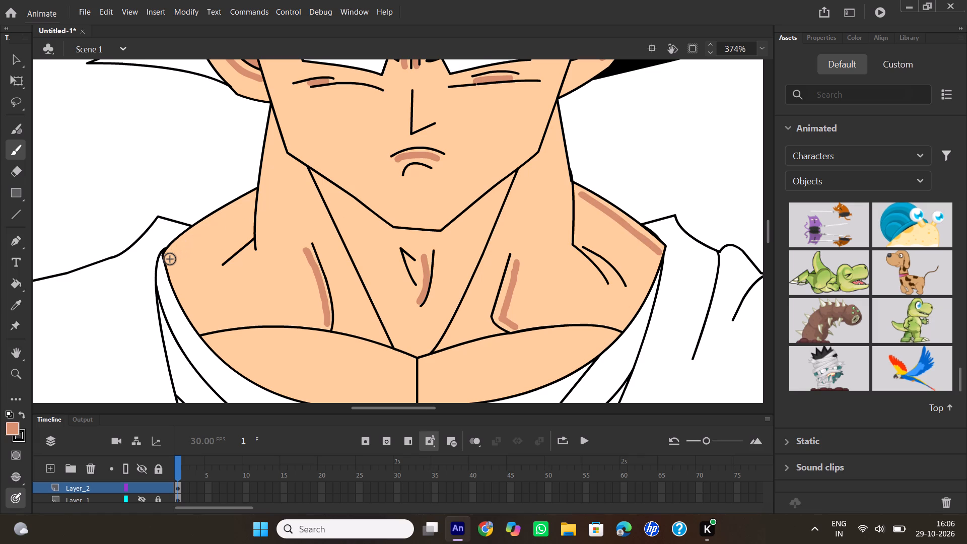
{"action": "left_click_drag", "start_coordinate": [170, 259], "coordinate": [229, 218]}
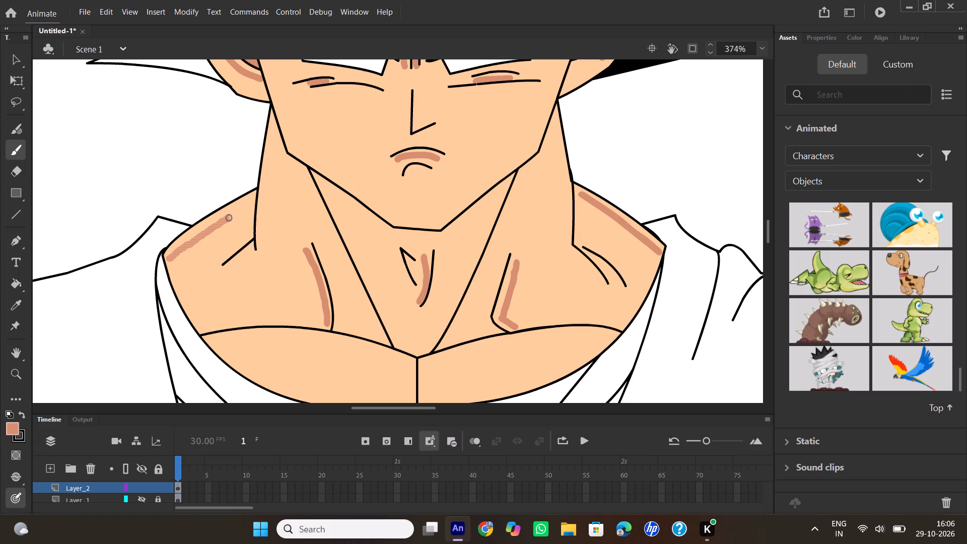
{"action": "left_click_drag", "start_coordinate": [229, 218], "coordinate": [247, 206]}
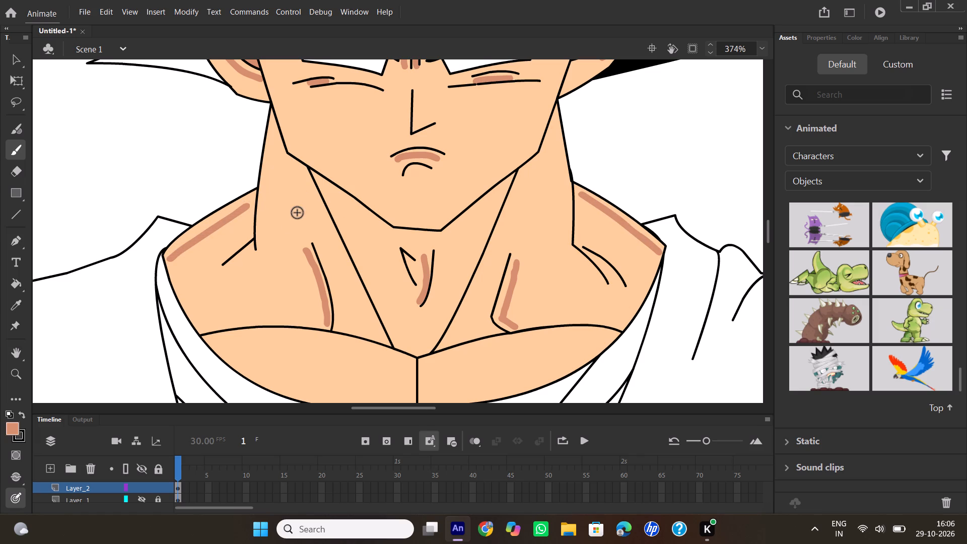
{"action": "left_click_drag", "start_coordinate": [233, 268], "coordinate": [252, 253]}
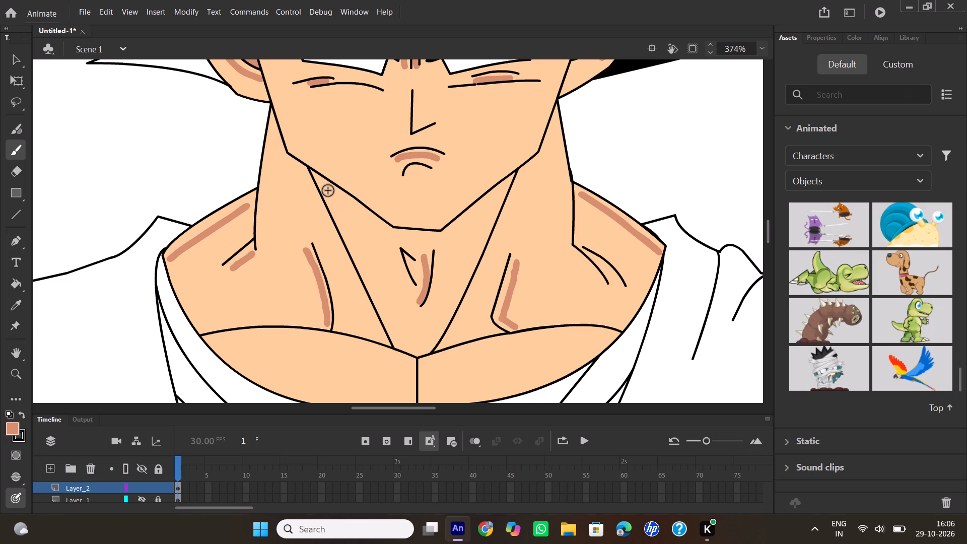
Brush long salmon shadow strokes along the right-hand side of both diagonal neck lines running from the jaw to the collarbones.
{"action": "left_click_drag", "start_coordinate": [326, 188], "coordinate": [346, 230]}
{"action": "left_click_drag", "start_coordinate": [346, 230], "coordinate": [399, 342]}
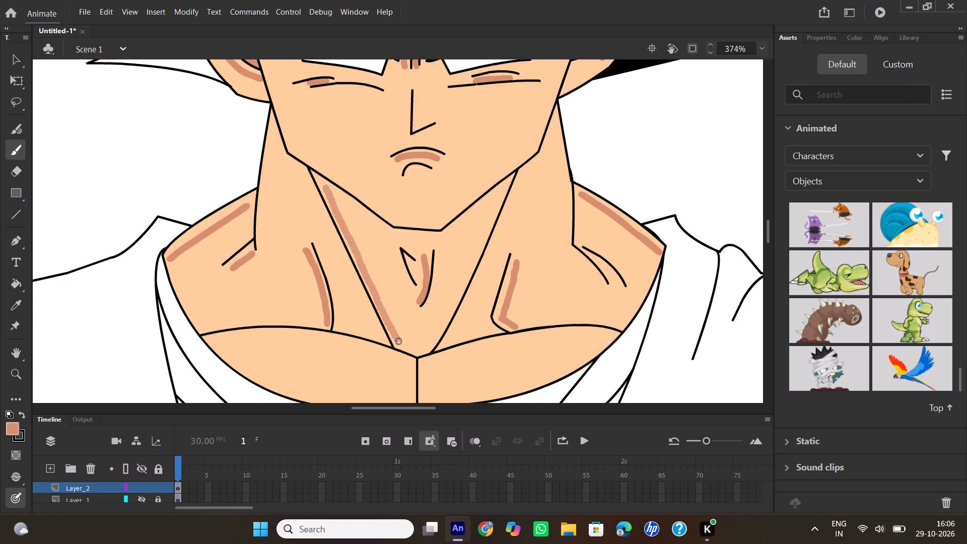
{"action": "left_click_drag", "start_coordinate": [399, 342], "coordinate": [399, 344]}
{"action": "left_click_drag", "start_coordinate": [523, 172], "coordinate": [510, 207]}
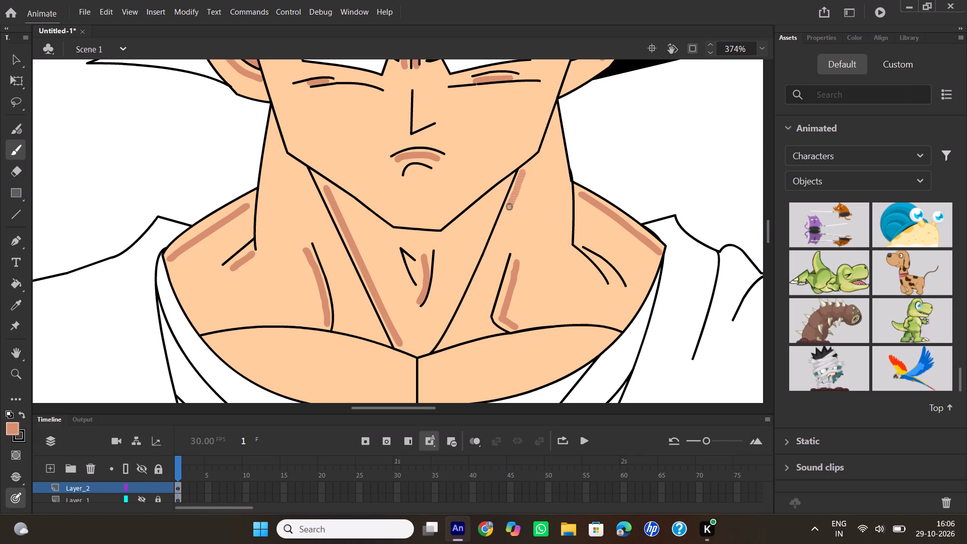
{"action": "left_click_drag", "start_coordinate": [510, 207], "coordinate": [465, 308]}
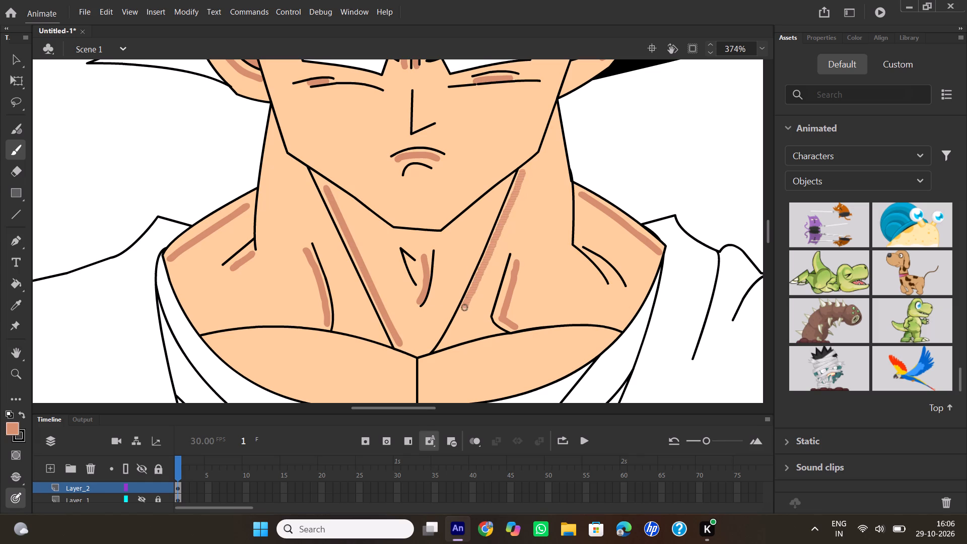
{"action": "left_click_drag", "start_coordinate": [465, 308], "coordinate": [445, 344]}
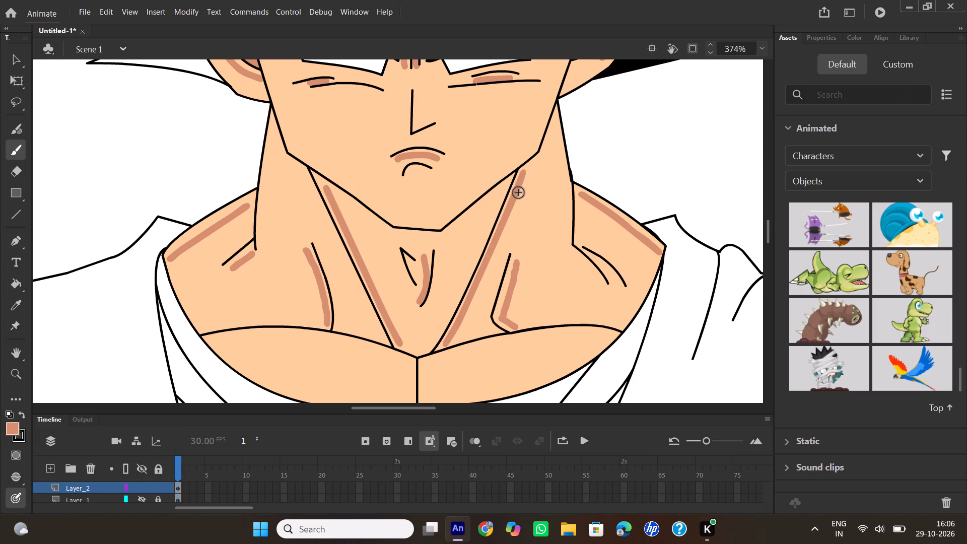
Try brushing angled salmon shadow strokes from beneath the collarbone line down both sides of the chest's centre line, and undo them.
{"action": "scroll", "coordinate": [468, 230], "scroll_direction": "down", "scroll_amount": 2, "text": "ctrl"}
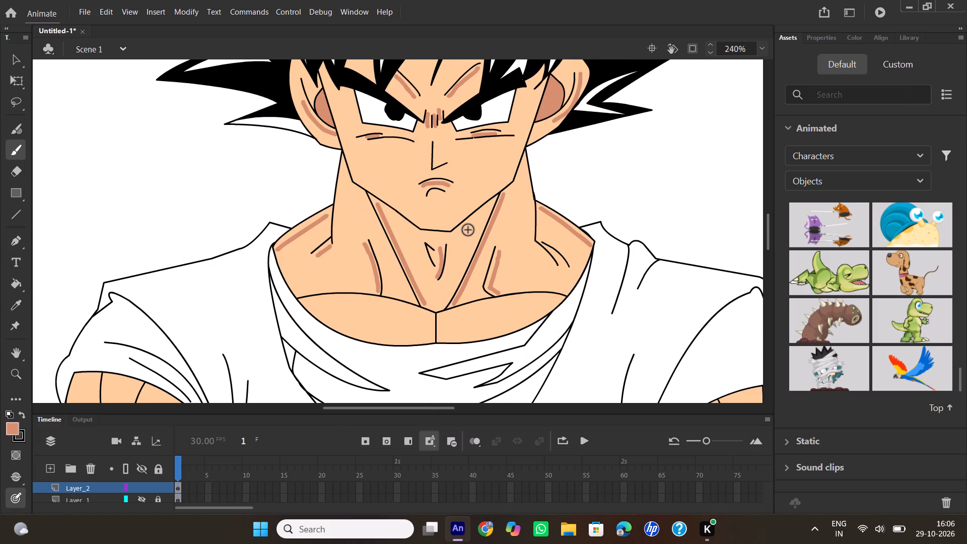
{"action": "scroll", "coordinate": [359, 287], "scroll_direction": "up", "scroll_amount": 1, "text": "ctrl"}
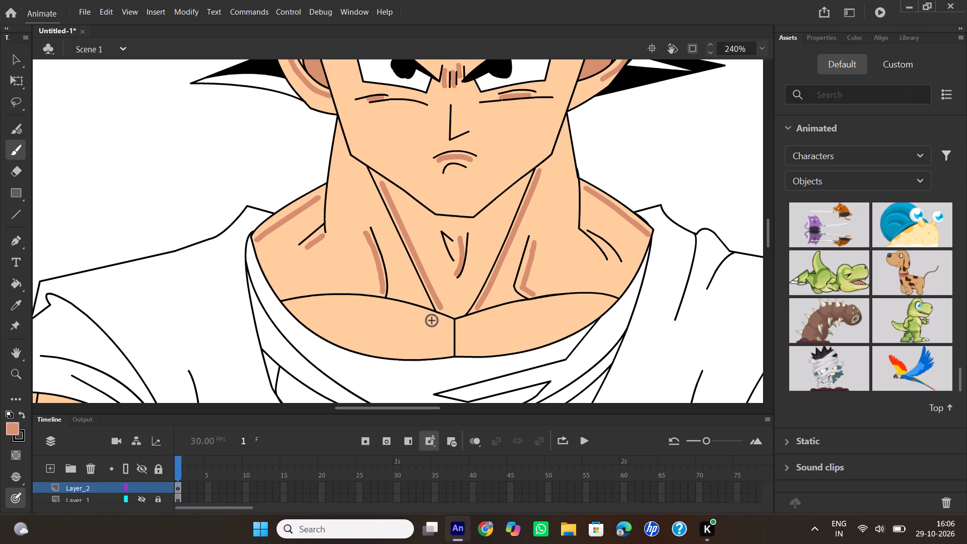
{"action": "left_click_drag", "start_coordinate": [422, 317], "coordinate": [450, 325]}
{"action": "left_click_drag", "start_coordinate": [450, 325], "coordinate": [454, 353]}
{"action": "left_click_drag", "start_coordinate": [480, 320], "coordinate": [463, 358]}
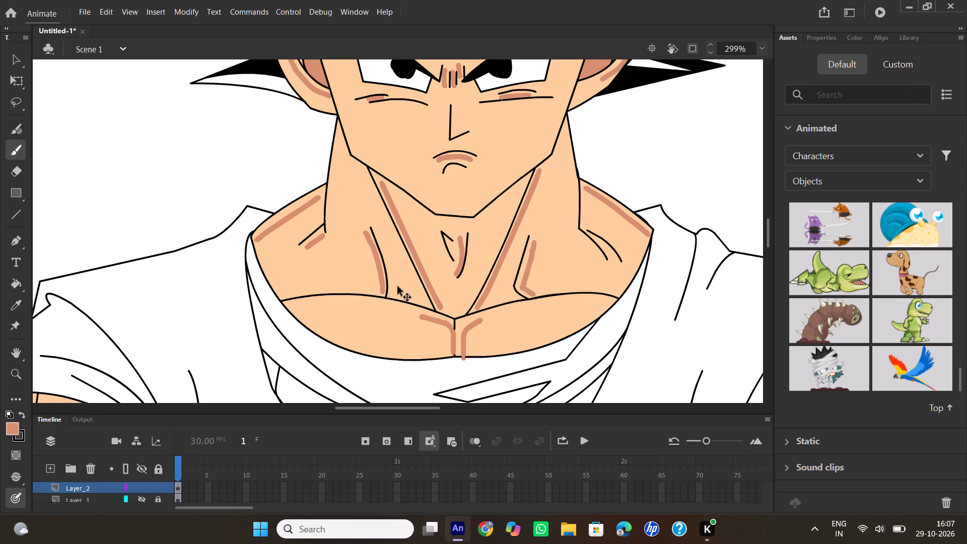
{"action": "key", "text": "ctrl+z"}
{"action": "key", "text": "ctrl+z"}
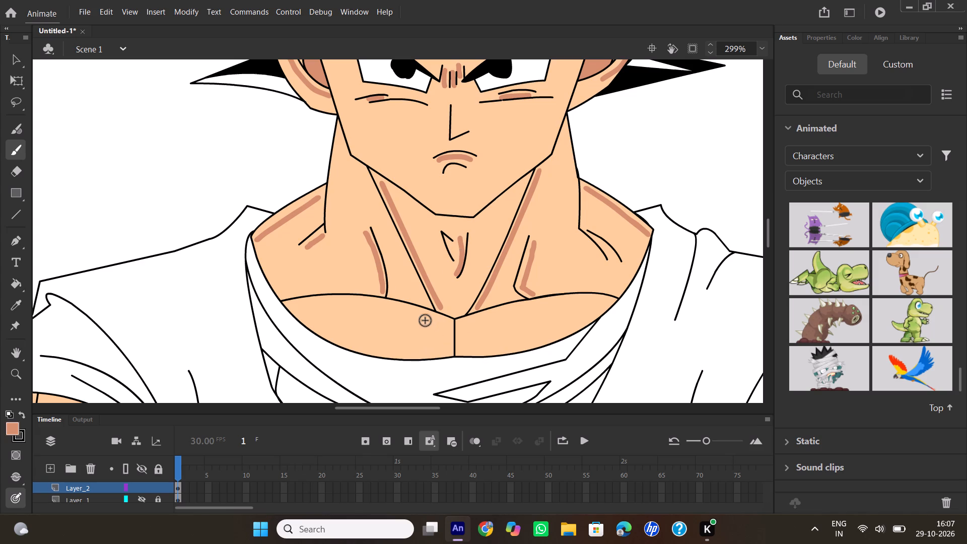
Brush salmon shadow strokes framing both sides of the chest's centre line, following the collarbone line above and the neckline below.
{"action": "left_click_drag", "start_coordinate": [424, 317], "coordinate": [444, 327]}
{"action": "left_click_drag", "start_coordinate": [444, 327], "coordinate": [447, 352]}
{"action": "left_click_drag", "start_coordinate": [463, 327], "coordinate": [496, 318]}
{"action": "left_click_drag", "start_coordinate": [465, 328], "coordinate": [480, 354]}
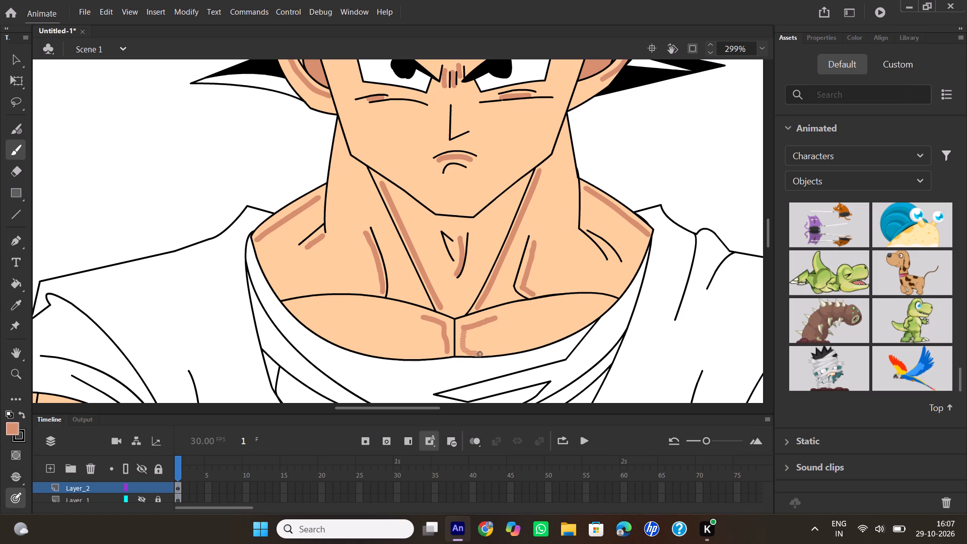
{"action": "left_click_drag", "start_coordinate": [480, 354], "coordinate": [505, 352]}
{"action": "left_click_drag", "start_coordinate": [398, 352], "coordinate": [434, 350]}
{"action": "left_click_drag", "start_coordinate": [434, 350], "coordinate": [442, 350]}
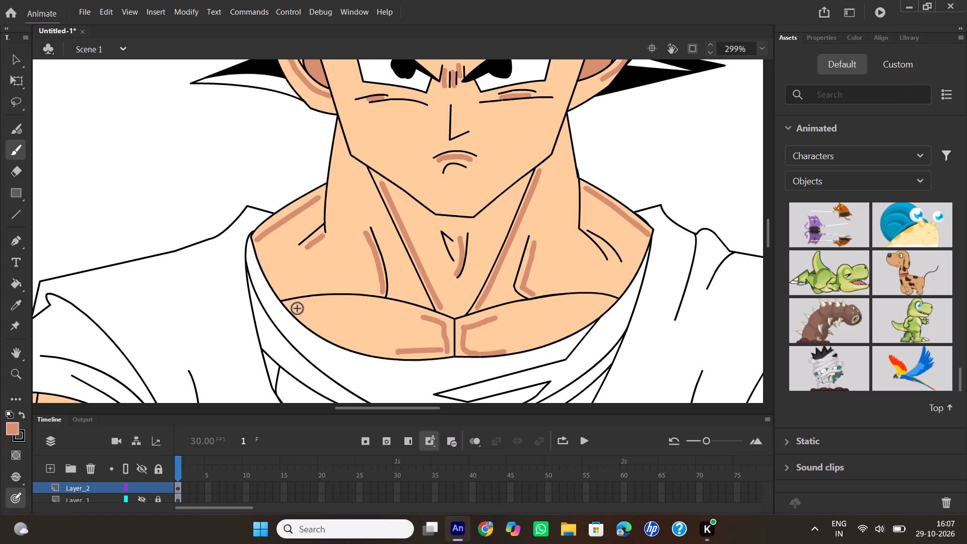
Brush angled salmon shadow strokes into both outer corners of the chest, along the collarbone line and the shirt neckline.
{"action": "left_click_drag", "start_coordinate": [294, 307], "coordinate": [351, 299]}
{"action": "left_click_drag", "start_coordinate": [294, 309], "coordinate": [323, 332]}
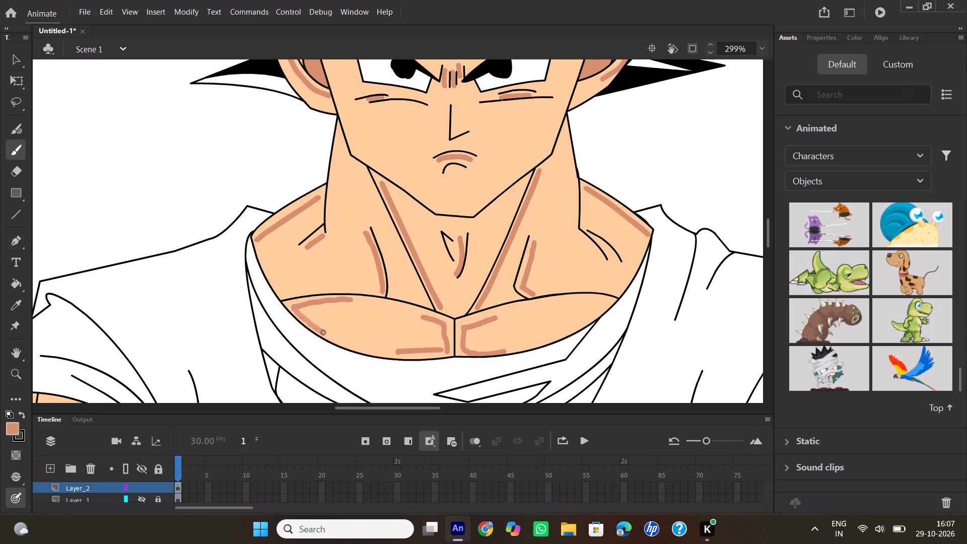
{"action": "left_click_drag", "start_coordinate": [323, 332], "coordinate": [338, 338]}
{"action": "left_click_drag", "start_coordinate": [559, 301], "coordinate": [601, 300]}
{"action": "left_click_drag", "start_coordinate": [601, 300], "coordinate": [581, 322]}
{"action": "scroll", "coordinate": [555, 293], "scroll_direction": "up", "scroll_amount": 1}
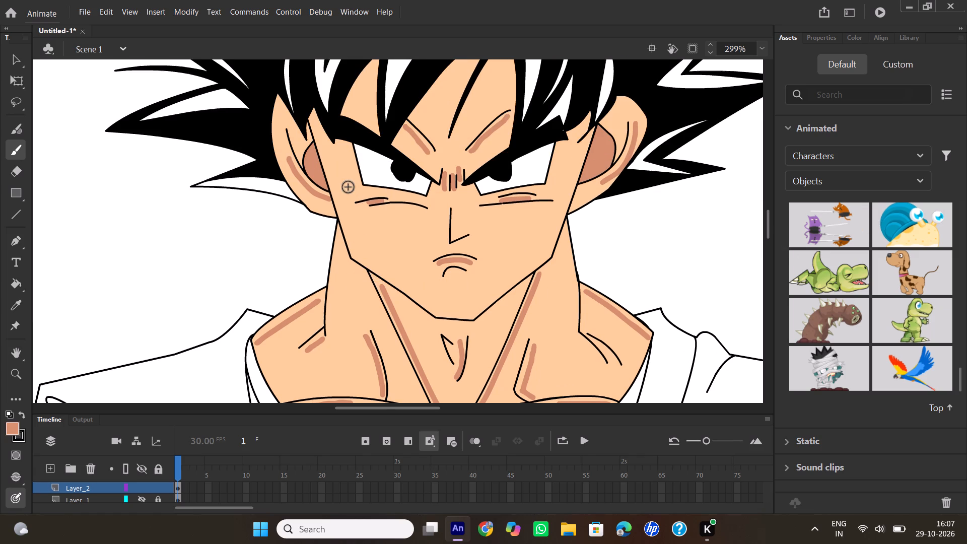
Brush salmon shadow strokes along the two curved muscle lines just below the sleeve on the left-hand arm of the drawing.
{"action": "scroll", "coordinate": [348, 184], "scroll_direction": "up", "scroll_amount": 1}
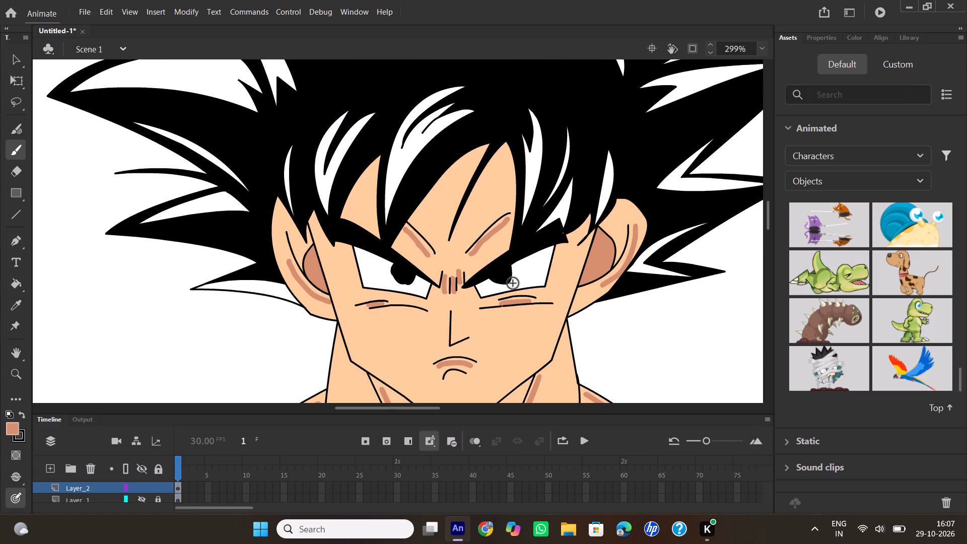
{"action": "scroll", "coordinate": [521, 221], "scroll_direction": "down", "scroll_amount": 1}
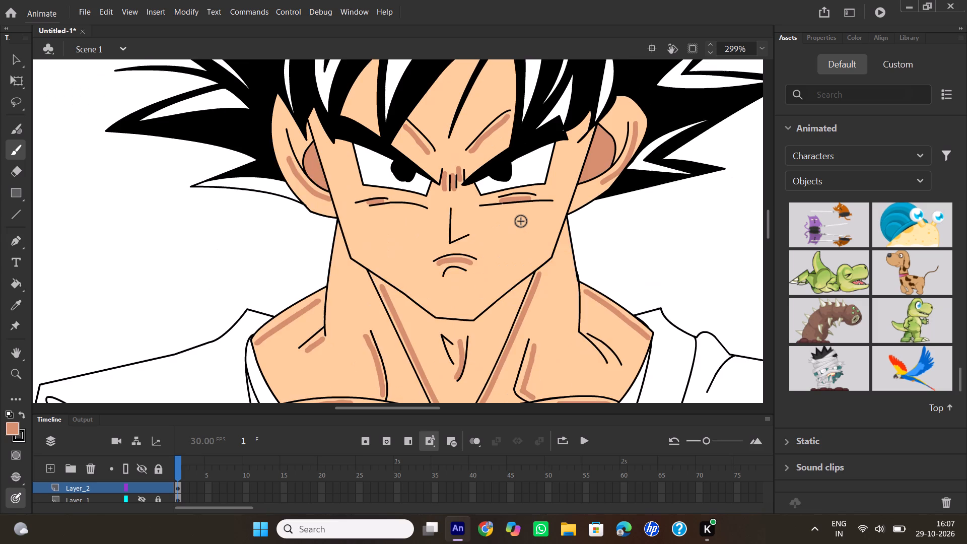
{"action": "scroll", "coordinate": [521, 221], "scroll_direction": "down", "scroll_amount": 3}
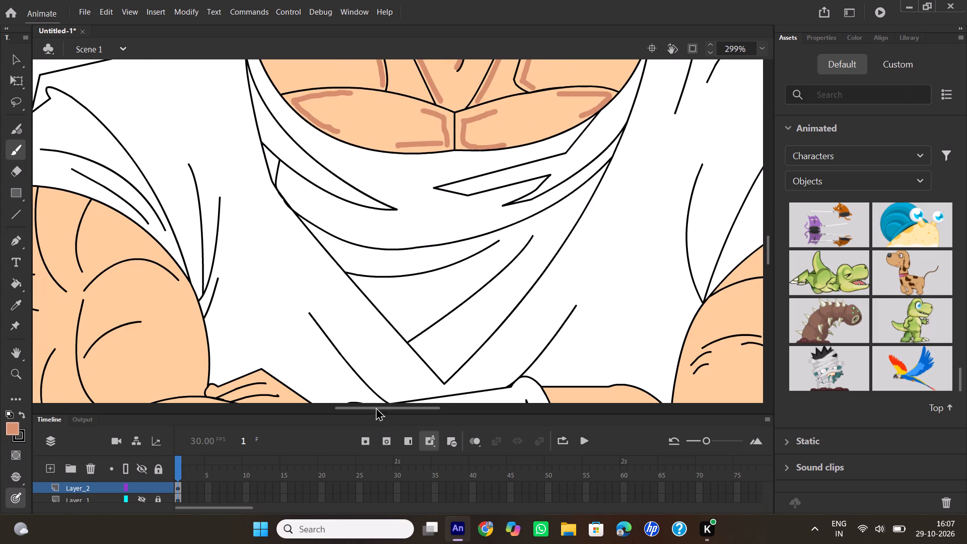
{"action": "left_click_drag", "start_coordinate": [375, 410], "coordinate": [340, 413]}
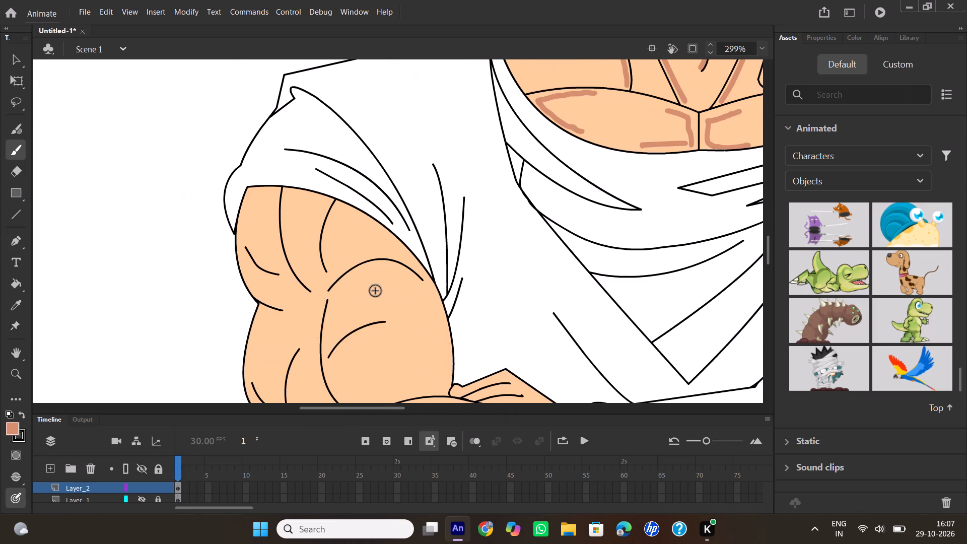
{"action": "scroll", "coordinate": [375, 291], "scroll_direction": "down", "scroll_amount": 1}
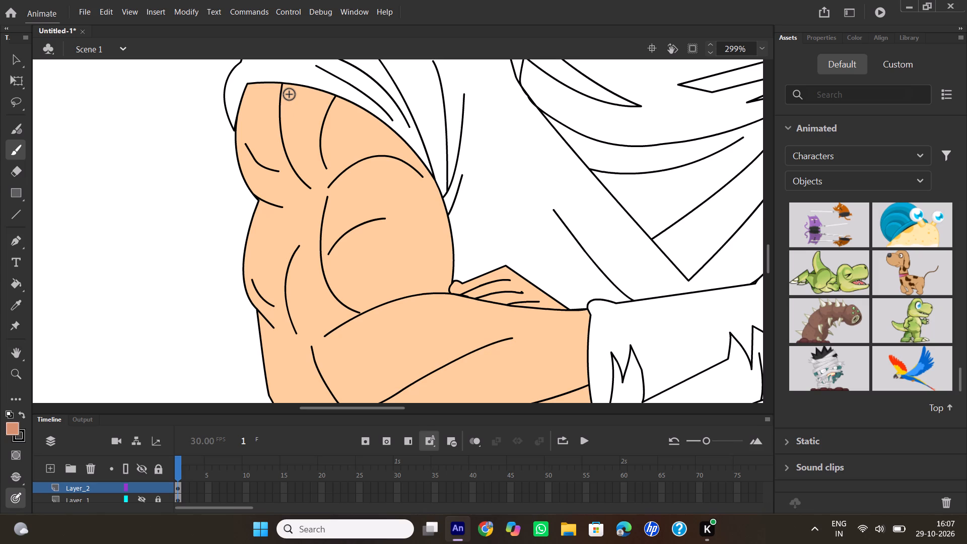
{"action": "left_click_drag", "start_coordinate": [289, 91], "coordinate": [288, 127]}
{"action": "left_click_drag", "start_coordinate": [288, 127], "coordinate": [310, 180]}
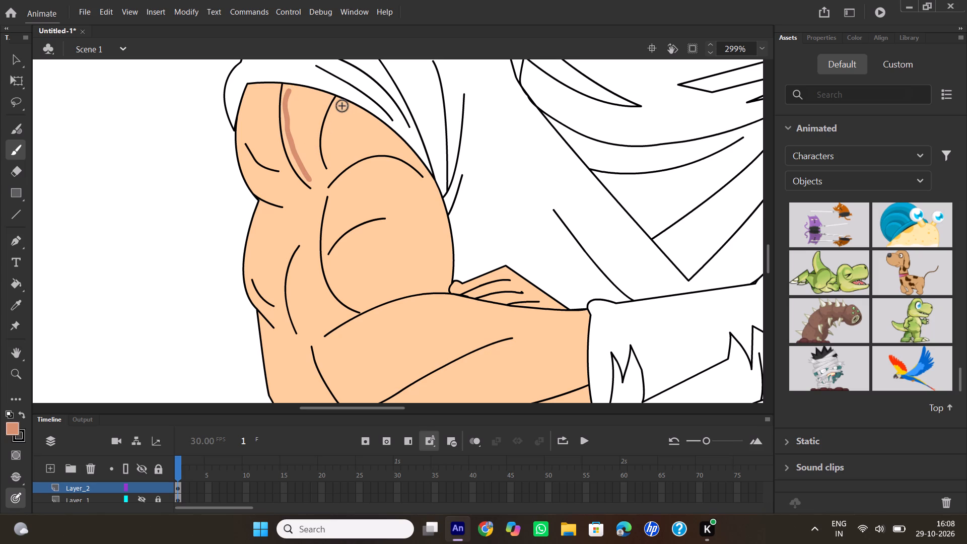
{"action": "left_click_drag", "start_coordinate": [341, 105], "coordinate": [334, 162]}
Brush salmon shadow strokes inside the biceps outline, under its top arch and down the long curve to the forearm.
{"action": "left_click_drag", "start_coordinate": [334, 190], "coordinate": [338, 186]}
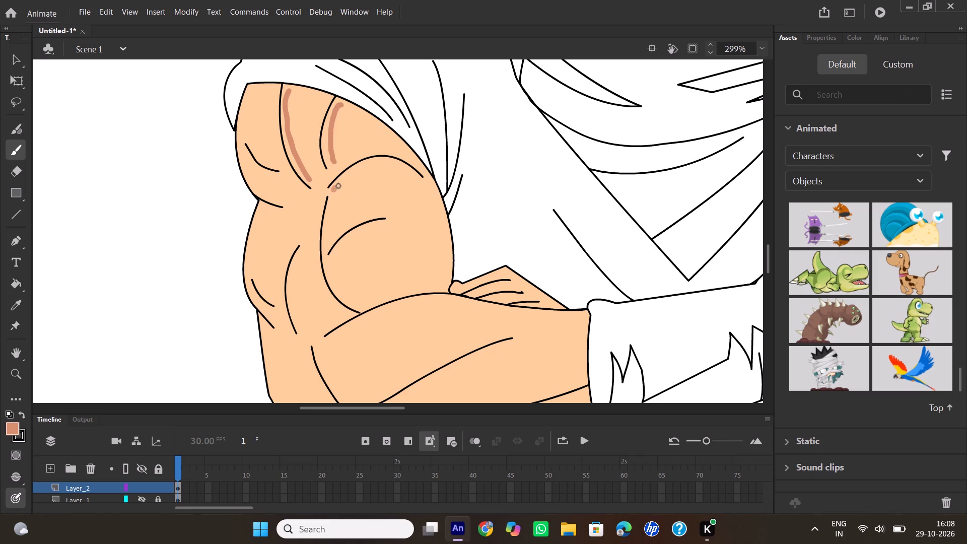
{"action": "left_click_drag", "start_coordinate": [338, 186], "coordinate": [382, 163]}
{"action": "left_click_drag", "start_coordinate": [382, 163], "coordinate": [419, 179]}
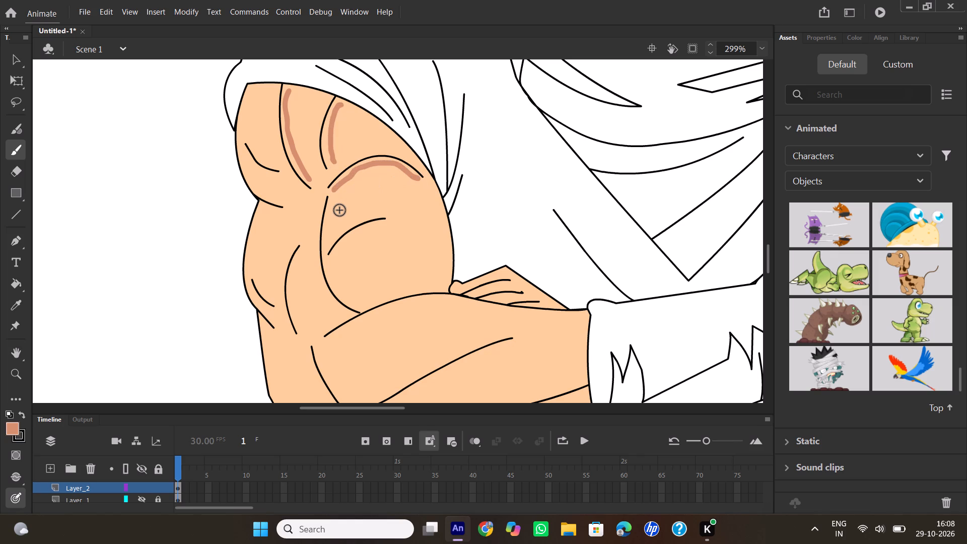
{"action": "left_click_drag", "start_coordinate": [334, 201], "coordinate": [334, 282]}
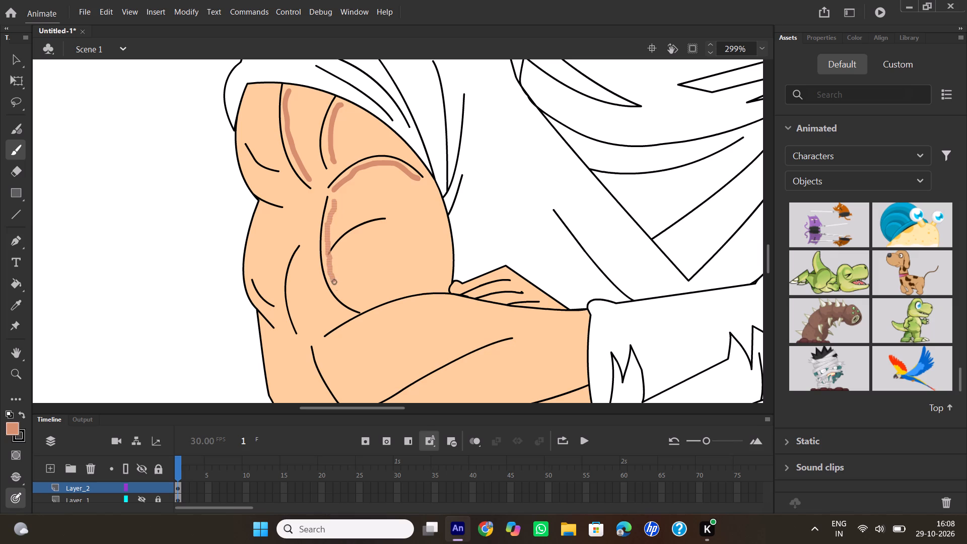
{"action": "left_click_drag", "start_coordinate": [334, 282], "coordinate": [361, 311]}
Brush salmon shadow strokes beneath the two short outer shoulder creases and along the inside of the curved triceps line on the same arm.
{"action": "left_click_drag", "start_coordinate": [242, 148], "coordinate": [257, 167]}
{"action": "left_click_drag", "start_coordinate": [257, 167], "coordinate": [276, 178]}
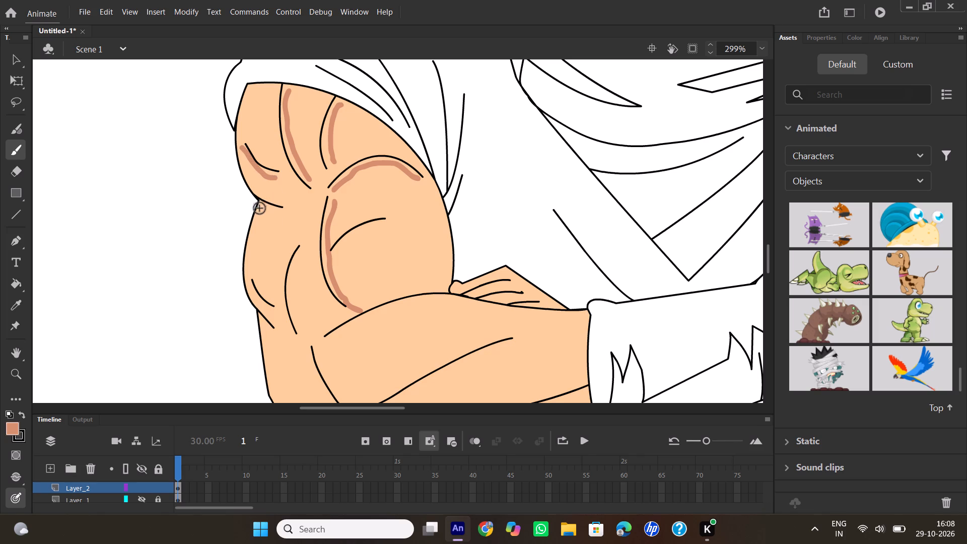
{"action": "left_click_drag", "start_coordinate": [258, 207], "coordinate": [281, 216]}
{"action": "scroll", "coordinate": [317, 251], "scroll_direction": "down", "scroll_amount": 1}
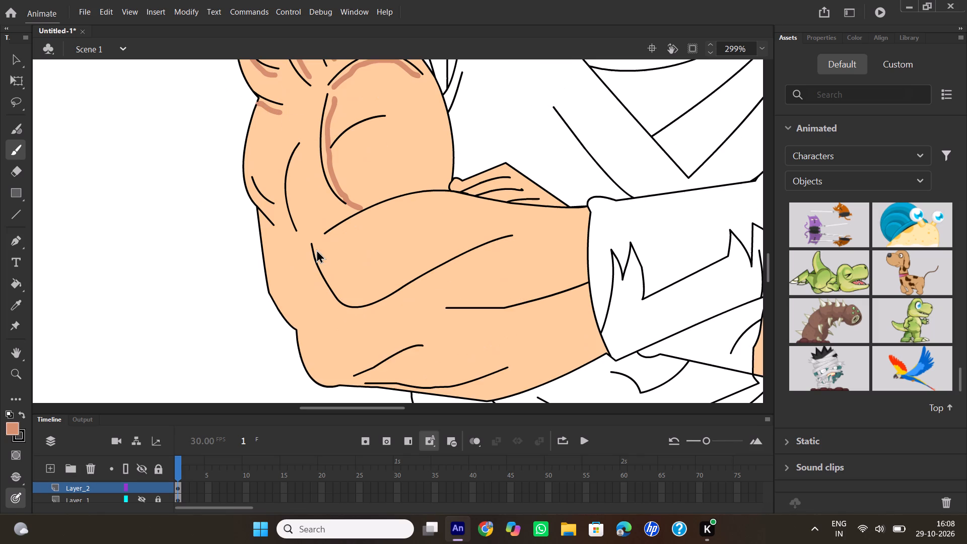
{"action": "left_click_drag", "start_coordinate": [302, 148], "coordinate": [299, 154]}
{"action": "left_click_drag", "start_coordinate": [299, 154], "coordinate": [306, 225]}
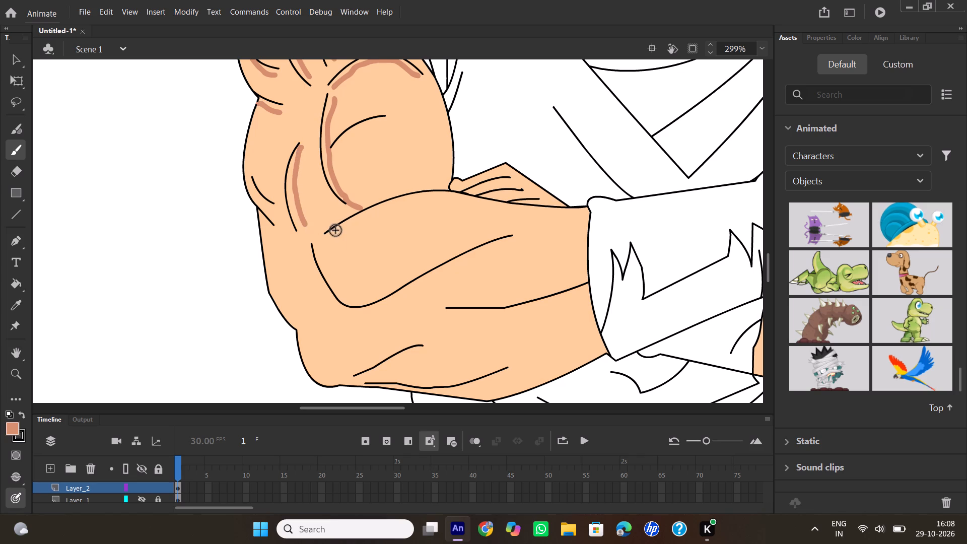
Brush a continuous salmon shadow stroke inside the bent line running down to the elbow and along the forearm.
{"action": "left_click_drag", "start_coordinate": [319, 245], "coordinate": [322, 254]}
{"action": "left_click_drag", "start_coordinate": [322, 254], "coordinate": [351, 300]}
{"action": "left_click_drag", "start_coordinate": [351, 298], "coordinate": [399, 276]}
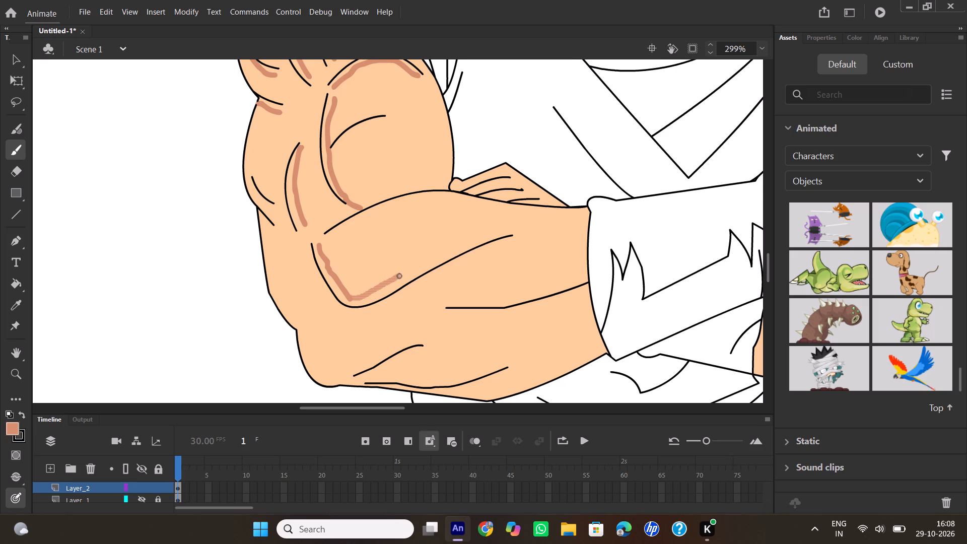
{"action": "left_click_drag", "start_coordinate": [399, 276], "coordinate": [509, 233]}
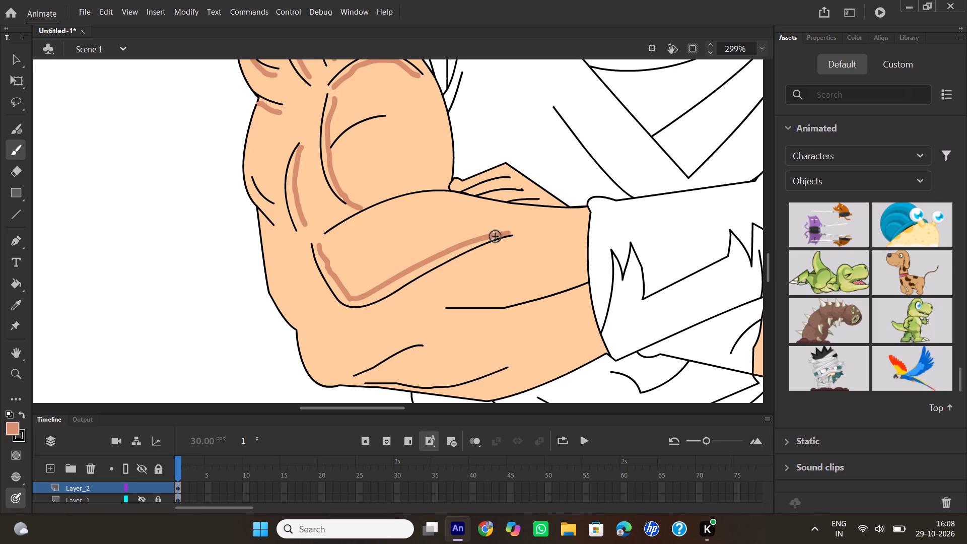
Brush salmon shadow strokes beneath the lower forearm line up to the wristband and along the short slanted crease near the elbow.
{"action": "scroll", "coordinate": [472, 256], "scroll_direction": "down", "scroll_amount": 1}
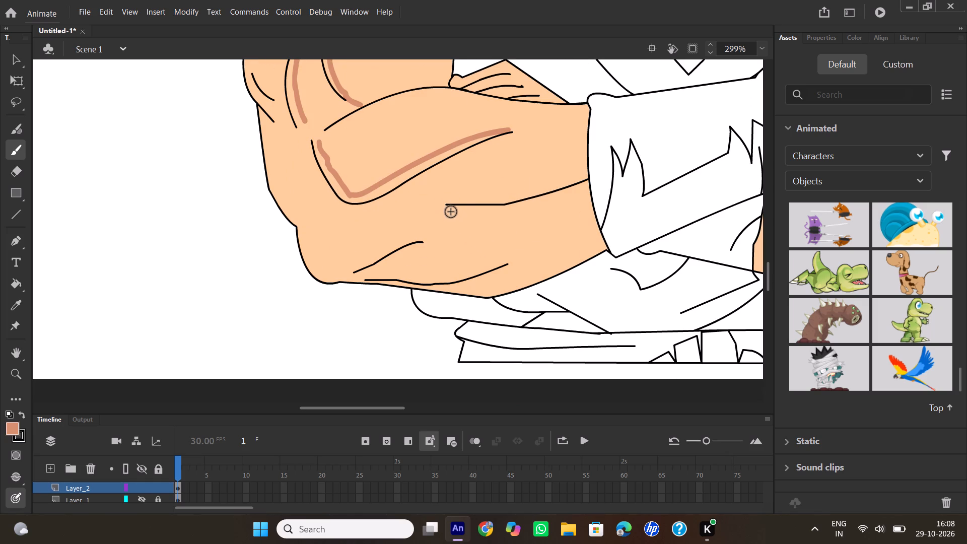
{"action": "left_click_drag", "start_coordinate": [451, 212], "coordinate": [570, 190]}
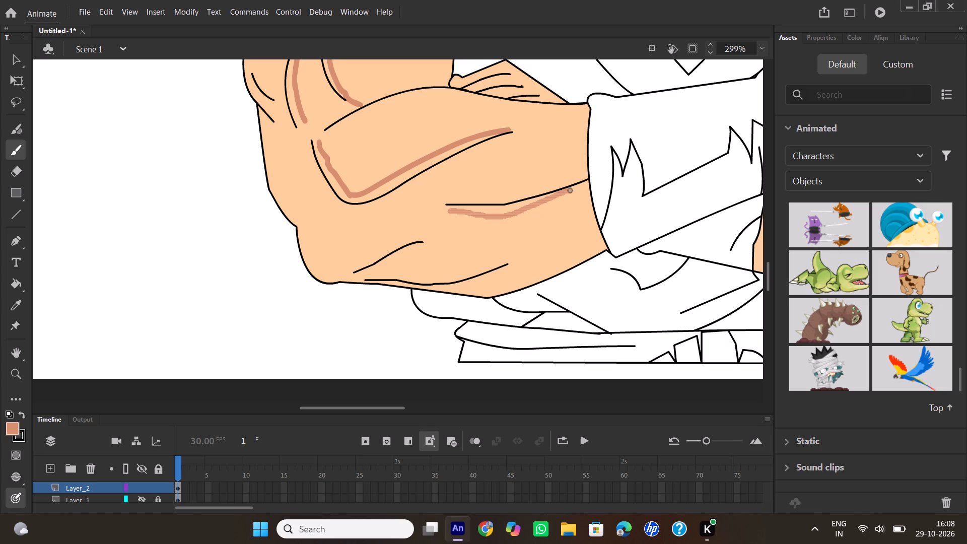
{"action": "left_click_drag", "start_coordinate": [570, 190], "coordinate": [589, 182]}
{"action": "left_click_drag", "start_coordinate": [358, 274], "coordinate": [391, 253]}
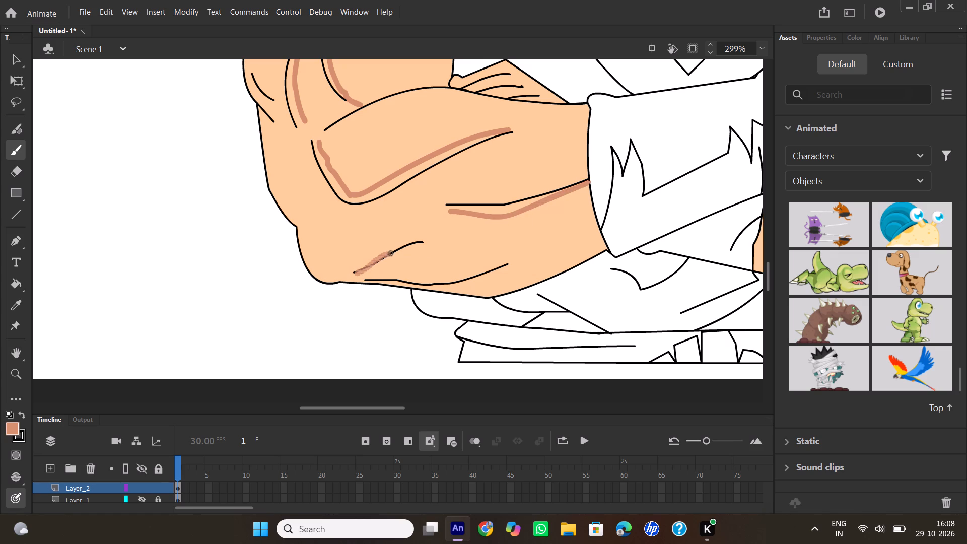
{"action": "left_click_drag", "start_coordinate": [391, 253], "coordinate": [419, 242]}
Brush two short salmon shadow strokes beneath the paired creases on the arm's outer edge above the elbow.
{"action": "scroll", "coordinate": [316, 219], "scroll_direction": "up", "scroll_amount": 1}
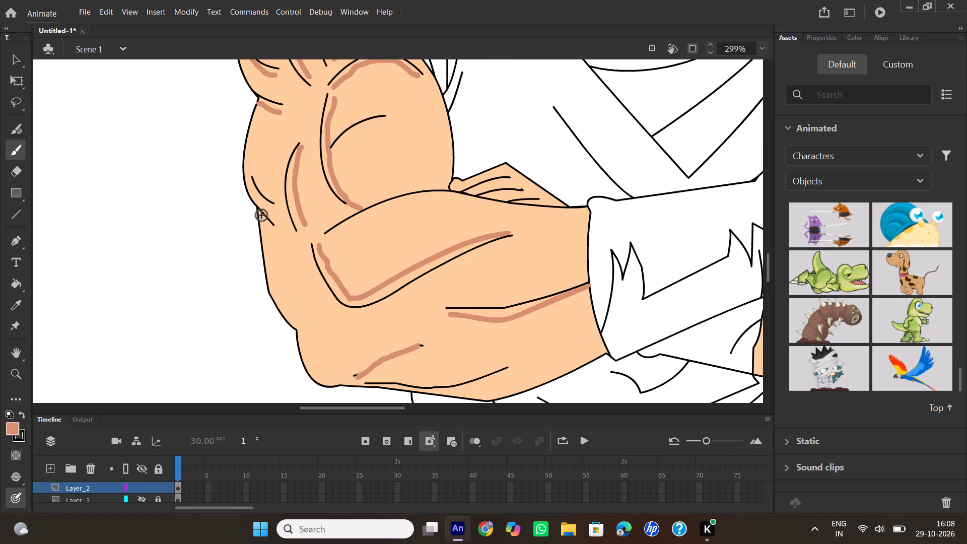
{"action": "left_click_drag", "start_coordinate": [261, 220], "coordinate": [276, 237]}
{"action": "left_click_drag", "start_coordinate": [251, 184], "coordinate": [277, 212]}
Dab short salmon shadow marks along the sloping upper edge of the hand tucked behind the forearm.
{"action": "scroll", "coordinate": [171, 323], "scroll_direction": "down", "scroll_amount": 2}
{"action": "scroll", "coordinate": [330, 287], "scroll_direction": "up", "scroll_amount": 2}
{"action": "left_click", "coordinate": [508, 168]}
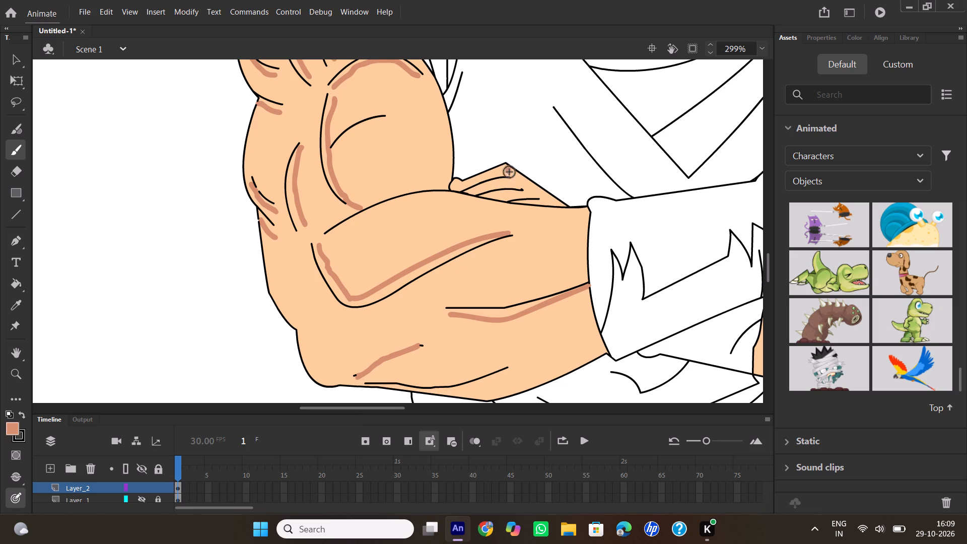
{"action": "left_click_drag", "start_coordinate": [517, 181], "coordinate": [524, 186]}
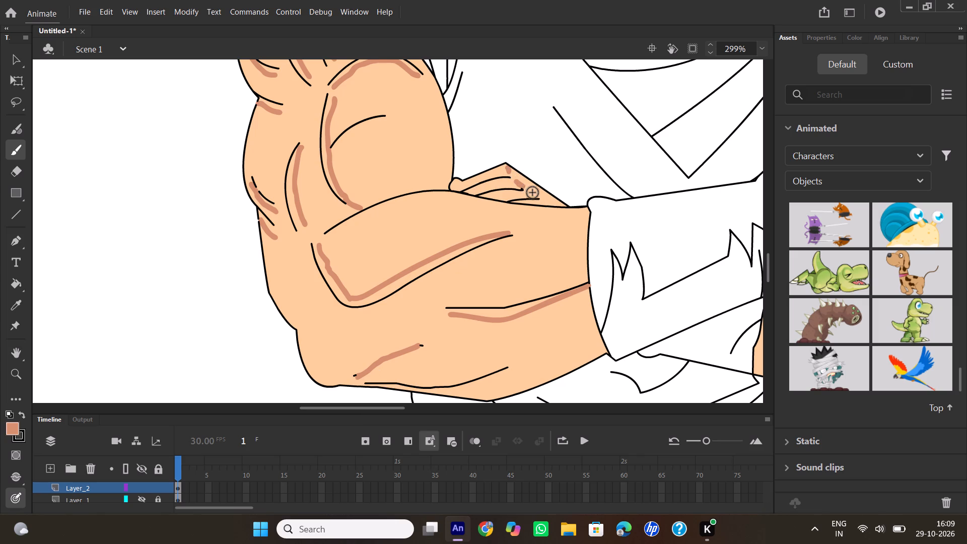
{"action": "left_click", "coordinate": [530, 189]}
{"action": "left_click_drag", "start_coordinate": [548, 200], "coordinate": [555, 205]}
Brush a small V-shaped salmon shadow on the back of the hand between the wristband and the opposite arm.
{"action": "left_click_drag", "start_coordinate": [378, 407], "coordinate": [418, 405]}
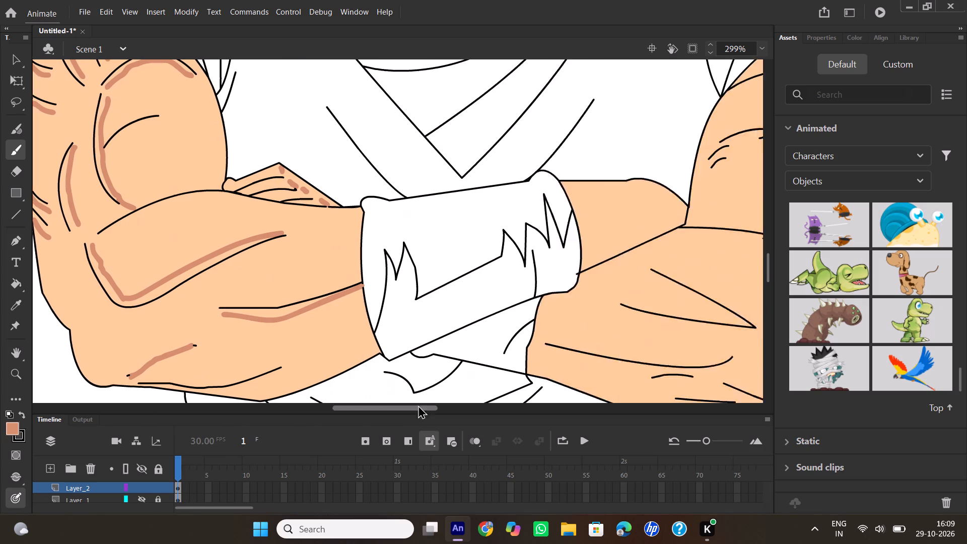
{"action": "left_click_drag", "start_coordinate": [418, 405], "coordinate": [493, 404]}
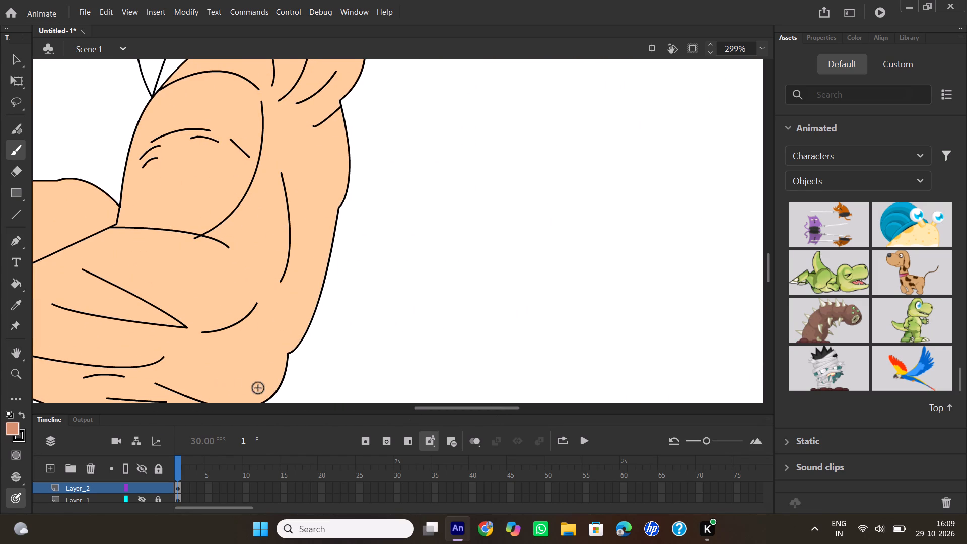
{"action": "left_click_drag", "start_coordinate": [441, 410], "coordinate": [418, 411]}
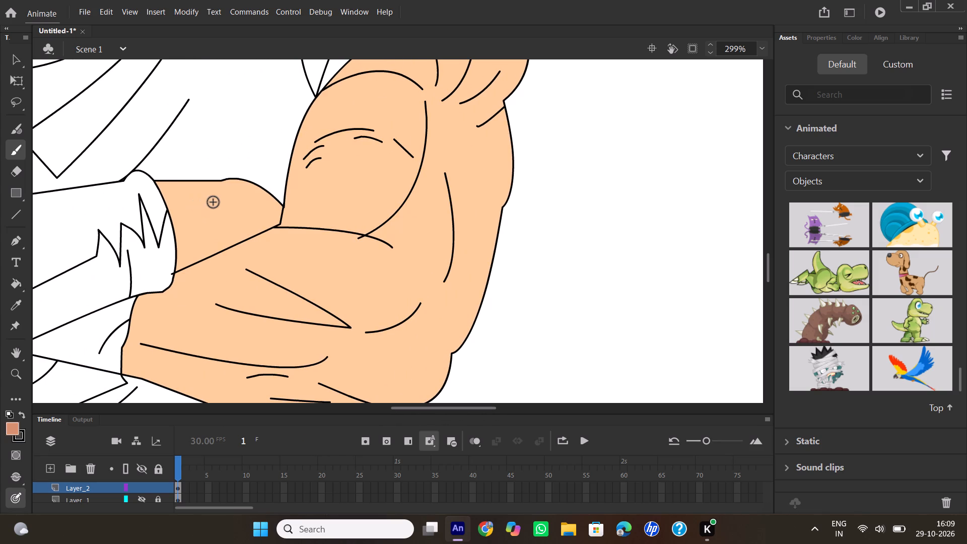
{"action": "left_click_drag", "start_coordinate": [227, 194], "coordinate": [232, 194]}
{"action": "left_click_drag", "start_coordinate": [232, 194], "coordinate": [266, 204]}
{"action": "left_click_drag", "start_coordinate": [227, 193], "coordinate": [253, 215]}
{"action": "left_click_drag", "start_coordinate": [253, 215], "coordinate": [253, 216]}
Brush salmon shadow strokes along the two long curved shoulder creases just below the sleeve of the unshaded arm.
{"action": "scroll", "coordinate": [248, 179], "scroll_direction": "down", "scroll_amount": 2, "text": "ctrl"}
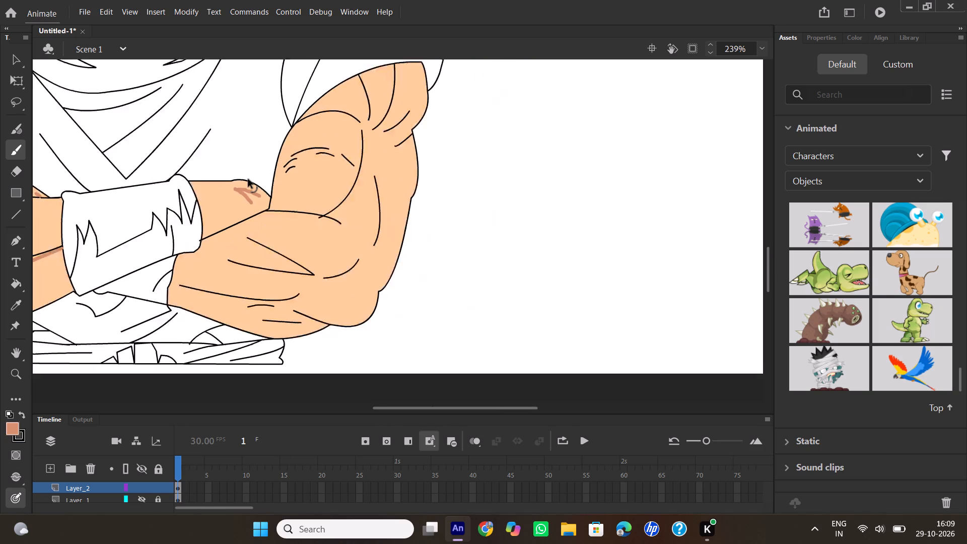
{"action": "scroll", "coordinate": [248, 179], "scroll_direction": "down", "scroll_amount": 2, "text": "ctrl"}
{"action": "scroll", "coordinate": [371, 304], "scroll_direction": "up", "scroll_amount": 2, "text": "ctrl"}
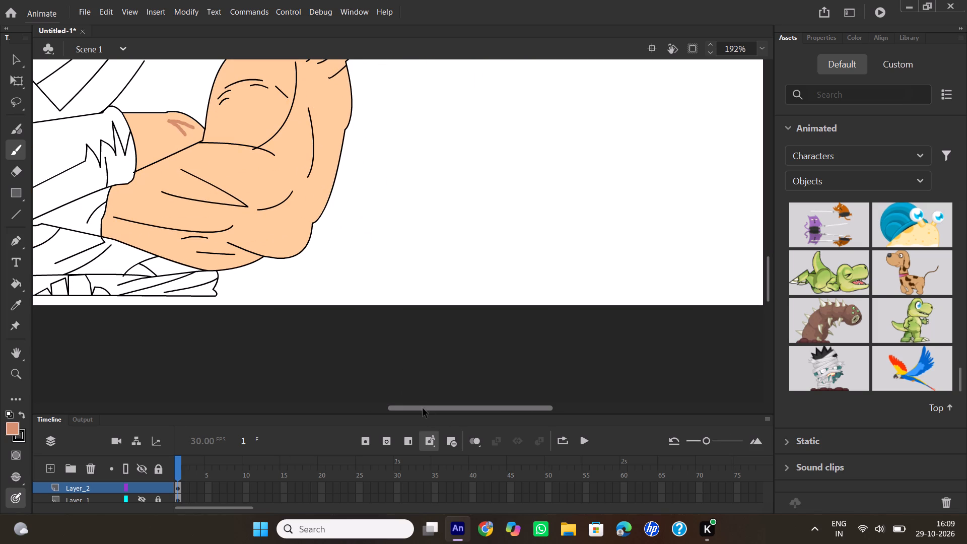
{"action": "left_click_drag", "start_coordinate": [424, 409], "coordinate": [355, 403]}
{"action": "scroll", "coordinate": [410, 276], "scroll_direction": "up", "scroll_amount": 2}
{"action": "scroll", "coordinate": [410, 275], "scroll_direction": "down", "scroll_amount": 4, "text": "ctrl"}
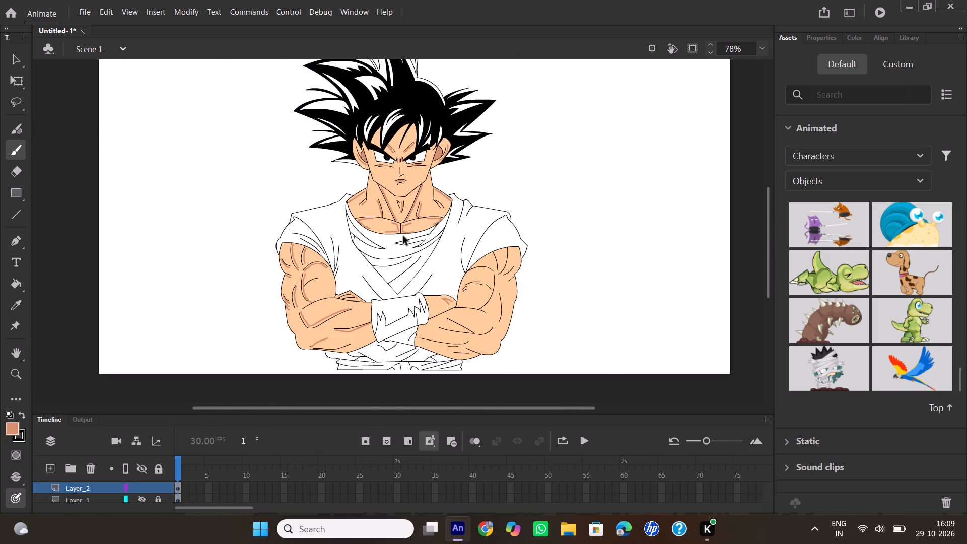
{"action": "scroll", "coordinate": [374, 235], "scroll_direction": "up", "scroll_amount": 6, "text": "ctrl"}
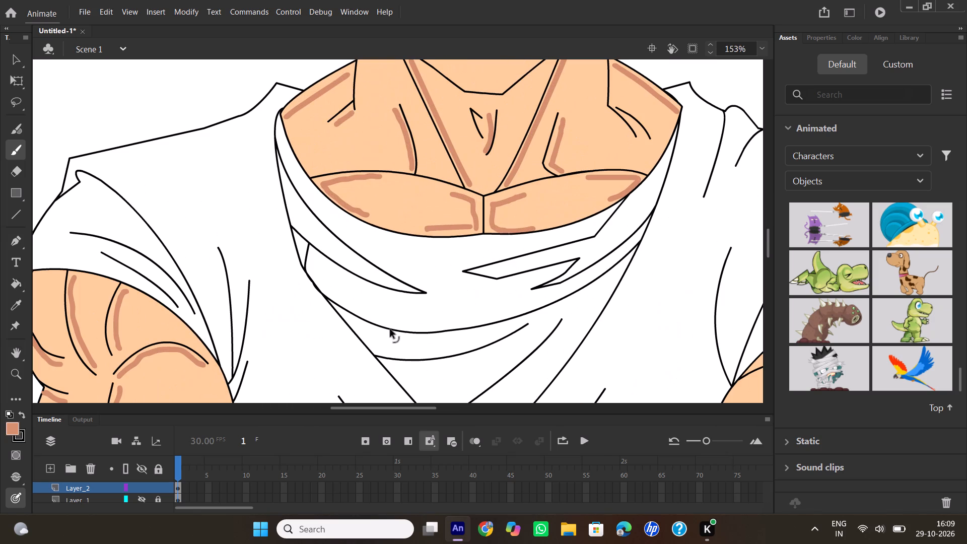
{"action": "left_click_drag", "start_coordinate": [364, 411], "coordinate": [443, 404]}
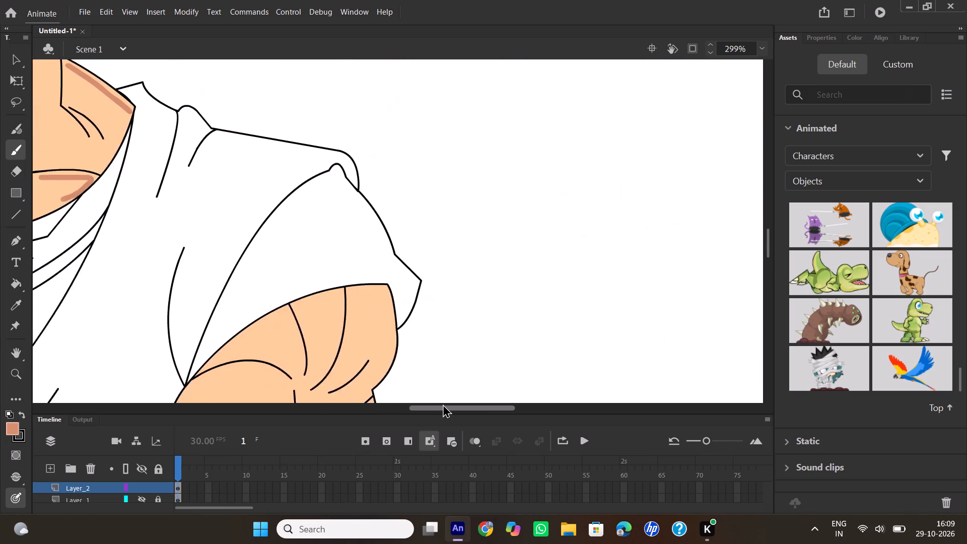
{"action": "left_click_drag", "start_coordinate": [443, 404], "coordinate": [423, 404]}
{"action": "scroll", "coordinate": [447, 290], "scroll_direction": "down", "scroll_amount": 2}
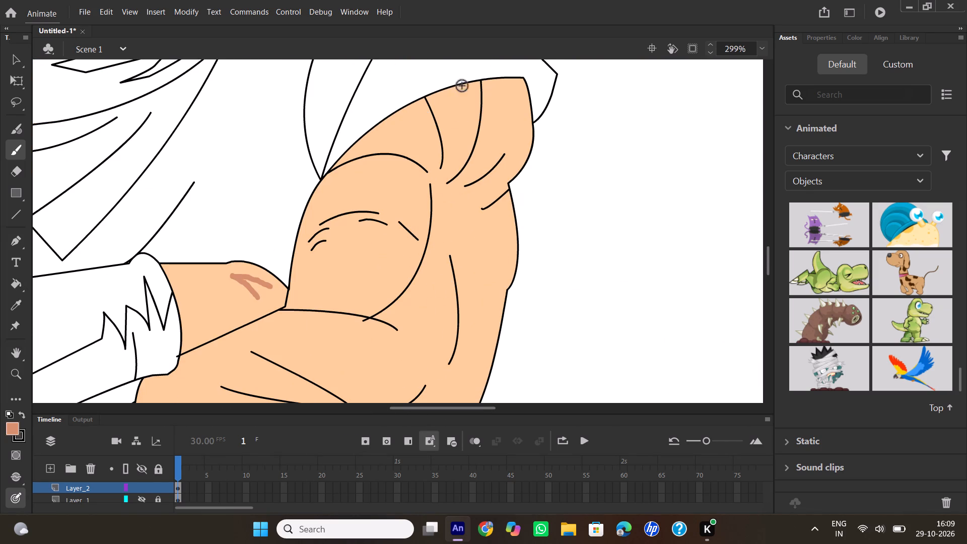
{"action": "left_click_drag", "start_coordinate": [422, 106], "coordinate": [424, 109]}
{"action": "left_click_drag", "start_coordinate": [424, 109], "coordinate": [437, 167]}
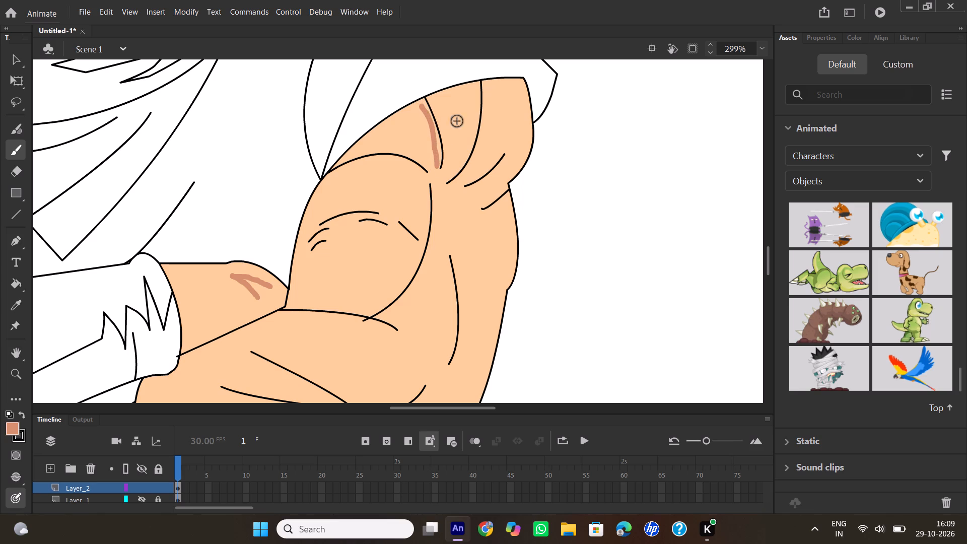
{"action": "left_click_drag", "start_coordinate": [475, 87], "coordinate": [458, 165]}
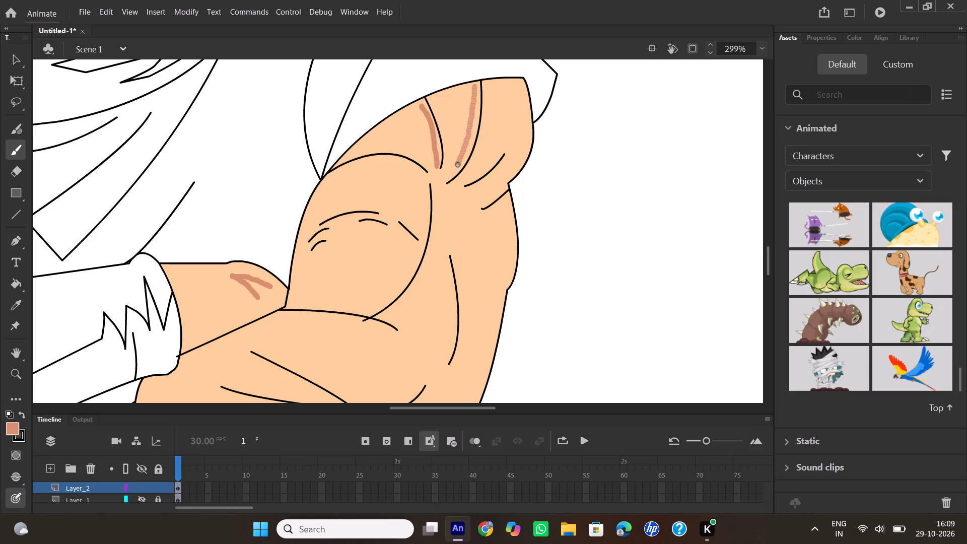
{"action": "left_click_drag", "start_coordinate": [458, 165], "coordinate": [447, 182]}
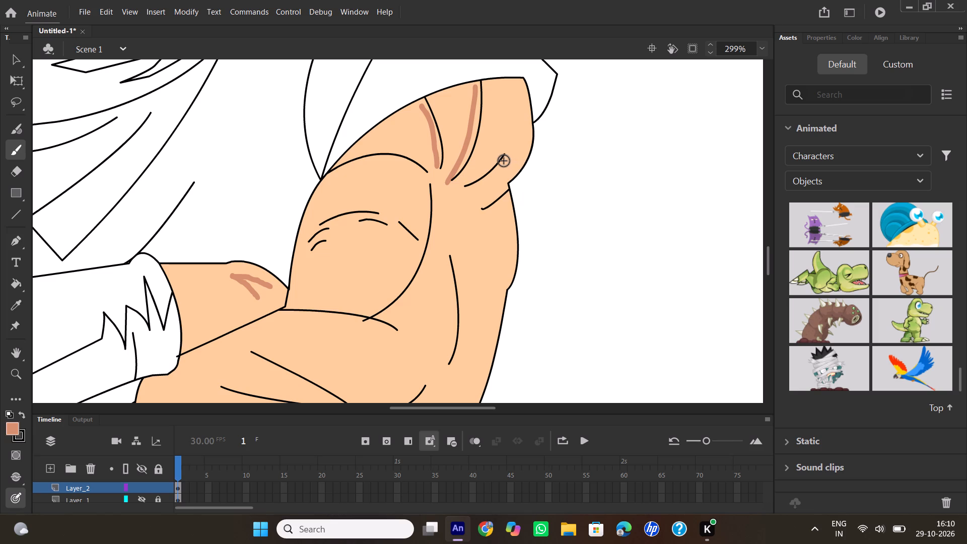
Brush salmon shadow strokes beneath the two short slanted creases on the outer edge of the same shoulder.
{"action": "left_click_drag", "start_coordinate": [504, 159], "coordinate": [502, 163]}
{"action": "left_click_drag", "start_coordinate": [502, 163], "coordinate": [460, 187]}
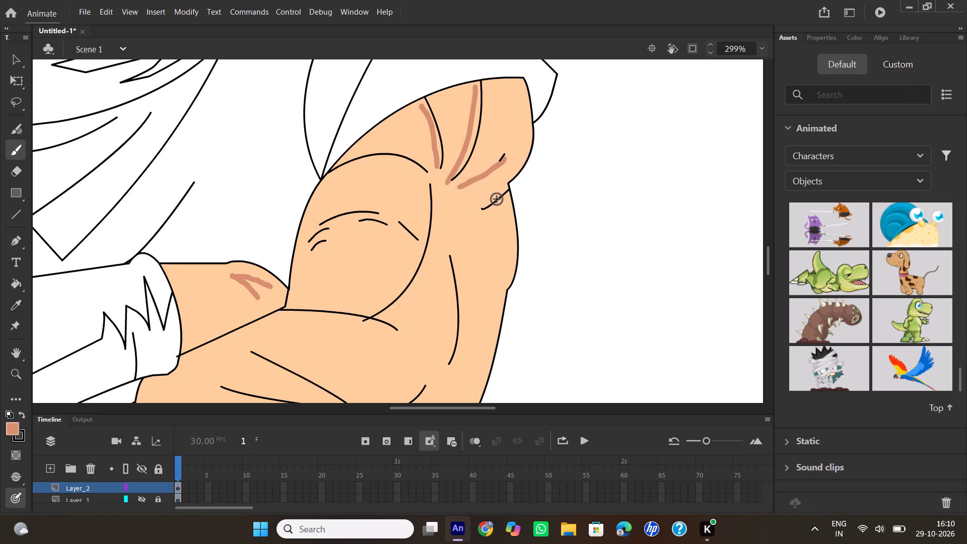
{"action": "left_click_drag", "start_coordinate": [508, 197], "coordinate": [485, 212]}
Brush a continuous salmon shadow stroke along the outer side of the long curved biceps line down to the forearm.
{"action": "left_click_drag", "start_coordinate": [437, 187], "coordinate": [437, 192]}
{"action": "left_click_drag", "start_coordinate": [437, 192], "coordinate": [408, 298]}
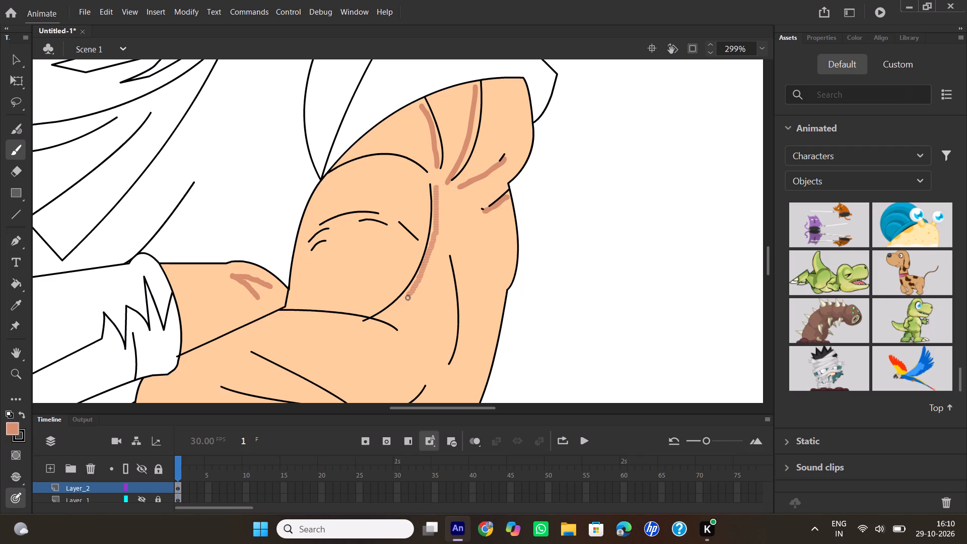
{"action": "left_click_drag", "start_coordinate": [408, 298], "coordinate": [380, 318]}
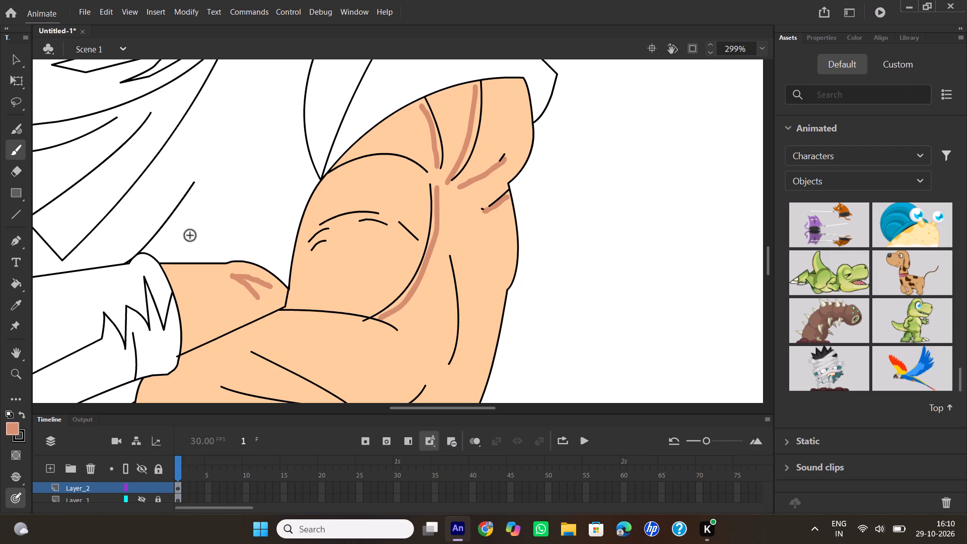
Delete the short line end of the biceps curve that overshoots the forearm line.
{"action": "left_click", "coordinate": [17, 60]}
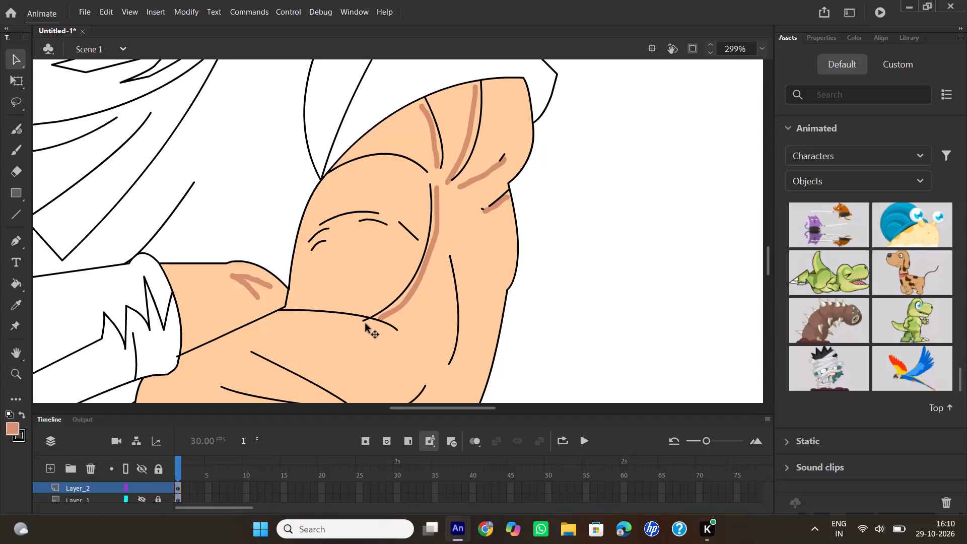
{"action": "left_click", "coordinate": [366, 320]}
{"action": "key", "text": "Delete"}
Brush salmon shadow strokes along the outer upper-arm line and beneath the curved crease near the elbow.
{"action": "left_click", "coordinate": [12, 155]}
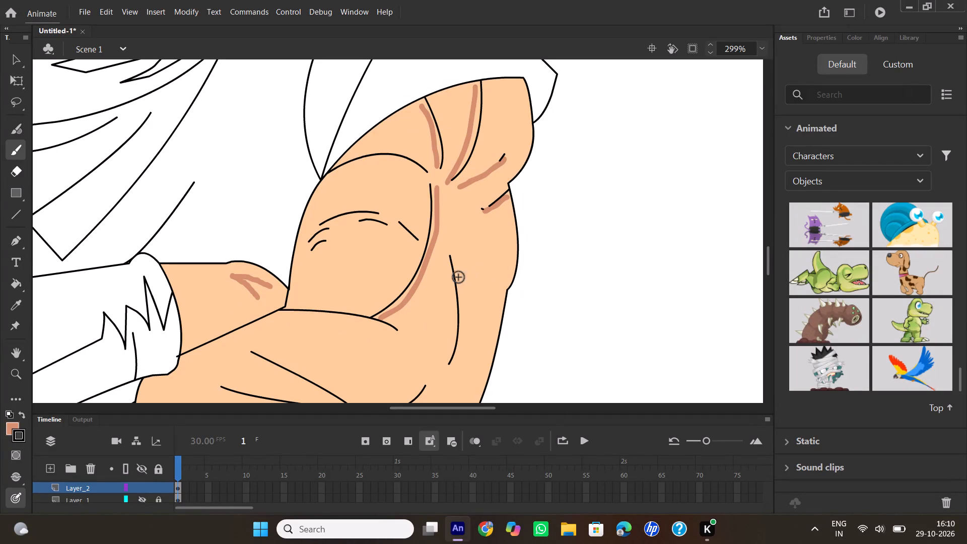
{"action": "left_click_drag", "start_coordinate": [456, 256], "coordinate": [462, 294]}
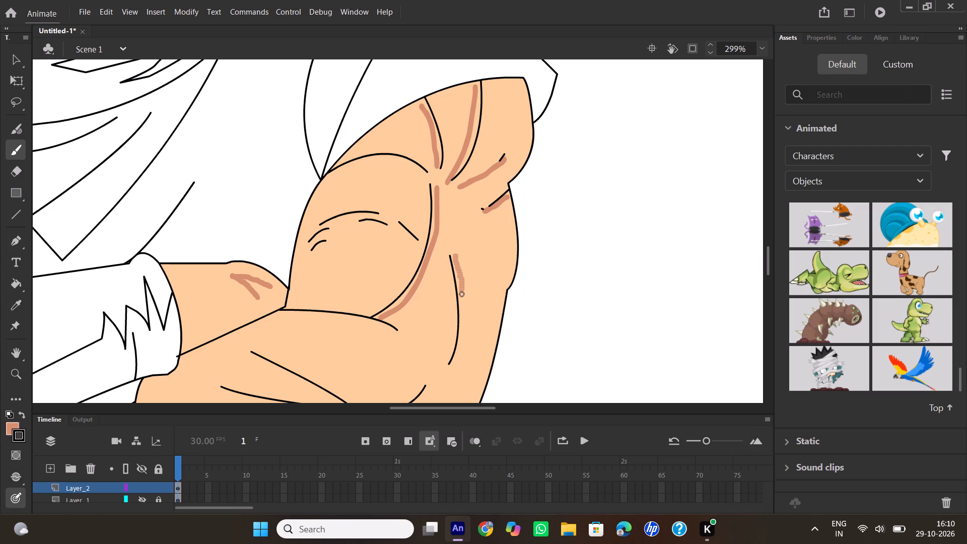
{"action": "left_click_drag", "start_coordinate": [462, 294], "coordinate": [451, 370]}
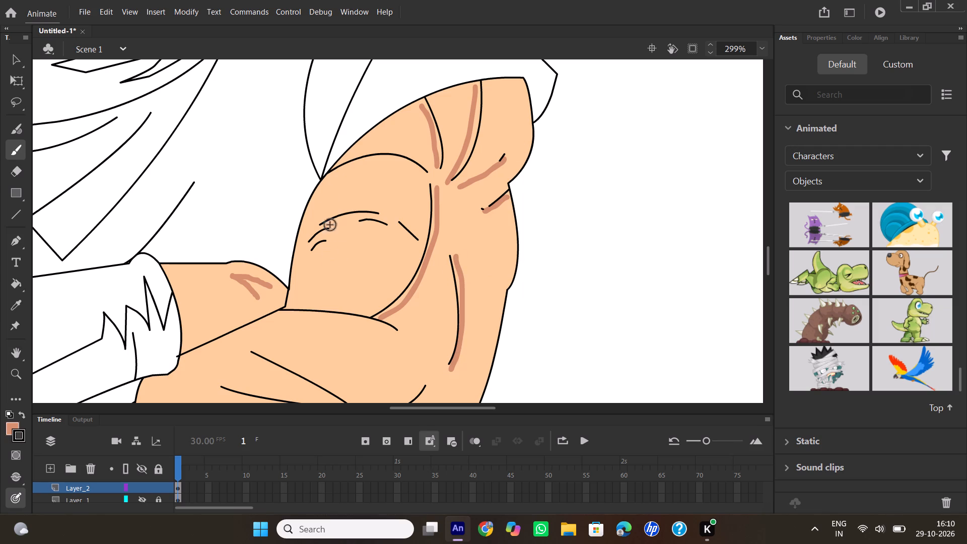
{"action": "scroll", "coordinate": [482, 152], "scroll_direction": "down", "scroll_amount": 1}
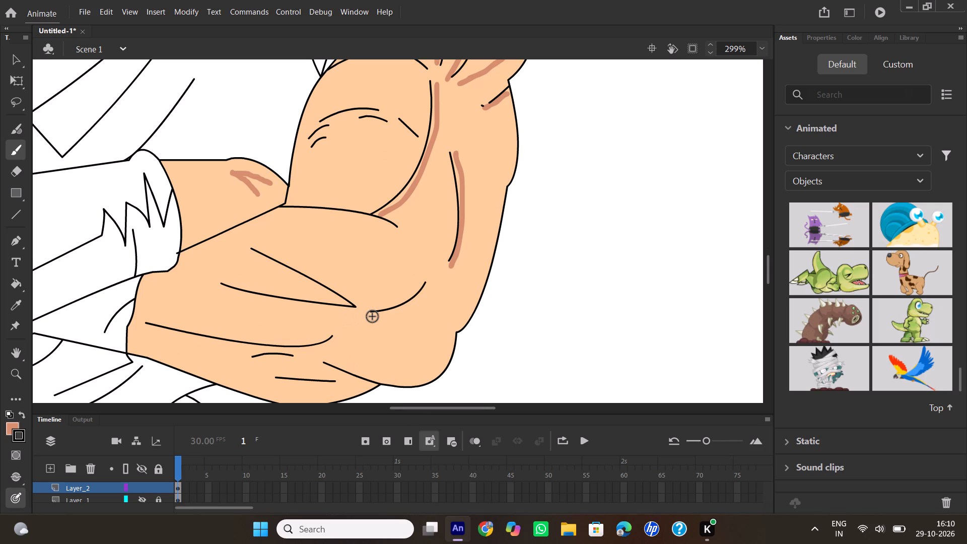
{"action": "left_click_drag", "start_coordinate": [372, 316], "coordinate": [408, 309]}
{"action": "left_click_drag", "start_coordinate": [408, 309], "coordinate": [431, 288]}
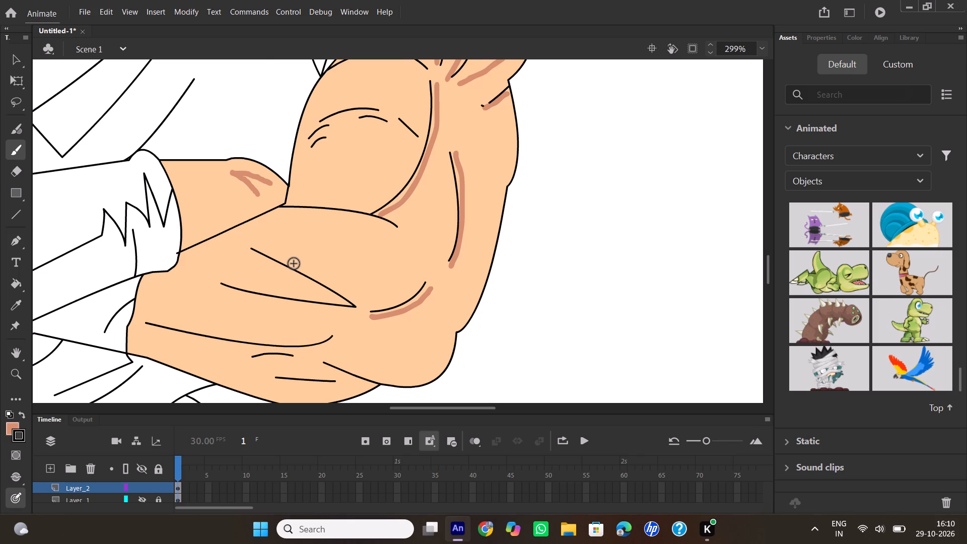
Brush salmon shadow strokes along the undersides of the two long lines on the character's left forearm.
{"action": "scroll", "coordinate": [294, 263], "scroll_direction": "down", "scroll_amount": 1}
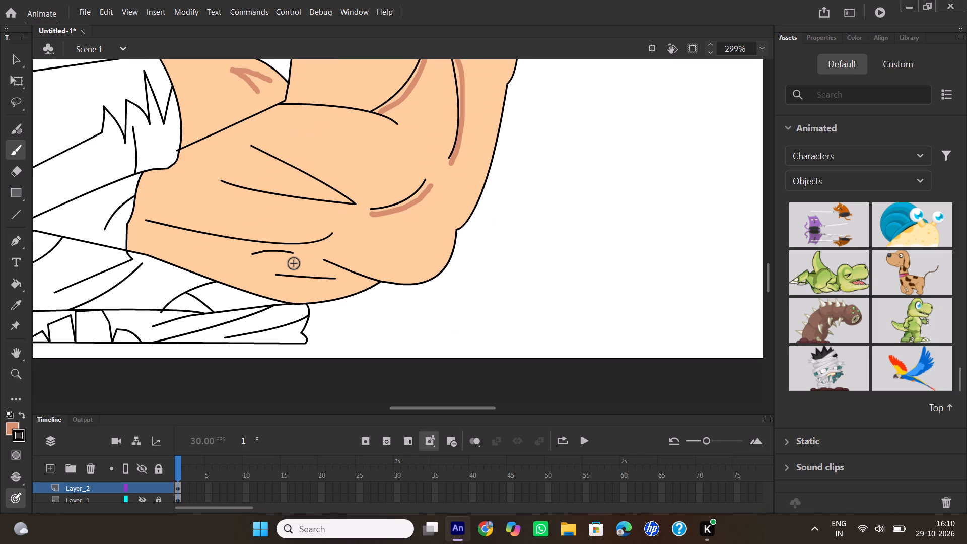
{"action": "scroll", "coordinate": [294, 263], "scroll_direction": "down", "scroll_amount": 1}
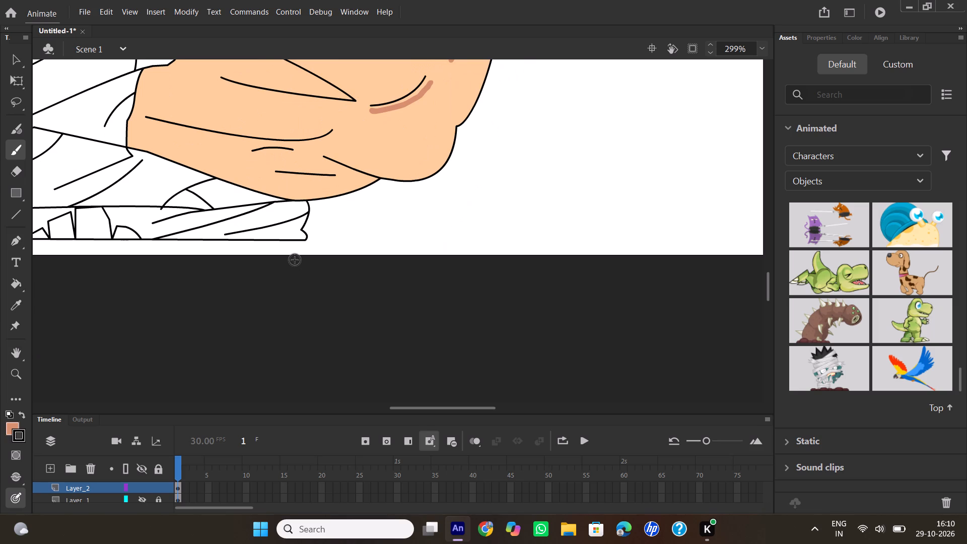
{"action": "scroll", "coordinate": [292, 259], "scroll_direction": "up", "scroll_amount": 1}
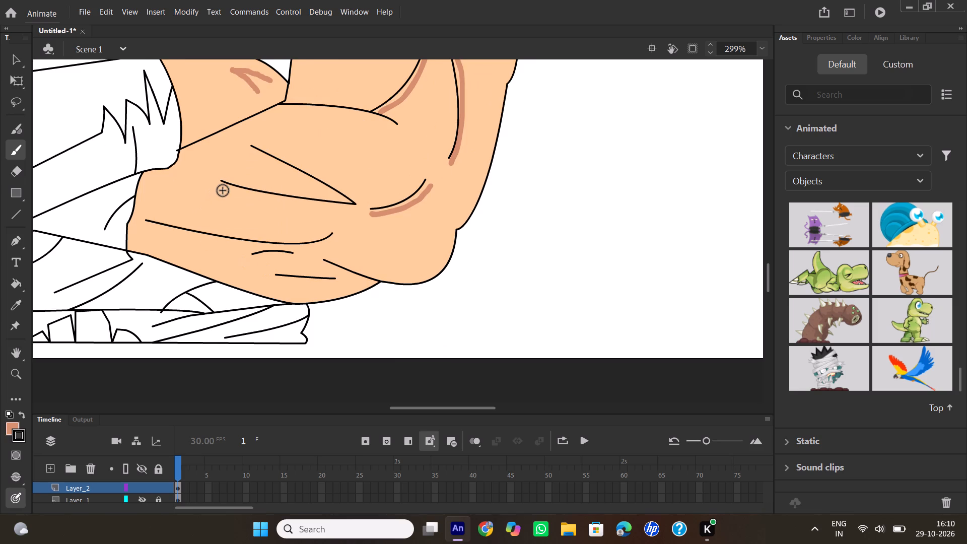
{"action": "left_click_drag", "start_coordinate": [226, 189], "coordinate": [253, 197]}
{"action": "left_click_drag", "start_coordinate": [253, 197], "coordinate": [361, 206]}
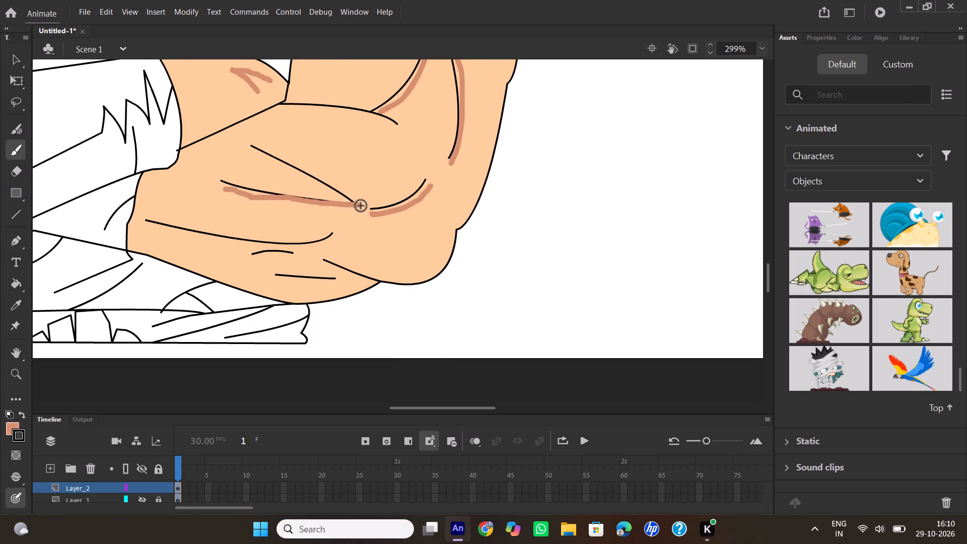
{"action": "left_click_drag", "start_coordinate": [148, 227], "coordinate": [199, 236]}
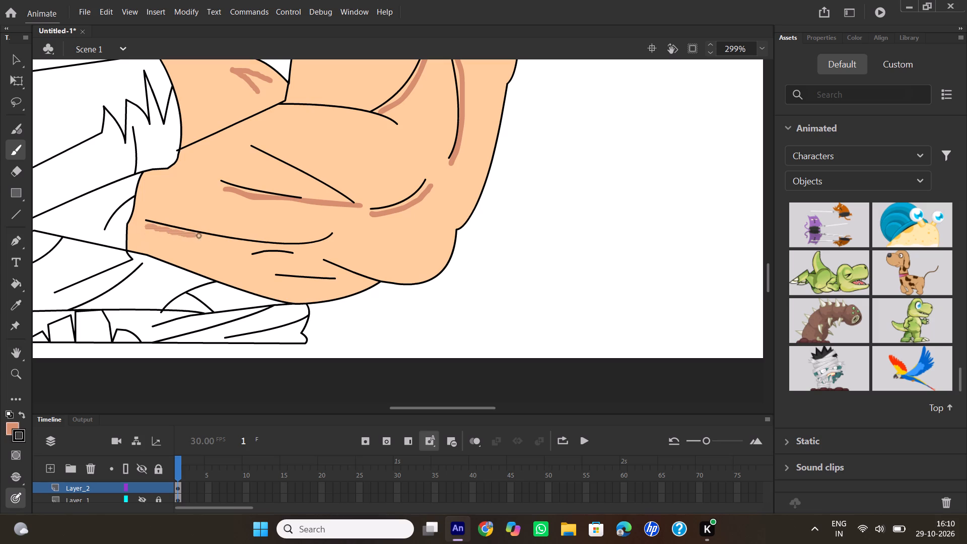
{"action": "left_click_drag", "start_coordinate": [199, 236], "coordinate": [333, 242]}
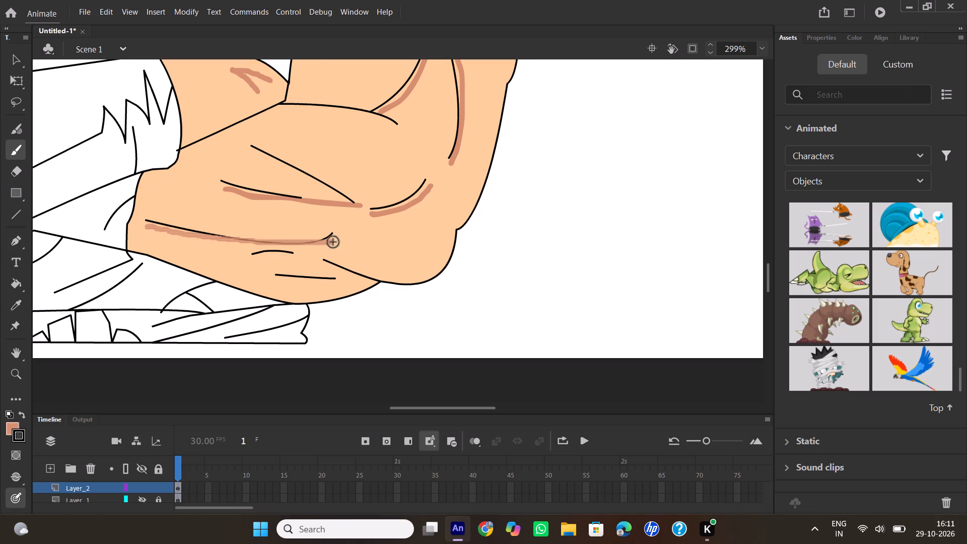
Brush salmon shadow strokes beneath the arched line at the top of the biceps and along the short line on the forearm's lower edge.
{"action": "scroll", "coordinate": [321, 237], "scroll_direction": "up", "scroll_amount": 2}
{"action": "left_click_drag", "start_coordinate": [326, 181], "coordinate": [419, 170]}
{"action": "scroll", "coordinate": [320, 218], "scroll_direction": "down", "scroll_amount": 1}
{"action": "scroll", "coordinate": [300, 264], "scroll_direction": "down", "scroll_amount": 1}
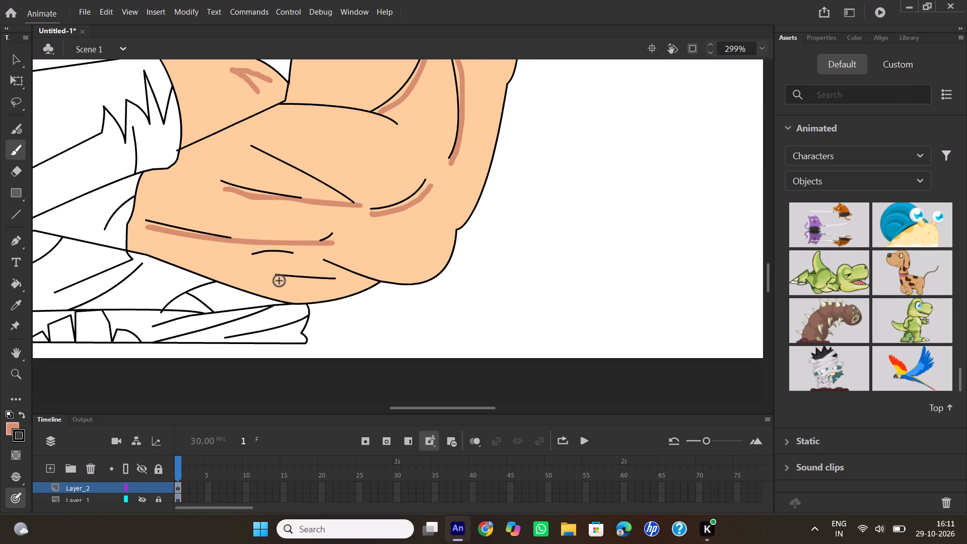
{"action": "left_click_drag", "start_coordinate": [279, 281], "coordinate": [336, 279]}
Fill the character's outer vest with bright green using the Paint Bucket.
{"action": "scroll", "coordinate": [247, 212], "scroll_direction": "down", "scroll_amount": 1}
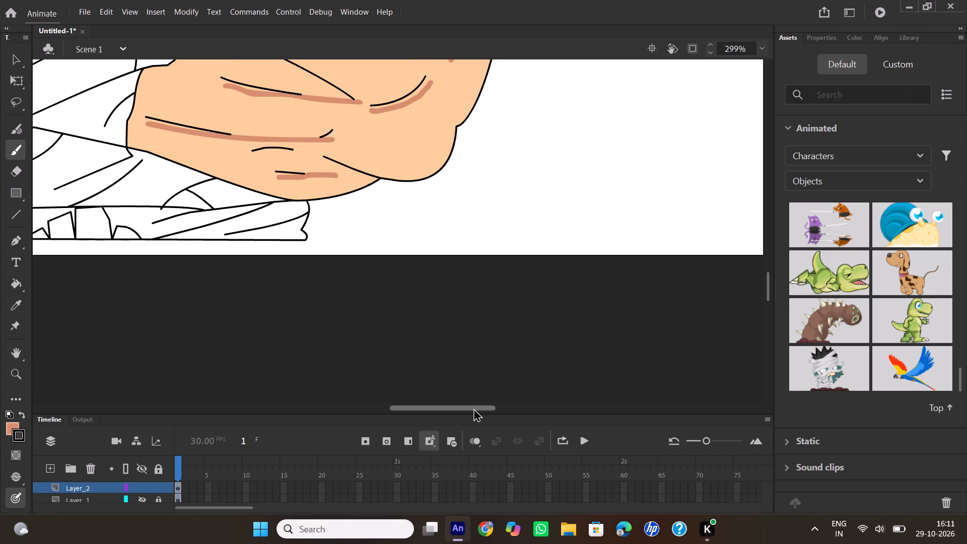
{"action": "left_click_drag", "start_coordinate": [473, 407], "coordinate": [439, 407]}
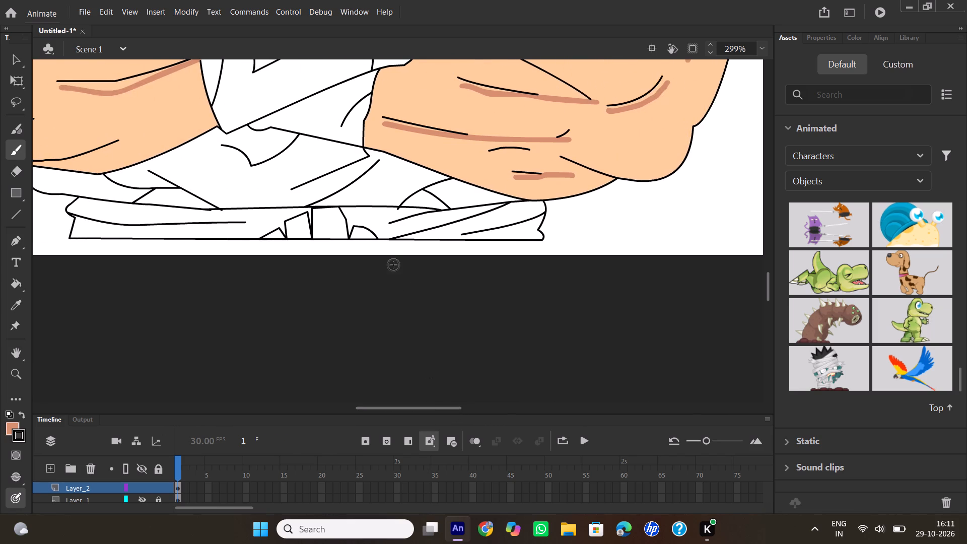
{"action": "scroll", "coordinate": [388, 252], "scroll_direction": "up", "scroll_amount": 3}
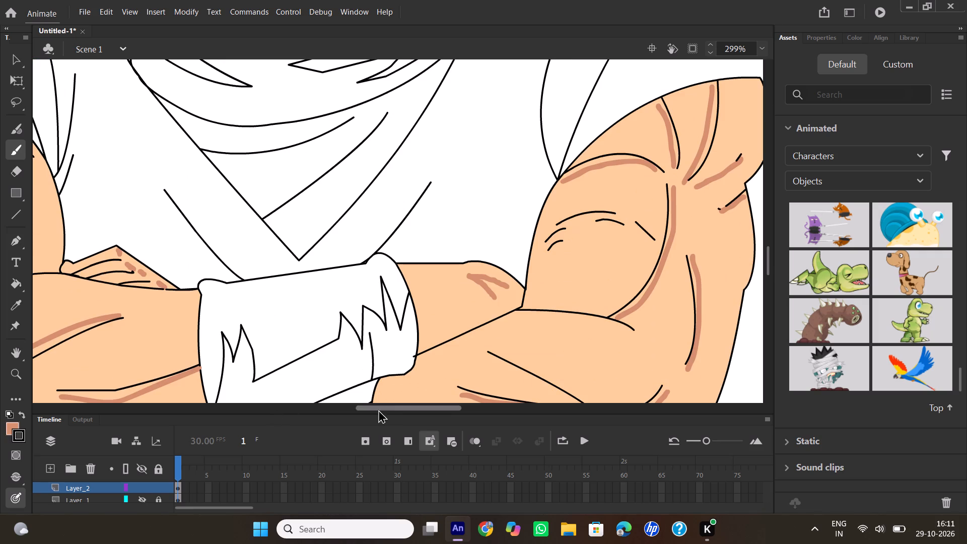
{"action": "scroll", "coordinate": [347, 384], "scroll_direction": "down", "scroll_amount": 2, "text": "ctrl"}
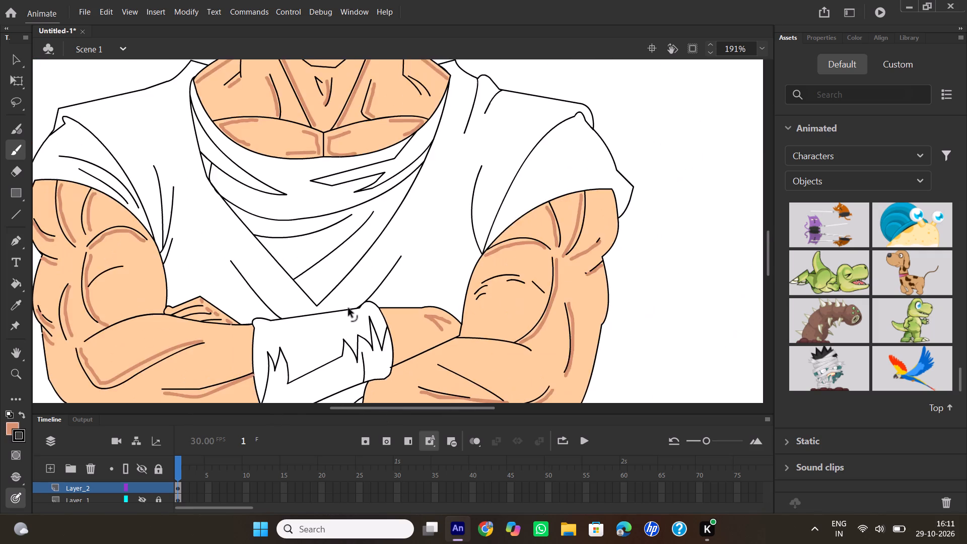
{"action": "scroll", "coordinate": [349, 308], "scroll_direction": "down", "scroll_amount": 1, "text": "ctrl"}
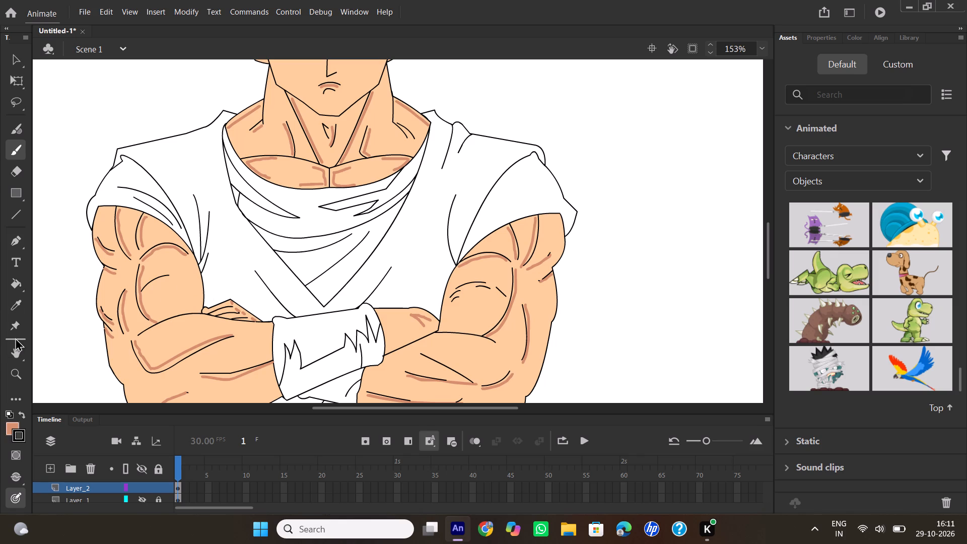
{"action": "left_click", "coordinate": [18, 302]}
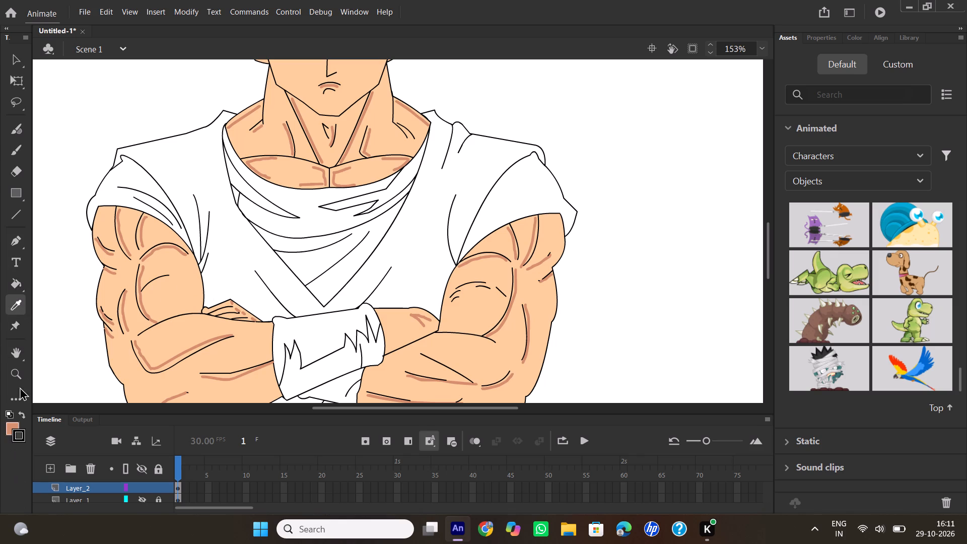
{"action": "left_click", "coordinate": [8, 428]}
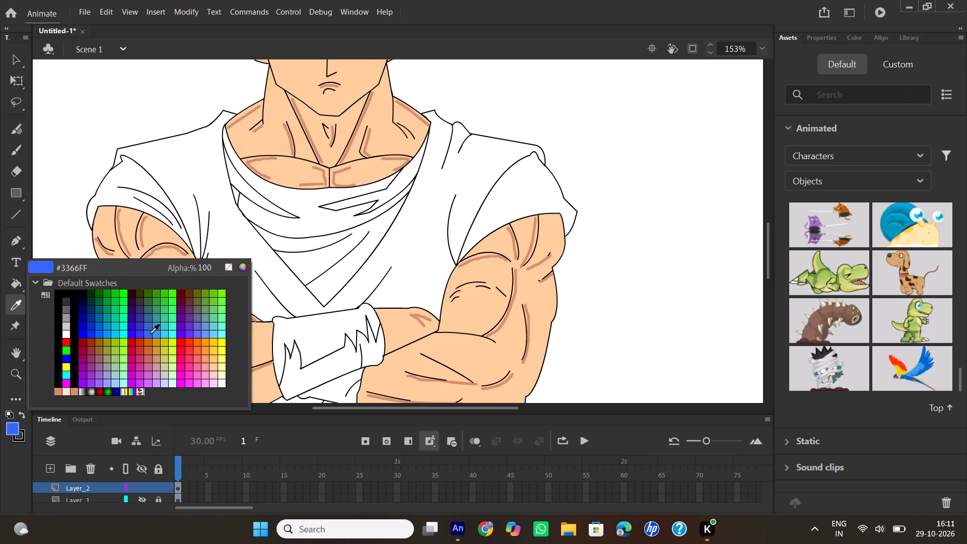
{"action": "left_click", "coordinate": [223, 296]}
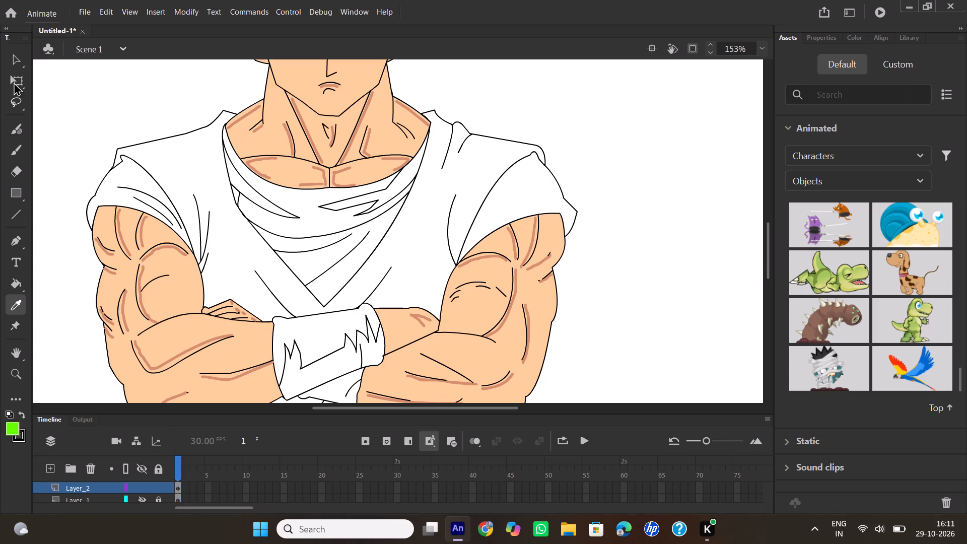
{"action": "left_click", "coordinate": [21, 285]}
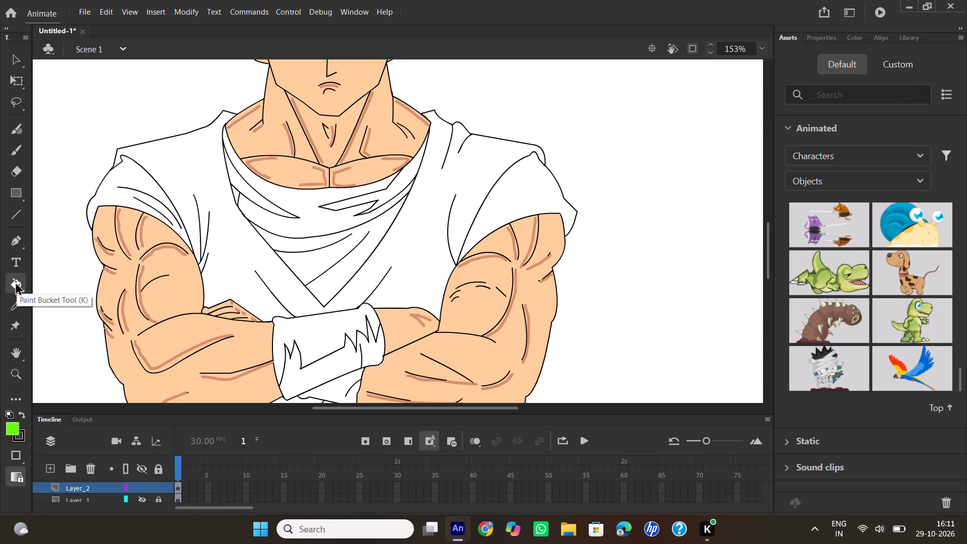
{"action": "left_click", "coordinate": [228, 256]}
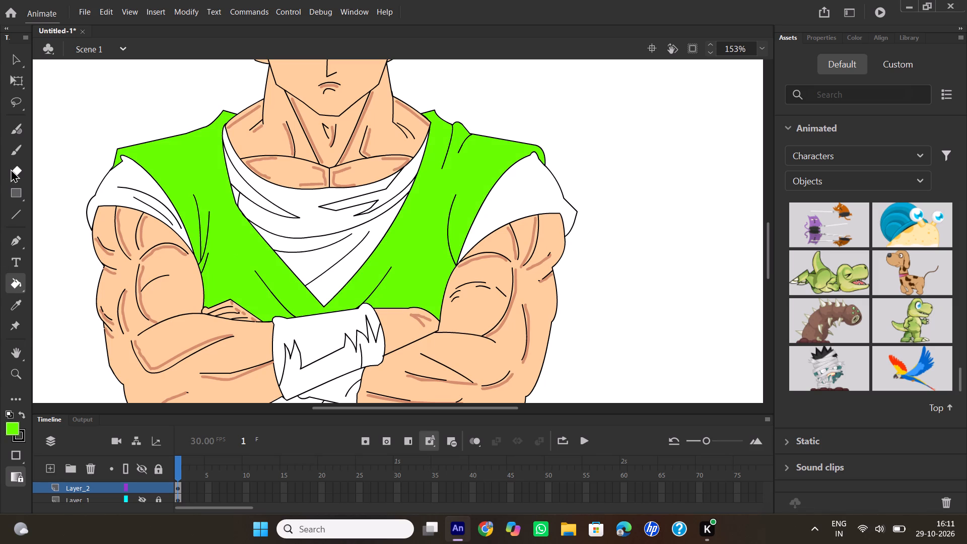
Fill both sleeves and the main sections of the draped undershirt at the neckline with pure blue.
{"action": "left_click", "coordinate": [7, 432]}
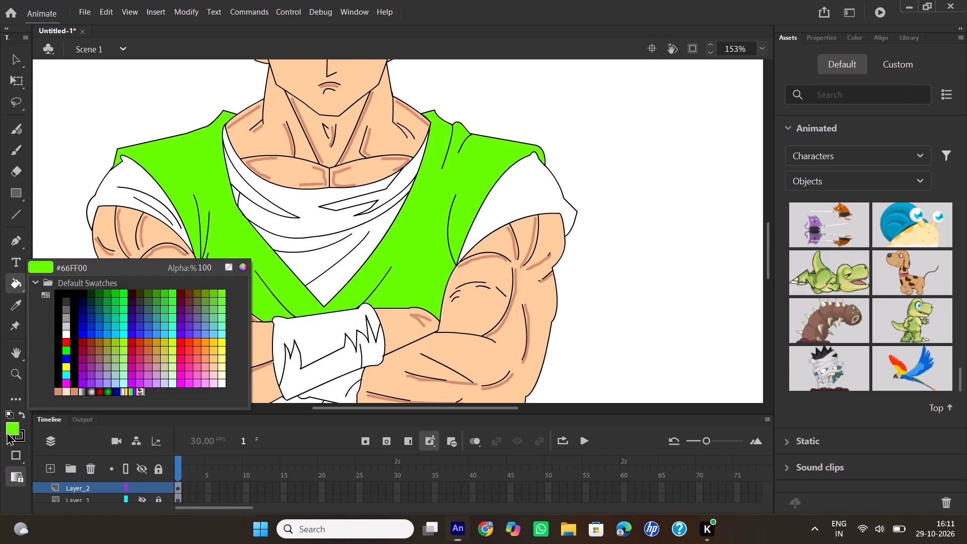
{"action": "left_click", "coordinate": [83, 333]}
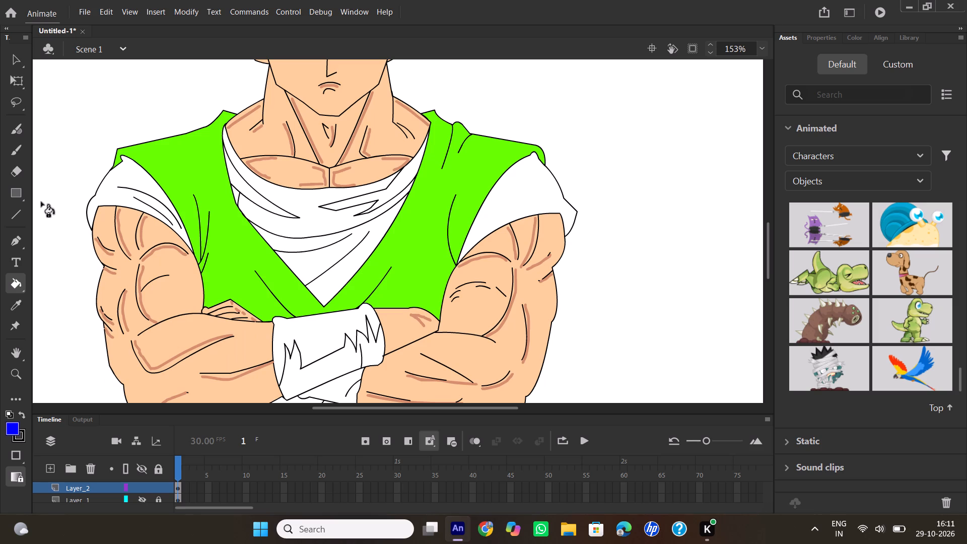
{"action": "left_click", "coordinate": [124, 173]}
{"action": "left_click", "coordinate": [308, 215]}
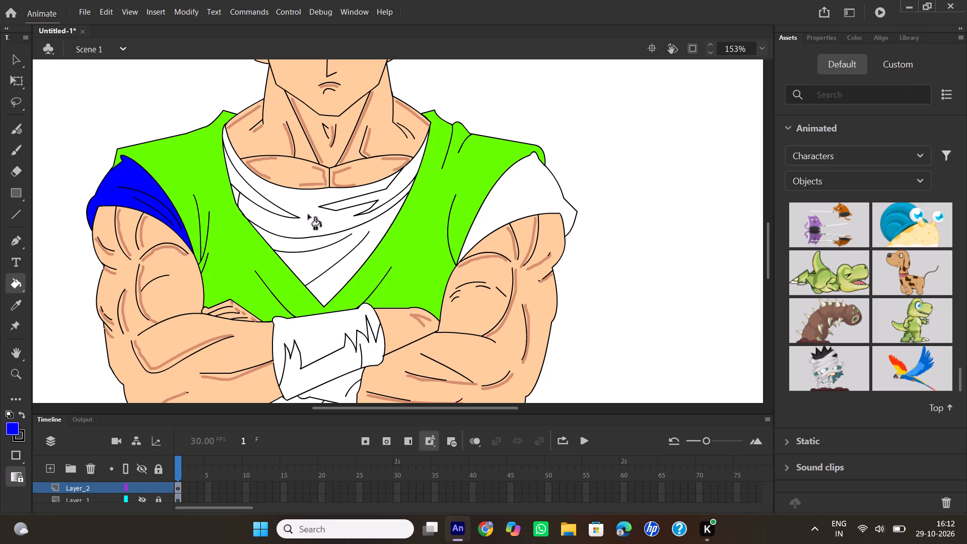
{"action": "left_click", "coordinate": [519, 193]}
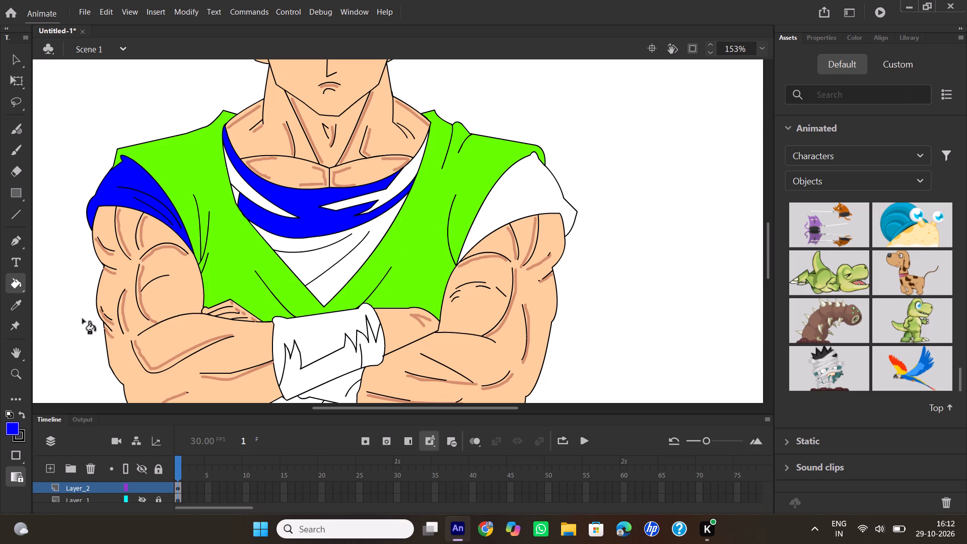
{"action": "left_click", "coordinate": [324, 257]}
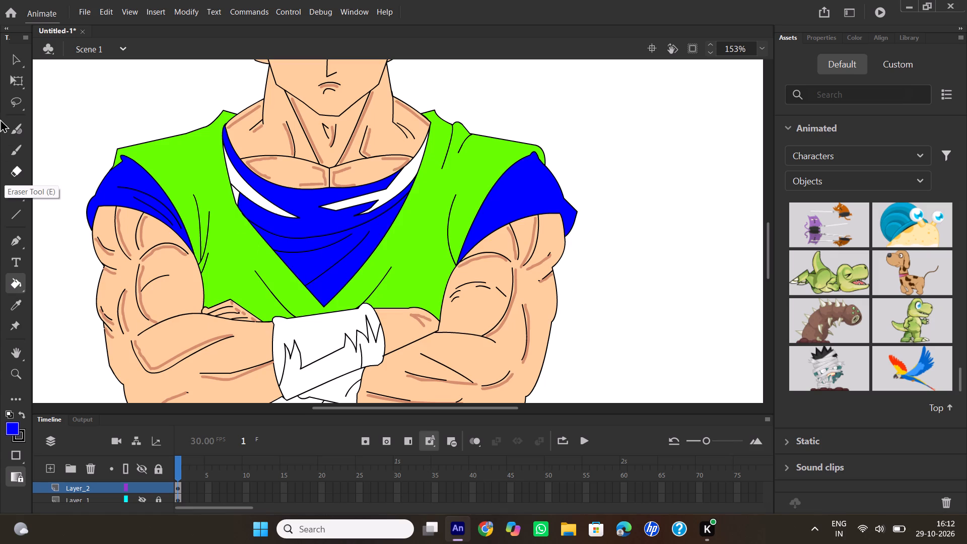
Draw a curved fold line with the Pen tool from the outer corner of the character's left sleeve inward across the blue.
{"action": "left_click", "coordinate": [15, 57]}
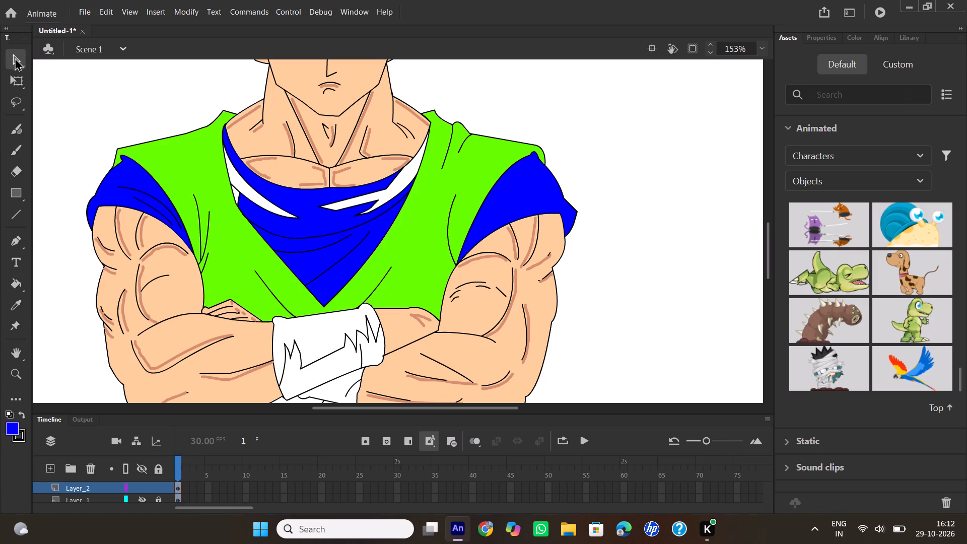
{"action": "left_click", "coordinate": [18, 246]}
{"action": "scroll", "coordinate": [561, 210], "scroll_direction": "up", "scroll_amount": 1, "text": "ctrl"}
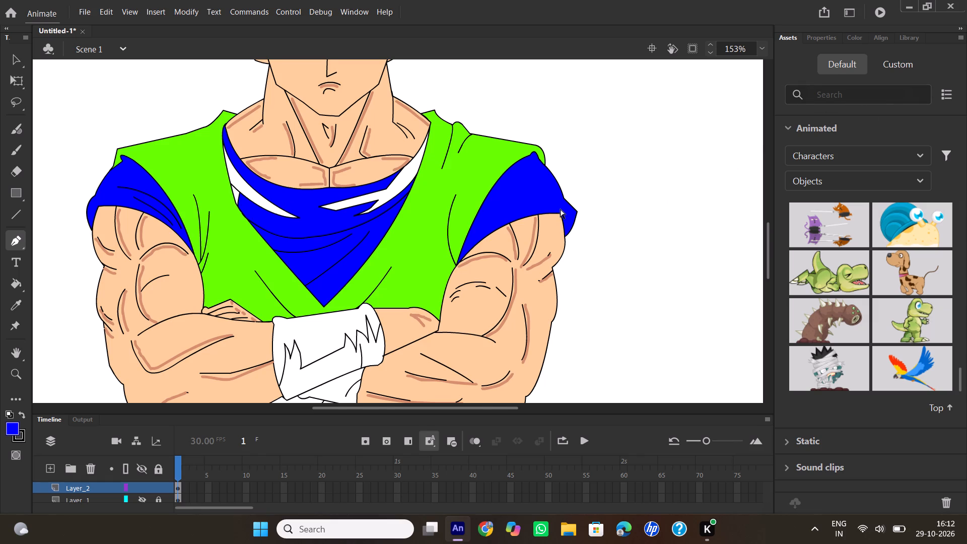
{"action": "scroll", "coordinate": [561, 210], "scroll_direction": "up", "scroll_amount": 3, "text": "ctrl"}
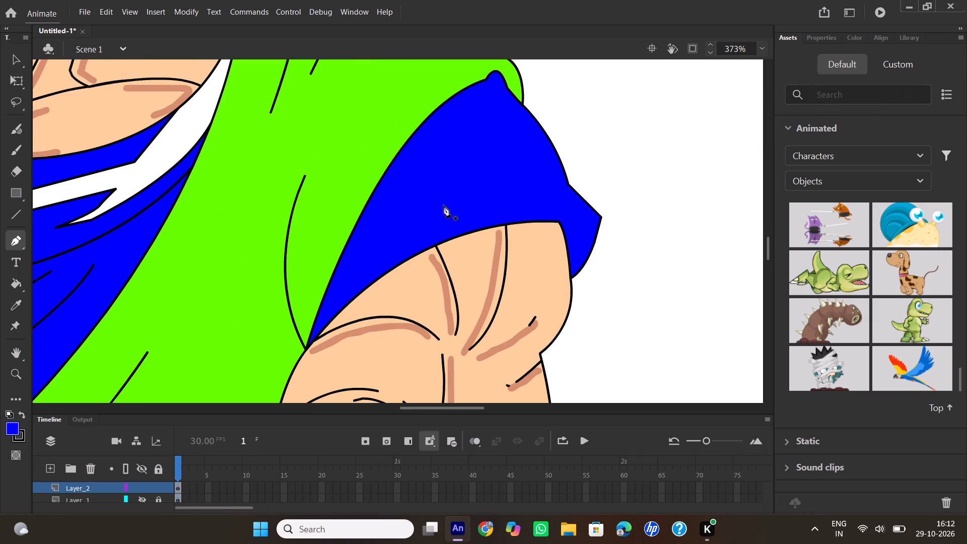
{"action": "left_click", "coordinate": [566, 172]}
{"action": "left_click", "coordinate": [566, 175]}
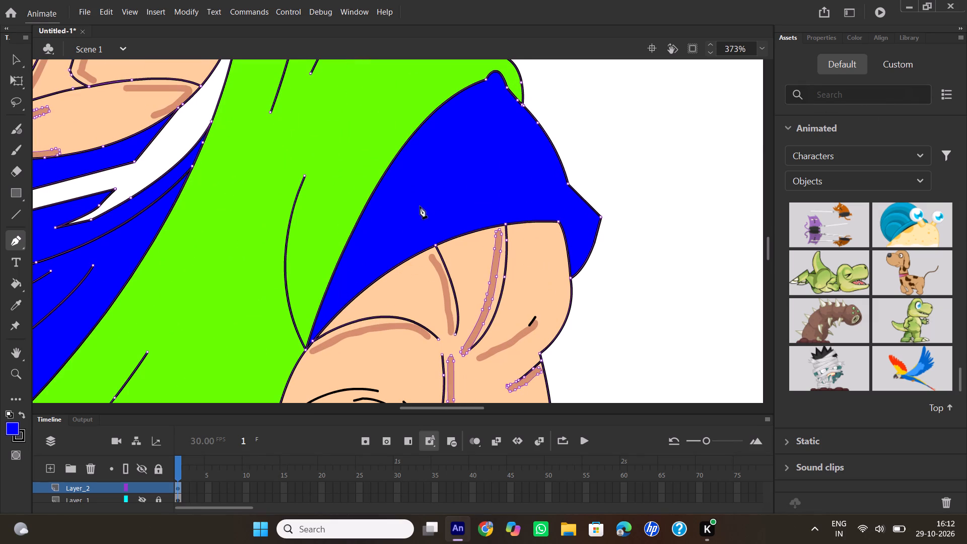
{"action": "left_click_drag", "start_coordinate": [420, 207], "coordinate": [340, 254]}
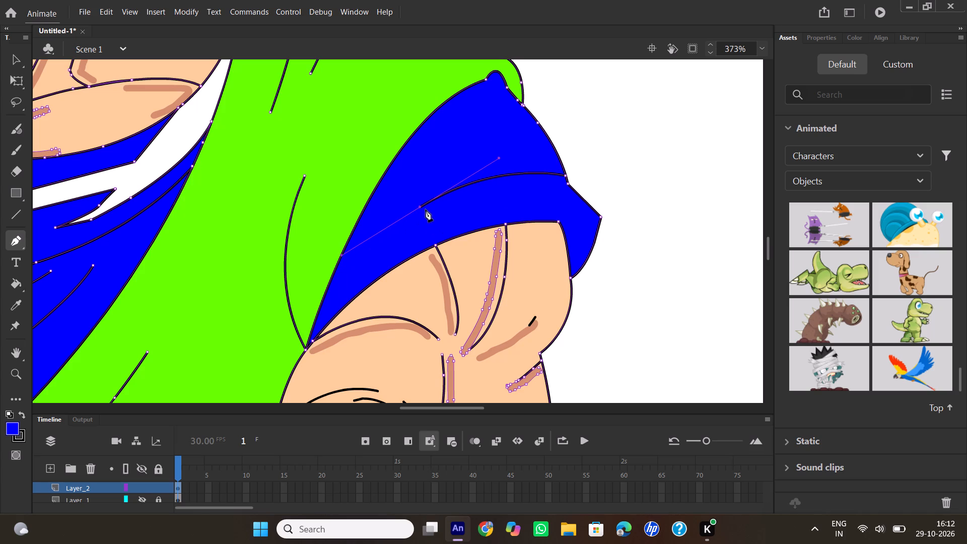
{"action": "double_click", "coordinate": [421, 207]}
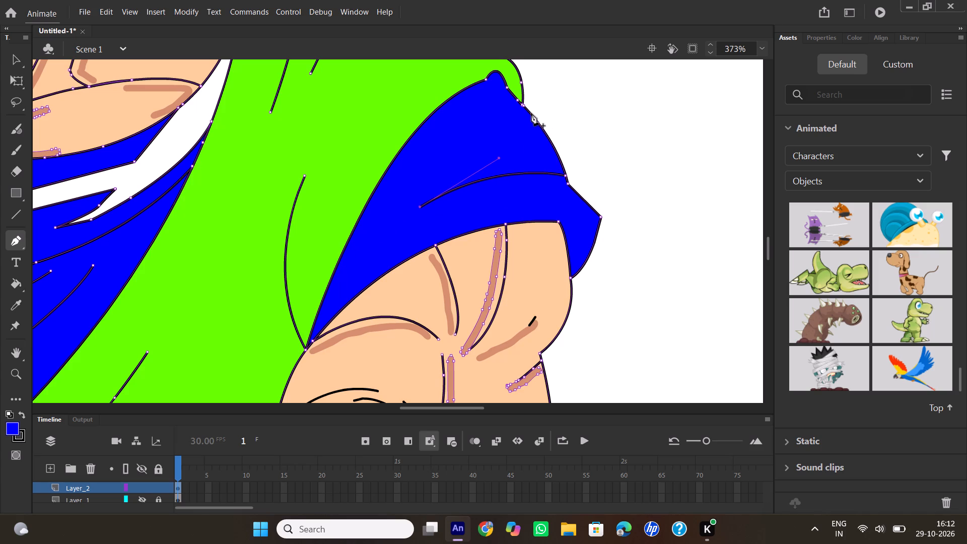
Draw a second, shorter curved fold line above it, from the sleeve's upper outer edge inward, and finish drawing.
{"action": "left_click", "coordinate": [531, 113]}
{"action": "left_click_drag", "start_coordinate": [443, 166], "coordinate": [396, 222]}
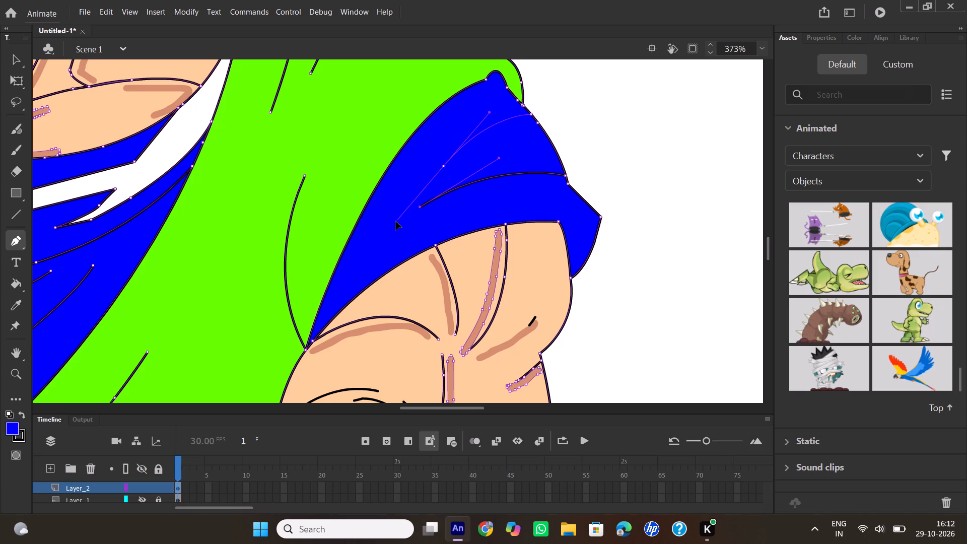
{"action": "left_click_drag", "start_coordinate": [396, 222], "coordinate": [395, 224]}
{"action": "double_click", "coordinate": [444, 167]}
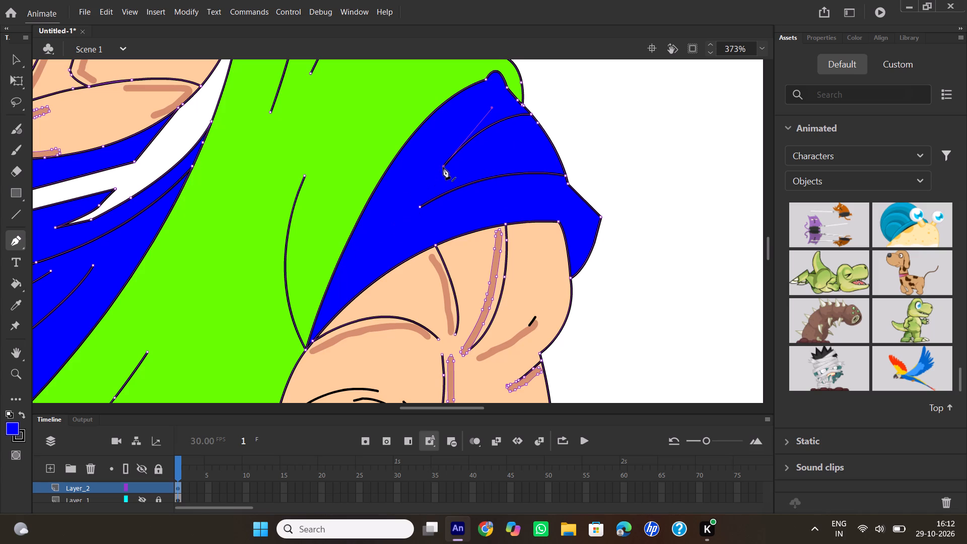
{"action": "scroll", "coordinate": [393, 196], "scroll_direction": "down", "scroll_amount": 3, "text": "ctrl"}
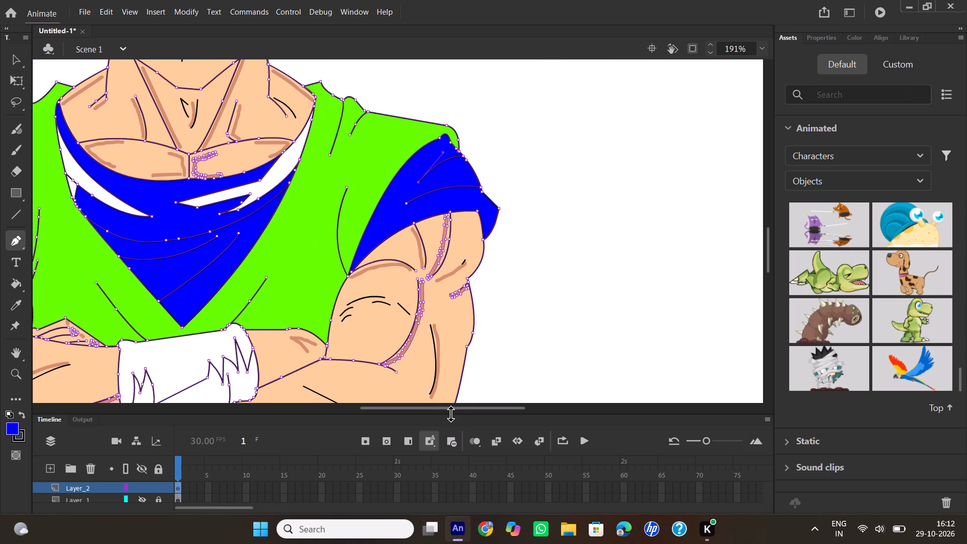
{"action": "left_click", "coordinate": [12, 62]}
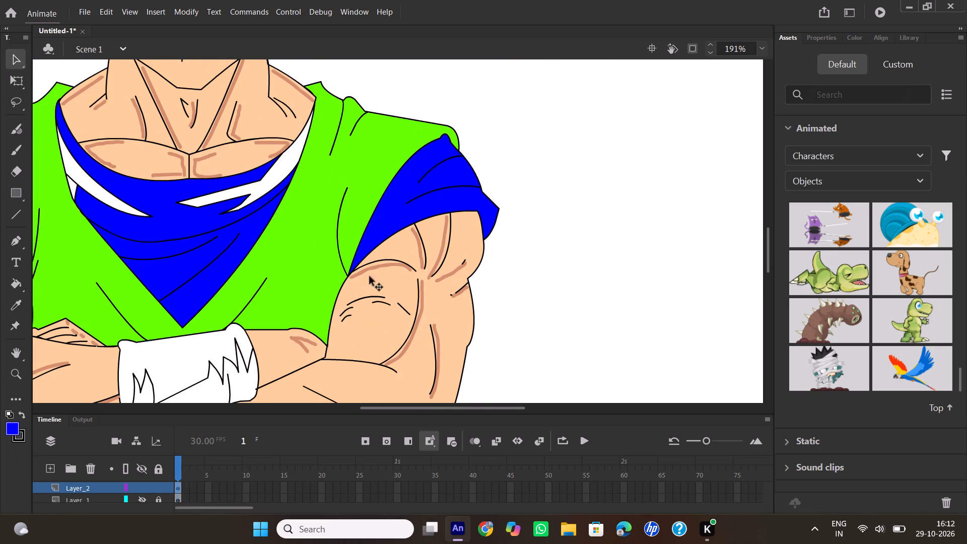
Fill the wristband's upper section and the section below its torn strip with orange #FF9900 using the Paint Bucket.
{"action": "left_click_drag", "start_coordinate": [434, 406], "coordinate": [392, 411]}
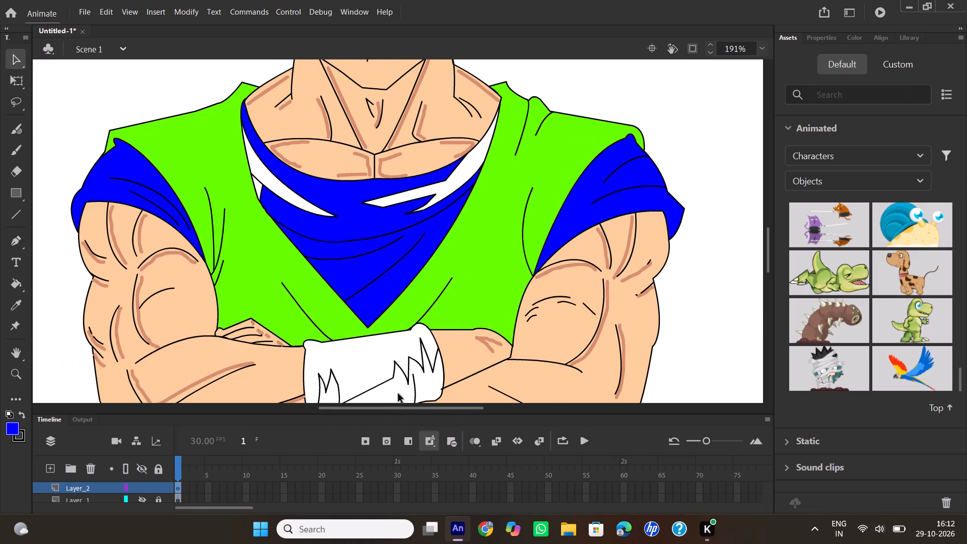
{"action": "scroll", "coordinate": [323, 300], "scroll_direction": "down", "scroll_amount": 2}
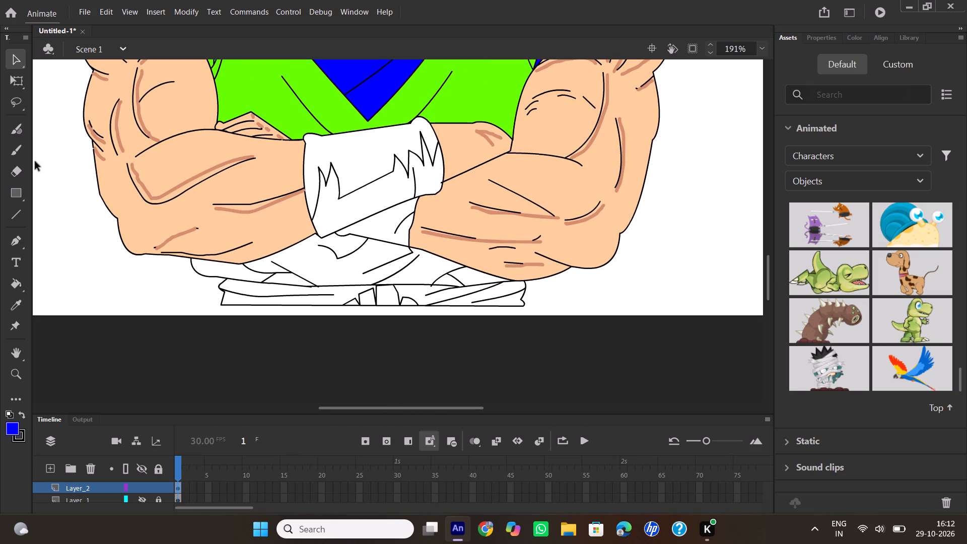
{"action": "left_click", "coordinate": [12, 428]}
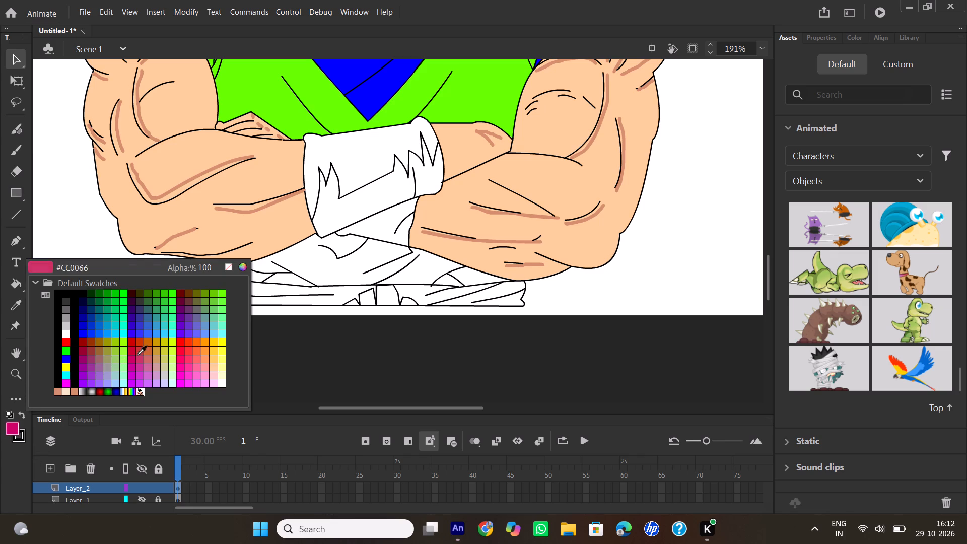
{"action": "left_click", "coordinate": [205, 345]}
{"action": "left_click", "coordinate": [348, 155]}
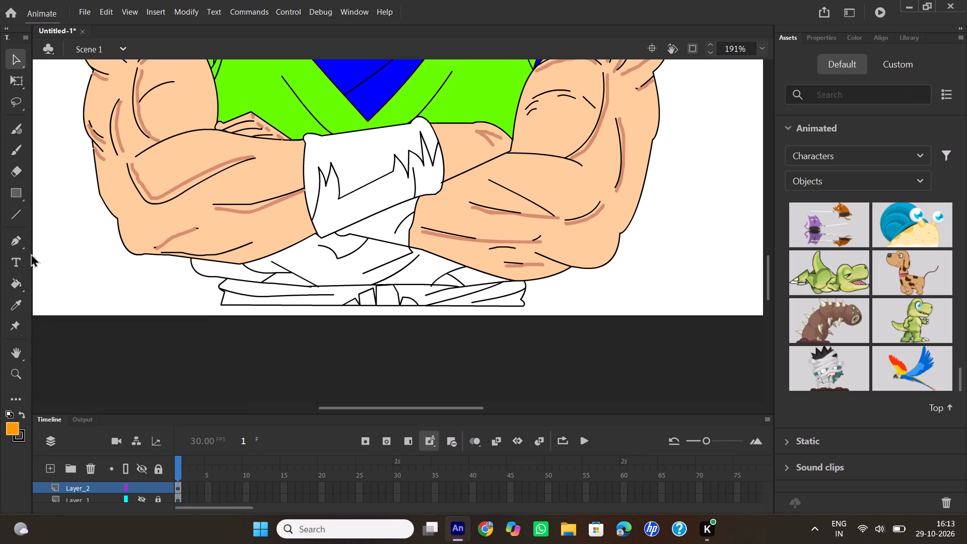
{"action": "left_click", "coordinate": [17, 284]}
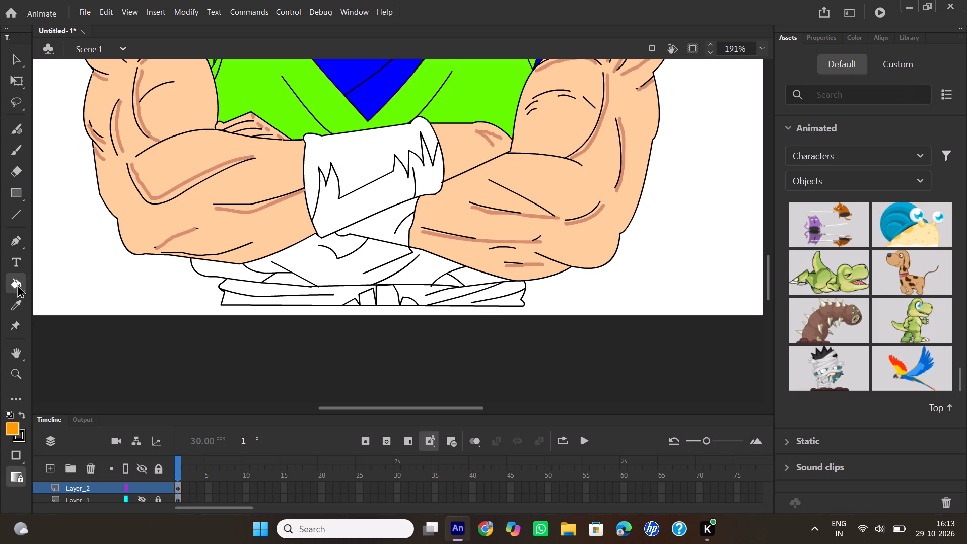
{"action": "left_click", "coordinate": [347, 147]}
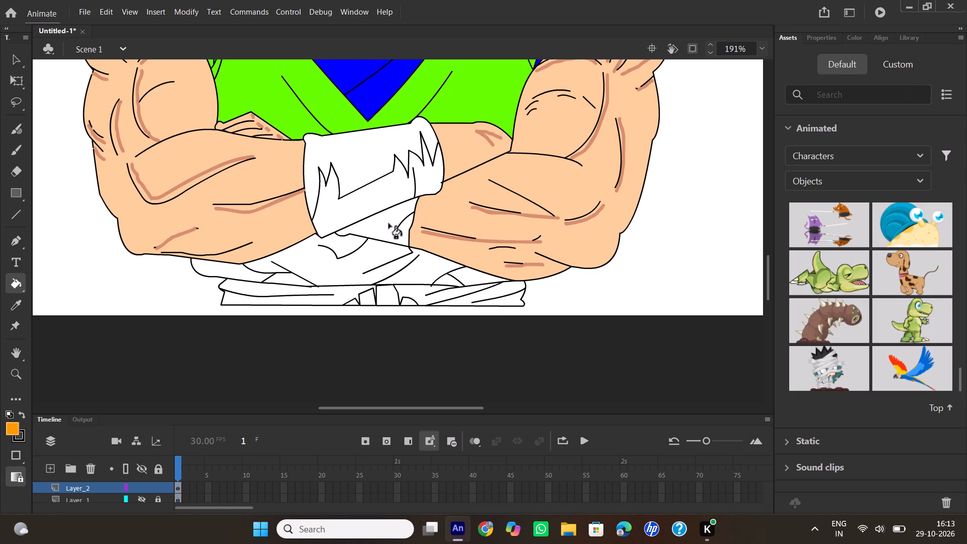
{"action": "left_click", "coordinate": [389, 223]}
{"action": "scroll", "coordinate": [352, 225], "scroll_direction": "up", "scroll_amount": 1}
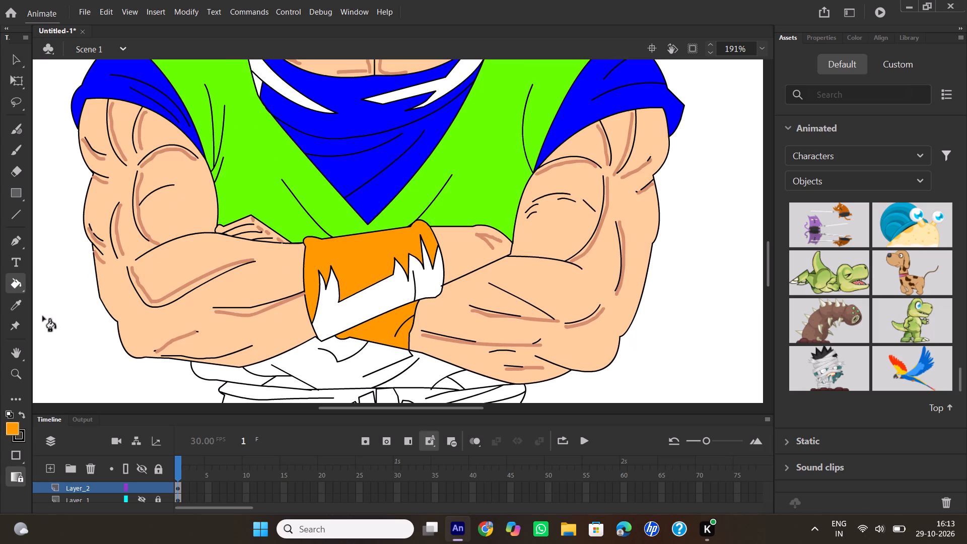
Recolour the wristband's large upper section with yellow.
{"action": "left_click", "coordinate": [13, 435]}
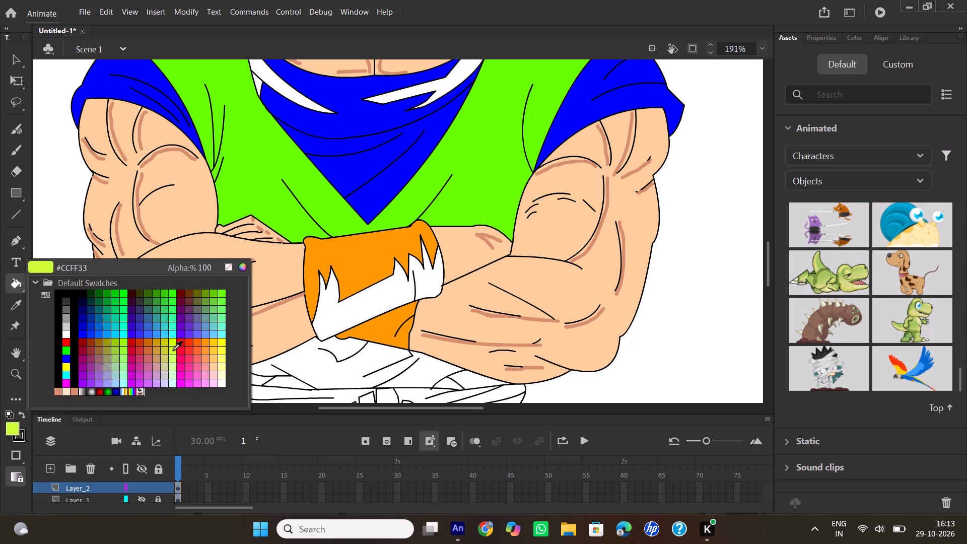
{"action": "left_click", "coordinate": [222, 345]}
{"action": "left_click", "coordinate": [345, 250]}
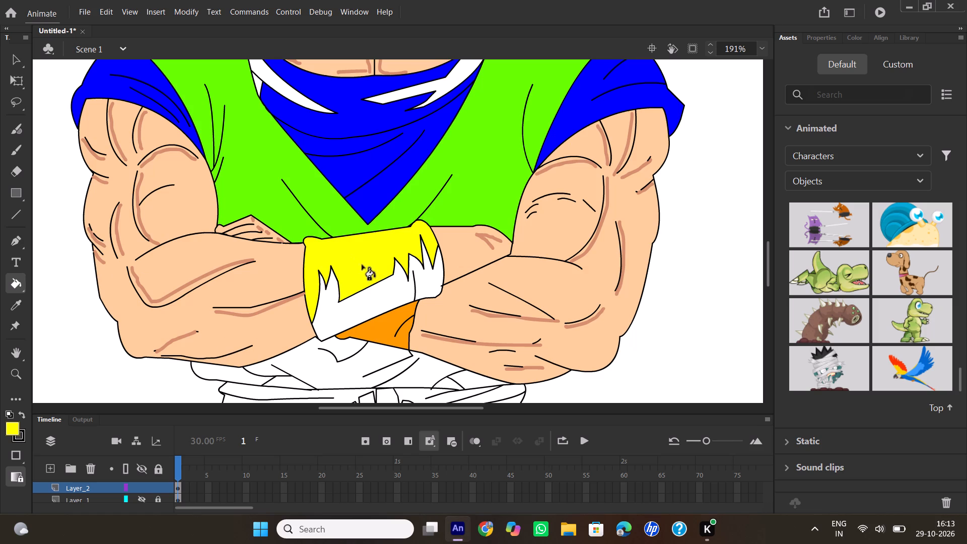
Fill the wristband's upper section and the section below its torn strip with pink #FF0099.
{"action": "left_click", "coordinate": [13, 426]}
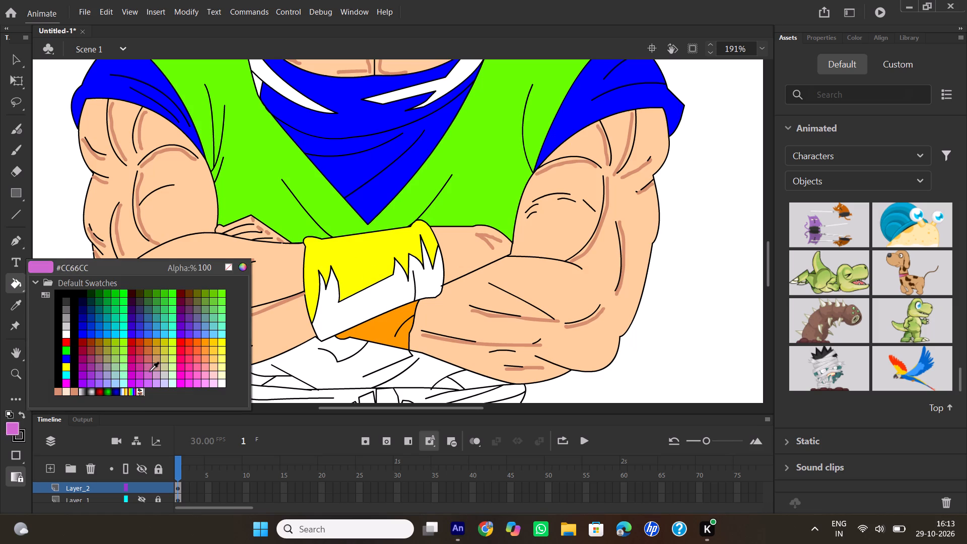
{"action": "left_click", "coordinate": [181, 367]}
{"action": "left_click", "coordinate": [355, 262]}
{"action": "left_click", "coordinate": [385, 327]}
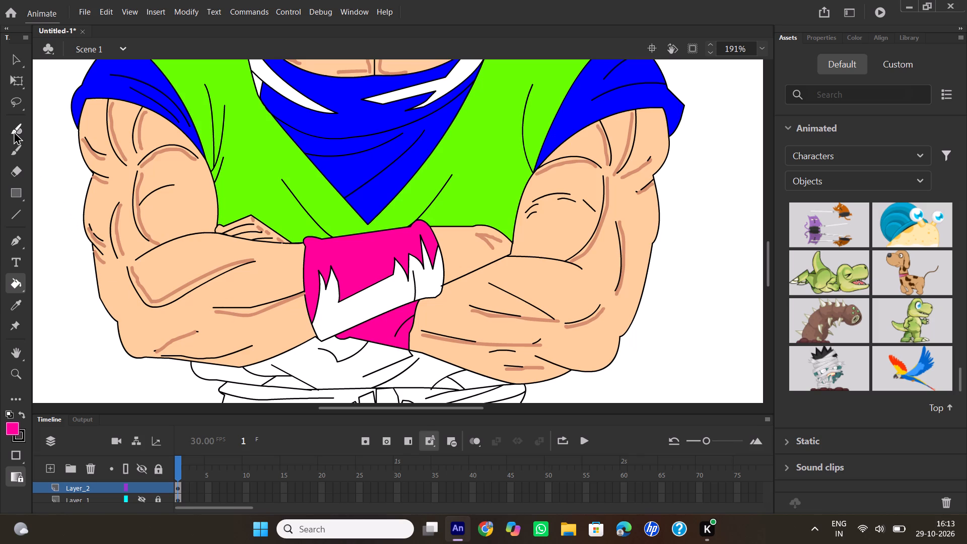
Sample the wristband's dark navy from the Layer_1 reference image, hide that layer again, and fill the jagged strip across the wristband.
{"action": "left_click", "coordinate": [144, 499]}
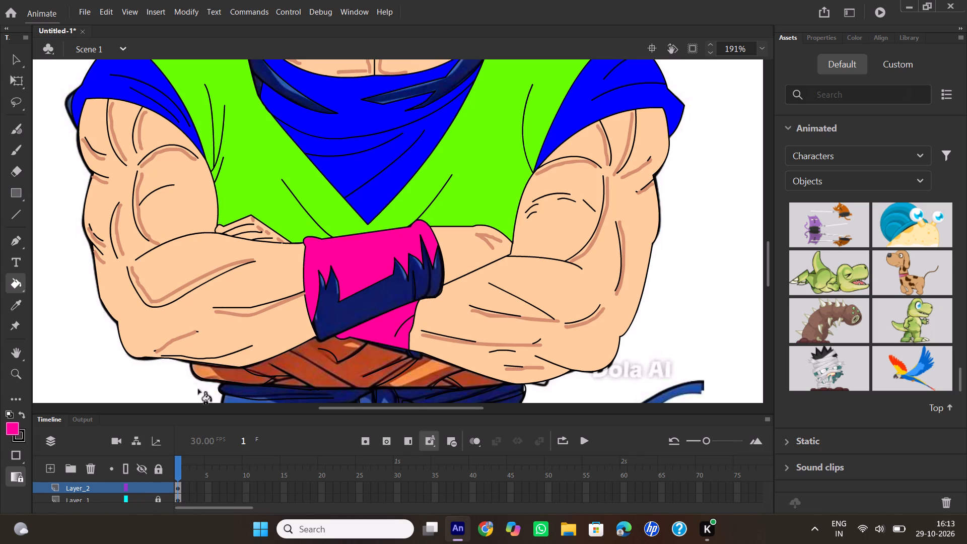
{"action": "left_click", "coordinate": [16, 307]}
{"action": "left_click", "coordinate": [376, 305]}
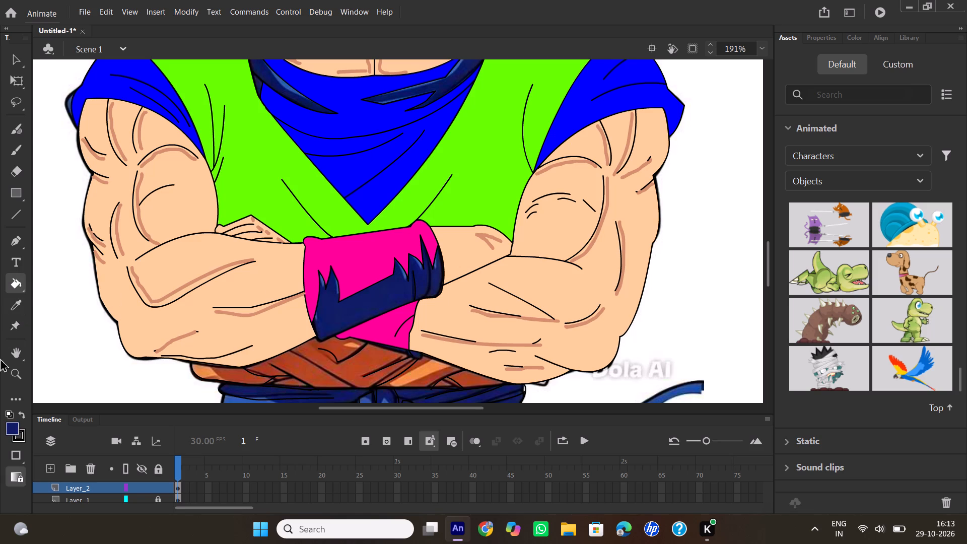
{"action": "left_click", "coordinate": [144, 496]}
{"action": "left_click", "coordinate": [379, 296]}
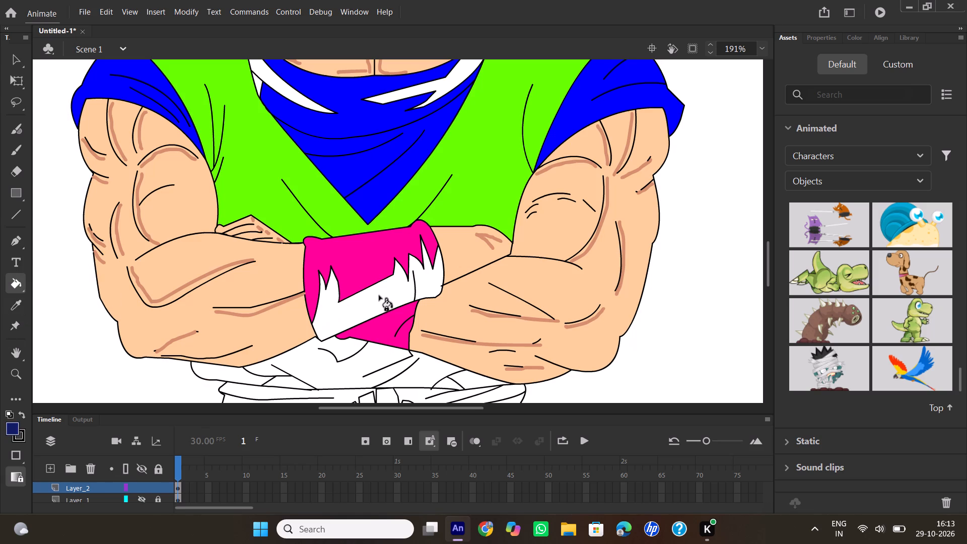
Fill the white shadow shapes on both sides of the undershirt's neckline with the same dark navy.
{"action": "scroll", "coordinate": [434, 178], "scroll_direction": "up", "scroll_amount": 2}
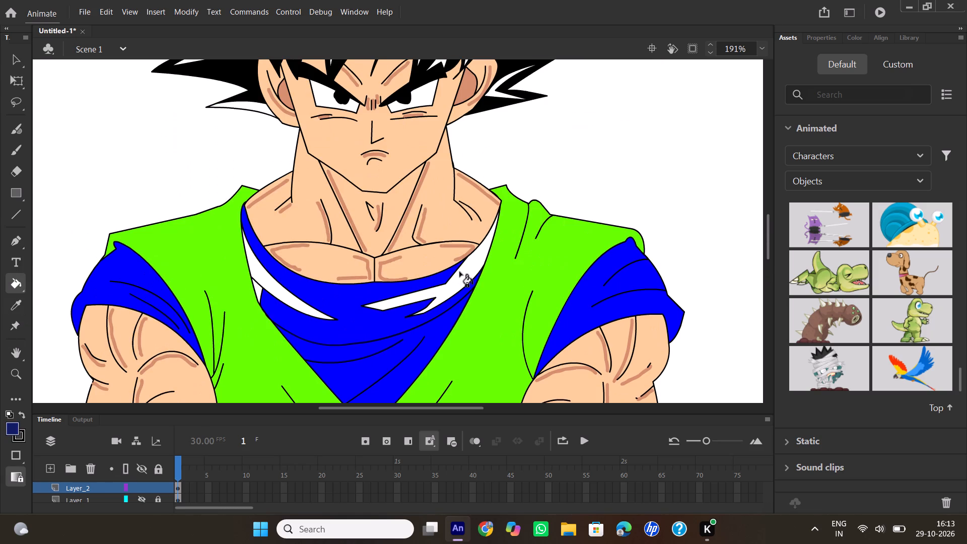
{"action": "left_click", "coordinate": [460, 272]}
{"action": "left_click", "coordinate": [265, 281]}
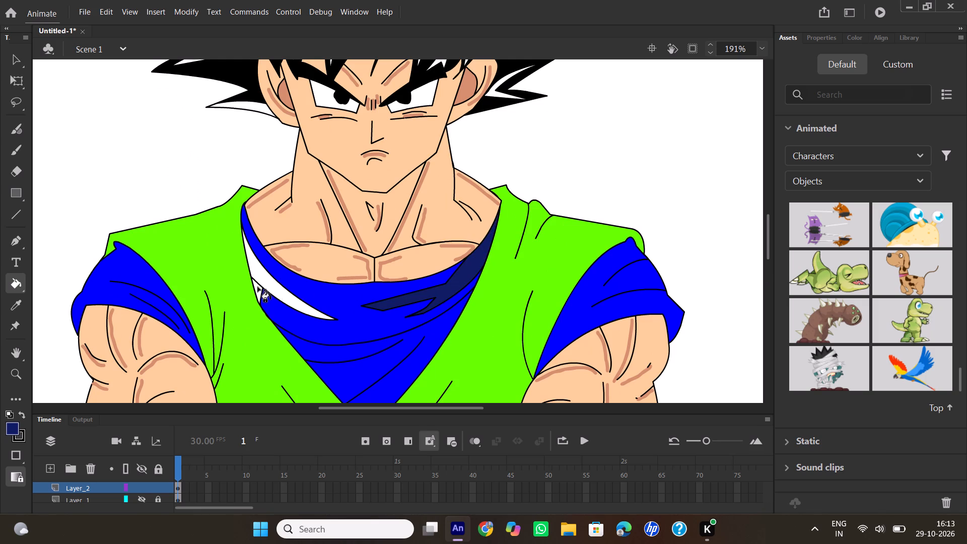
{"action": "left_click", "coordinate": [258, 287]}
Sample the vest's bright green and fill all the cloth sections between the crossed arms and the belt.
{"action": "scroll", "coordinate": [672, 205], "scroll_direction": "down", "scroll_amount": 3}
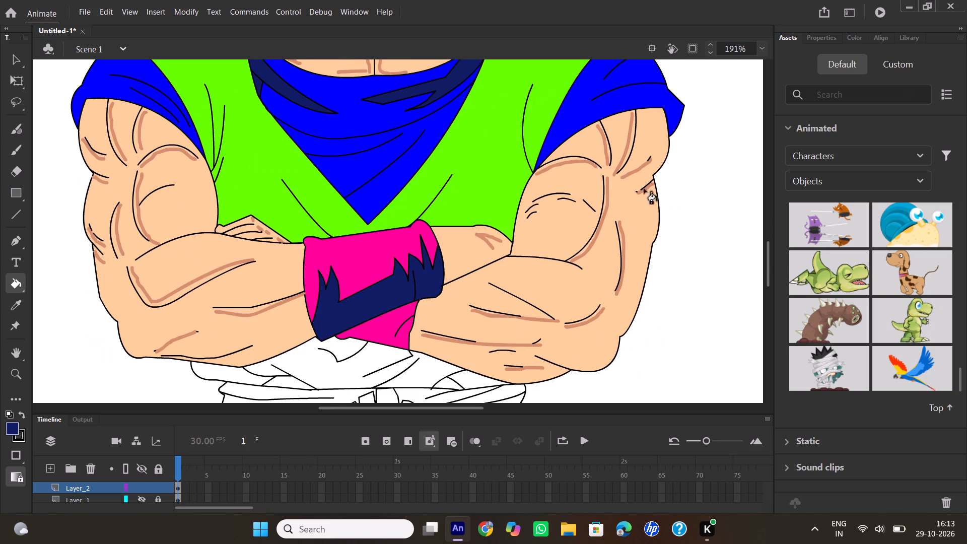
{"action": "scroll", "coordinate": [481, 180], "scroll_direction": "up", "scroll_amount": 2}
{"action": "scroll", "coordinate": [480, 180], "scroll_direction": "down", "scroll_amount": 2}
{"action": "left_click", "coordinate": [14, 427]}
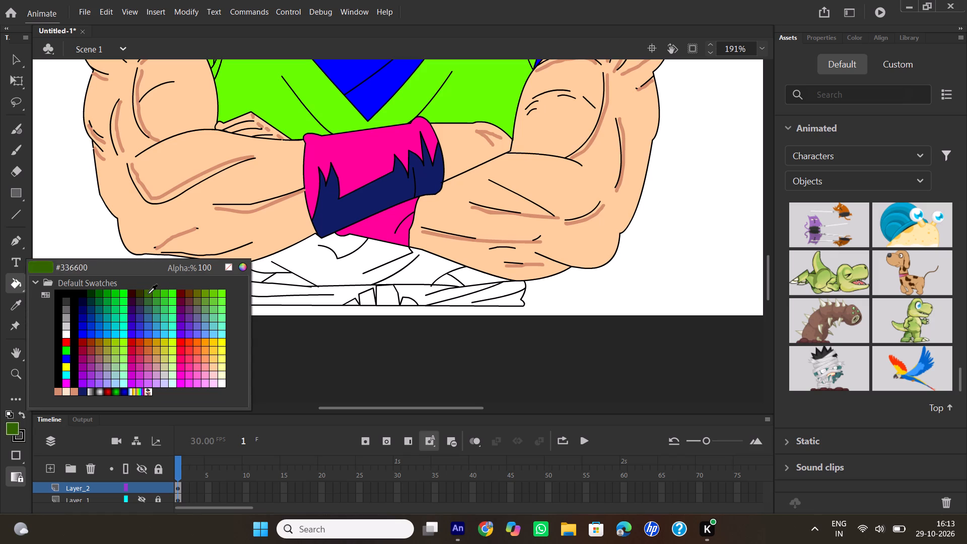
{"action": "left_click", "coordinate": [280, 108]}
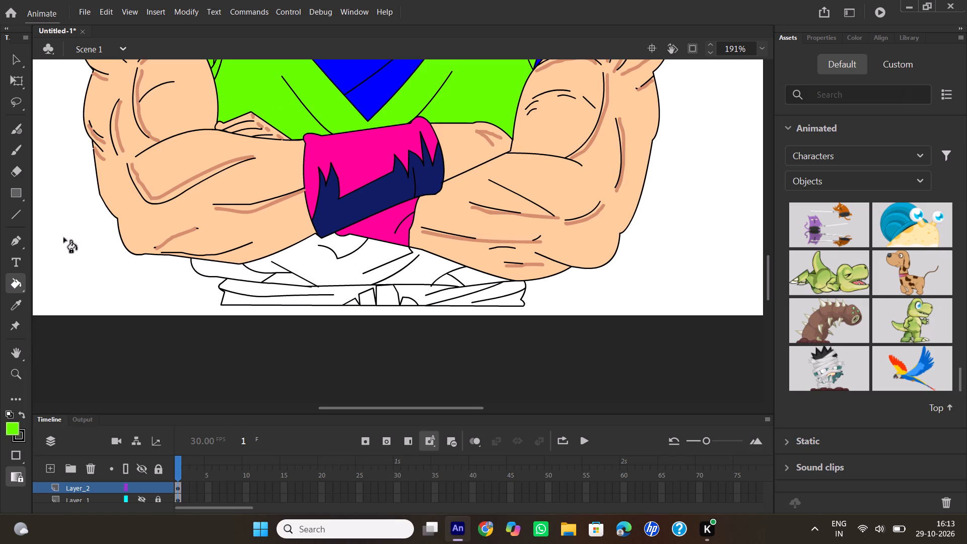
{"action": "left_click", "coordinate": [327, 258]}
{"action": "left_click", "coordinate": [229, 271]}
{"action": "left_click", "coordinate": [291, 282]}
{"action": "left_click", "coordinate": [468, 278]}
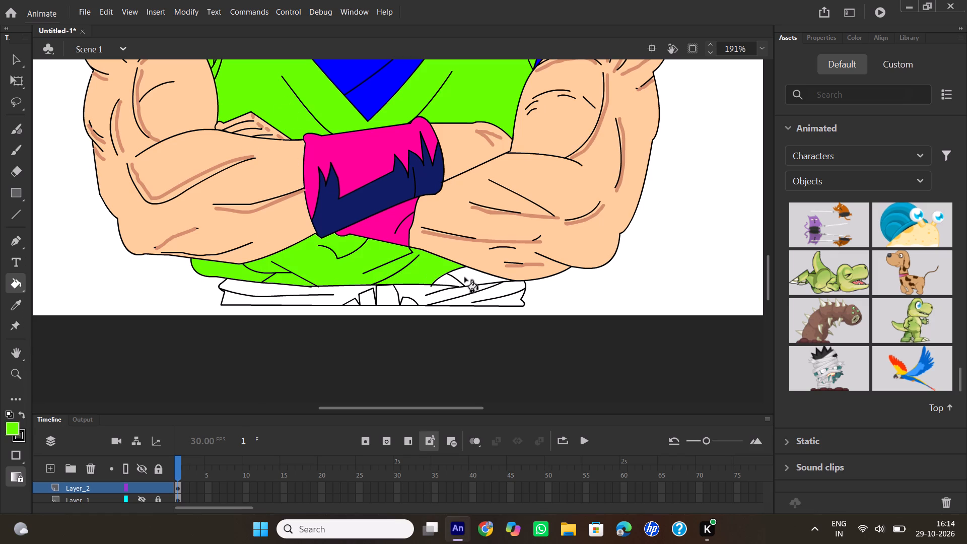
{"action": "left_click", "coordinate": [450, 281]}
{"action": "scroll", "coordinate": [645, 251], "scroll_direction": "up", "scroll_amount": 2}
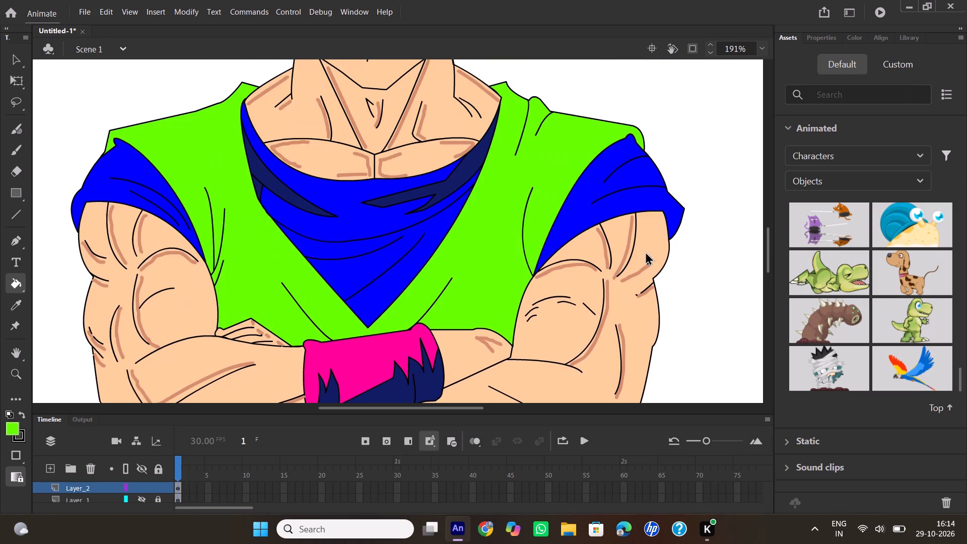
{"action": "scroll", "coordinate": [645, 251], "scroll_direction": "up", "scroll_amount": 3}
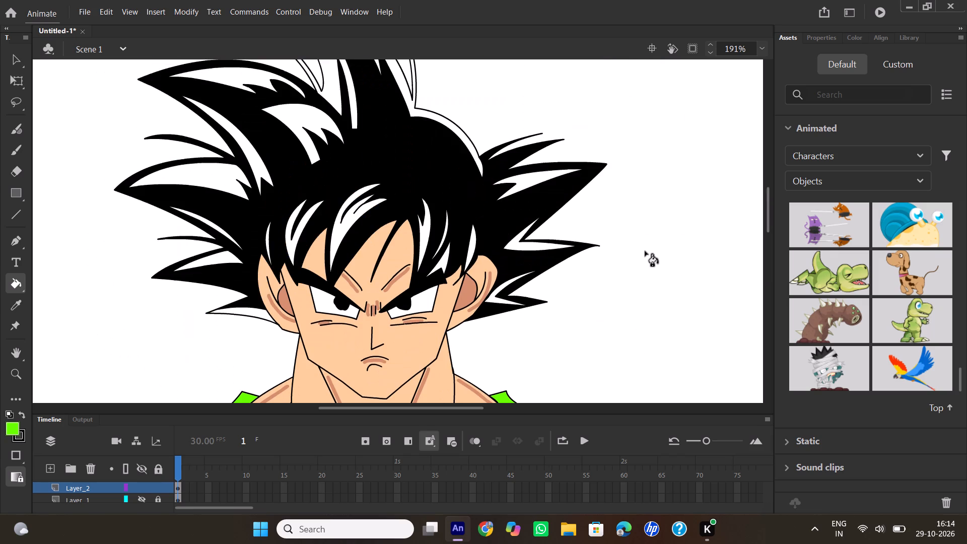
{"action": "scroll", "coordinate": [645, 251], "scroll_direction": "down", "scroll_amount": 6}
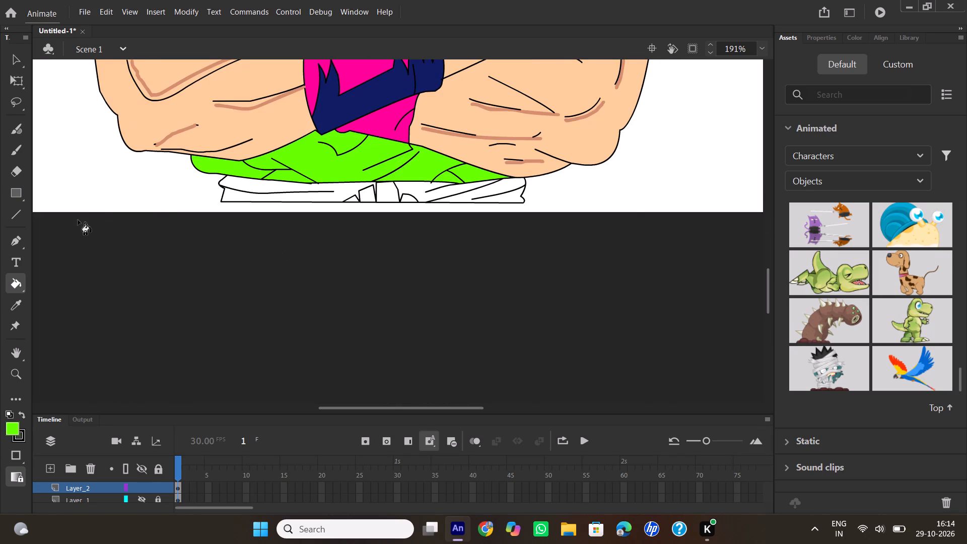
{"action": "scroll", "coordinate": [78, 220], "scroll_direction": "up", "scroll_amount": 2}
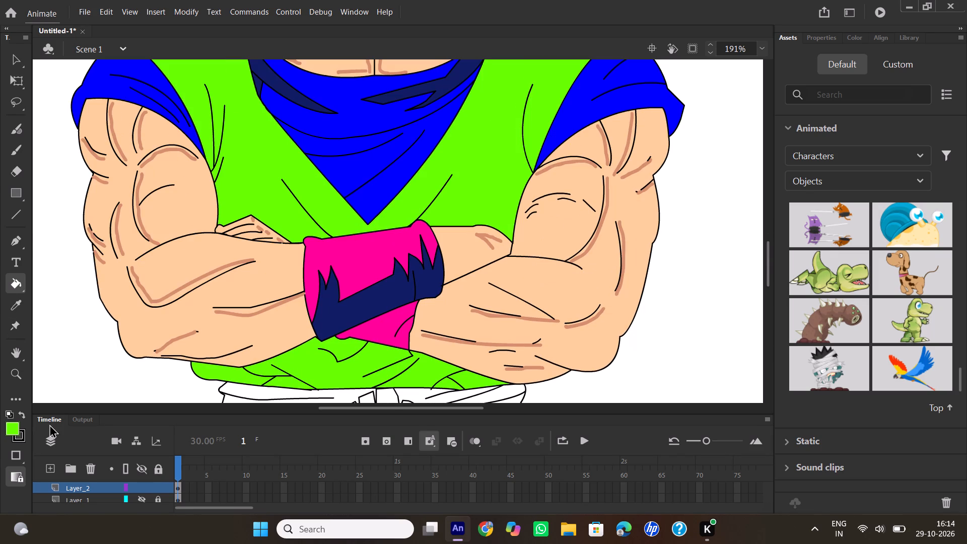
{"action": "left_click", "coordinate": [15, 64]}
Fill the belt sections on both sides of the centre knot with brown #993300 using the Paint Bucket.
{"action": "scroll", "coordinate": [267, 205], "scroll_direction": "down", "scroll_amount": 2}
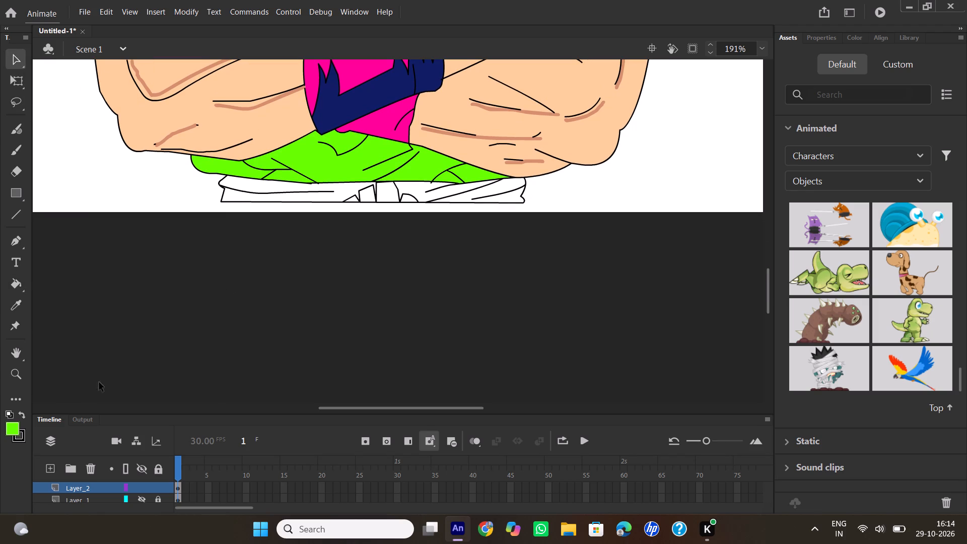
{"action": "left_click", "coordinate": [13, 429]}
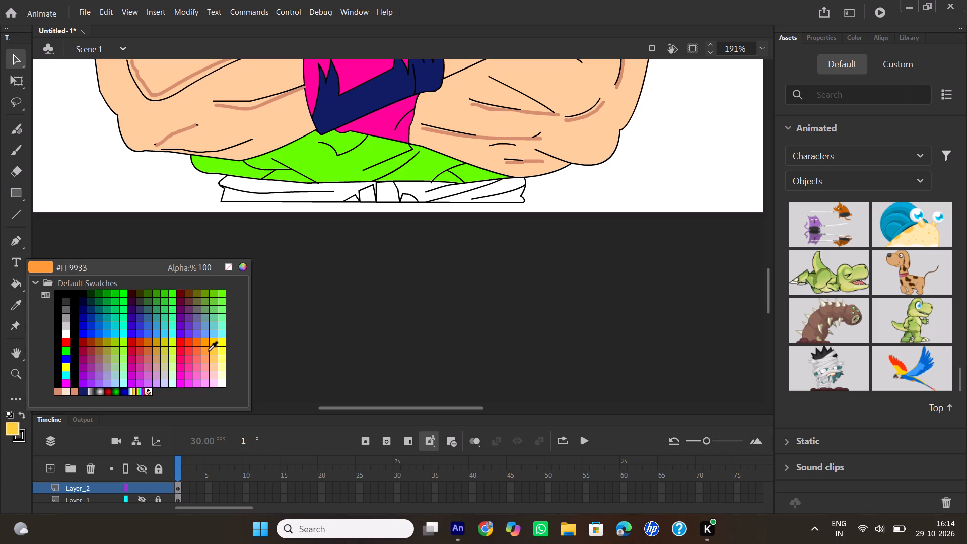
{"action": "left_click", "coordinate": [91, 342]}
{"action": "left_click", "coordinate": [351, 187]}
{"action": "left_click", "coordinate": [348, 191]}
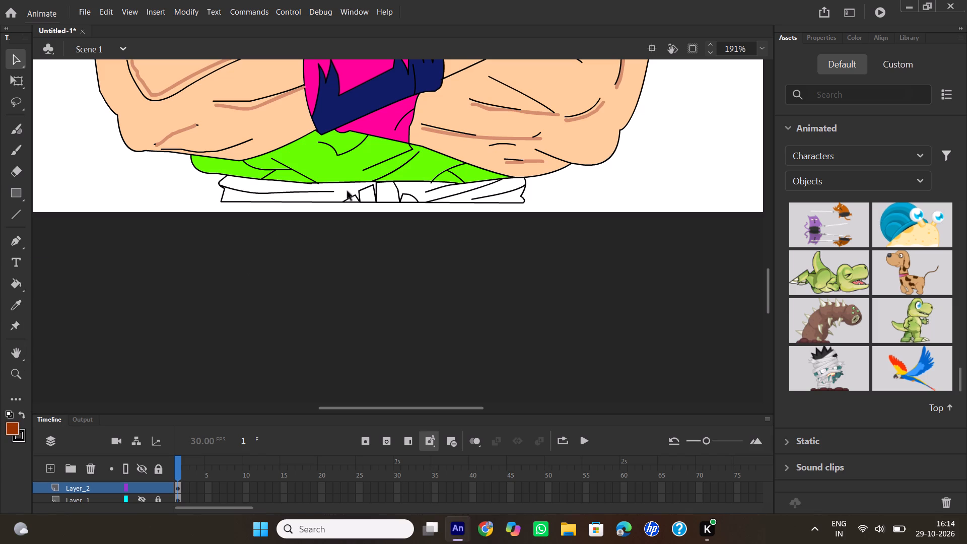
{"action": "left_click", "coordinate": [18, 286]}
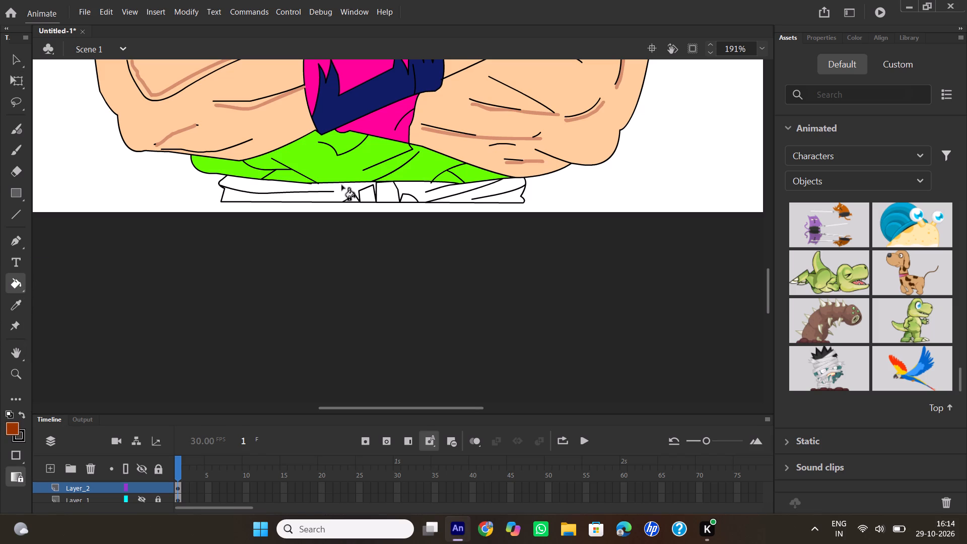
{"action": "left_click", "coordinate": [342, 185]}
{"action": "left_click", "coordinate": [409, 185]}
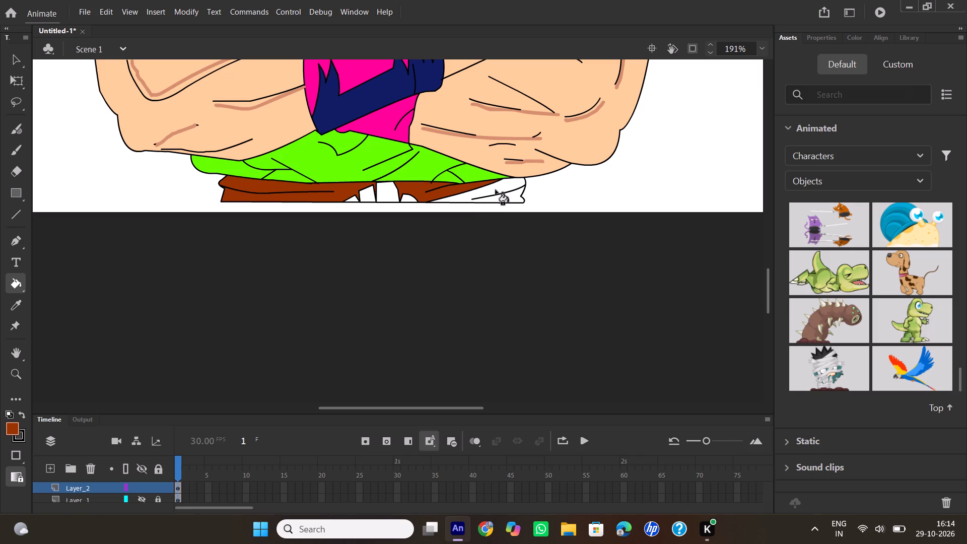
{"action": "left_click", "coordinate": [496, 190]}
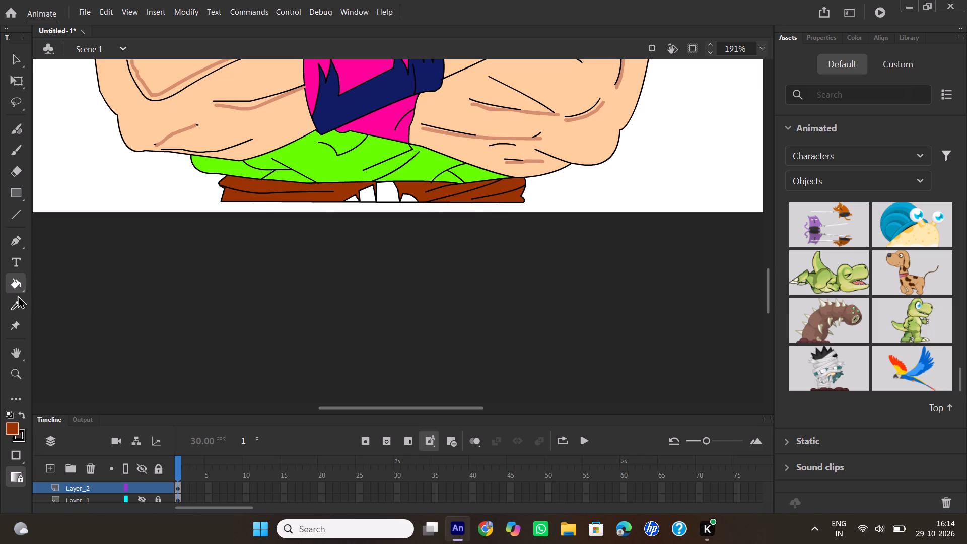
Fill the white centre knot sections of the belt with yellow using the Paint Bucket.
{"action": "left_click", "coordinate": [11, 425]}
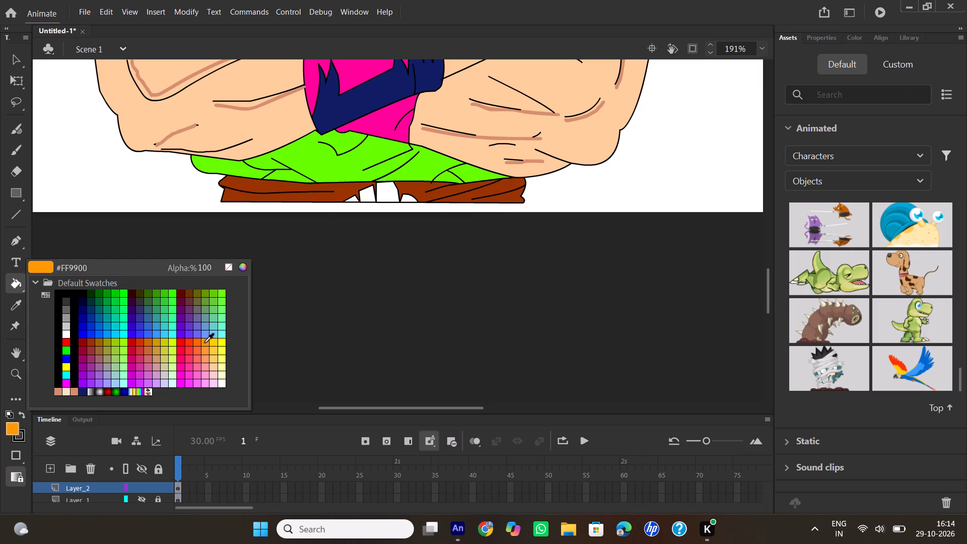
{"action": "left_click", "coordinate": [222, 343]}
{"action": "left_click", "coordinate": [391, 190]}
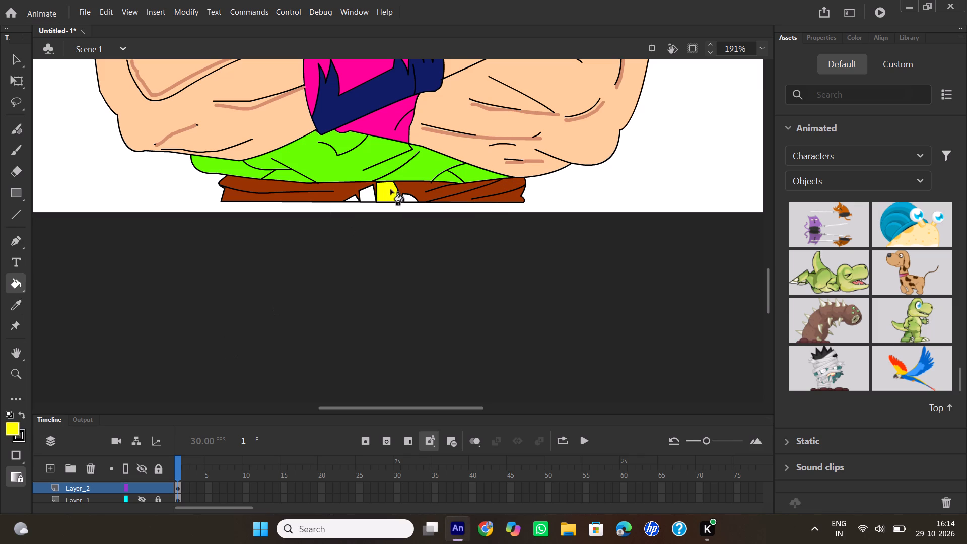
{"action": "left_click", "coordinate": [366, 197]}
{"action": "left_click", "coordinate": [355, 198]}
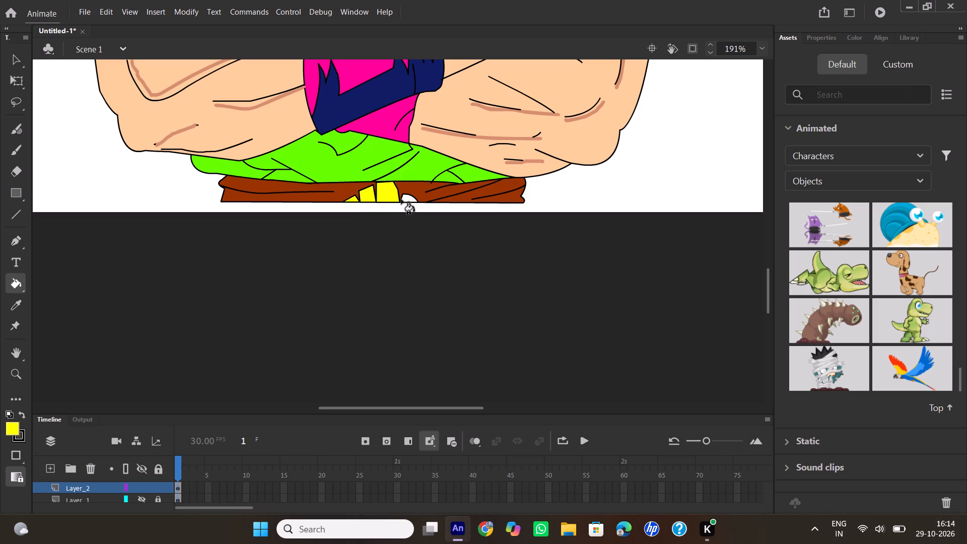
{"action": "left_click", "coordinate": [407, 198]}
Examine the coloured figure from the belt up to the hair for areas still left unfilled.
{"action": "scroll", "coordinate": [294, 199], "scroll_direction": "up", "scroll_amount": 3}
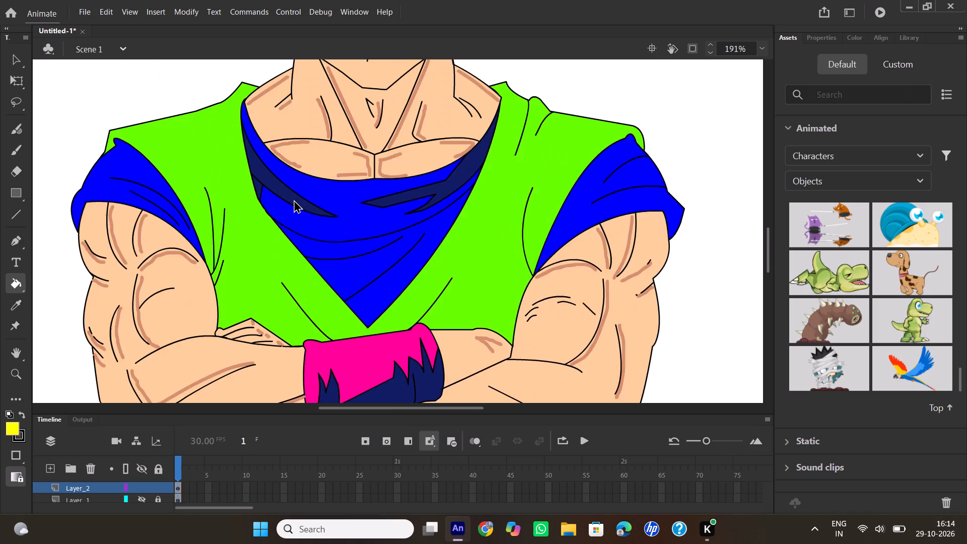
{"action": "scroll", "coordinate": [294, 199], "scroll_direction": "down", "scroll_amount": 2}
{"action": "scroll", "coordinate": [294, 199], "scroll_direction": "up", "scroll_amount": 1}
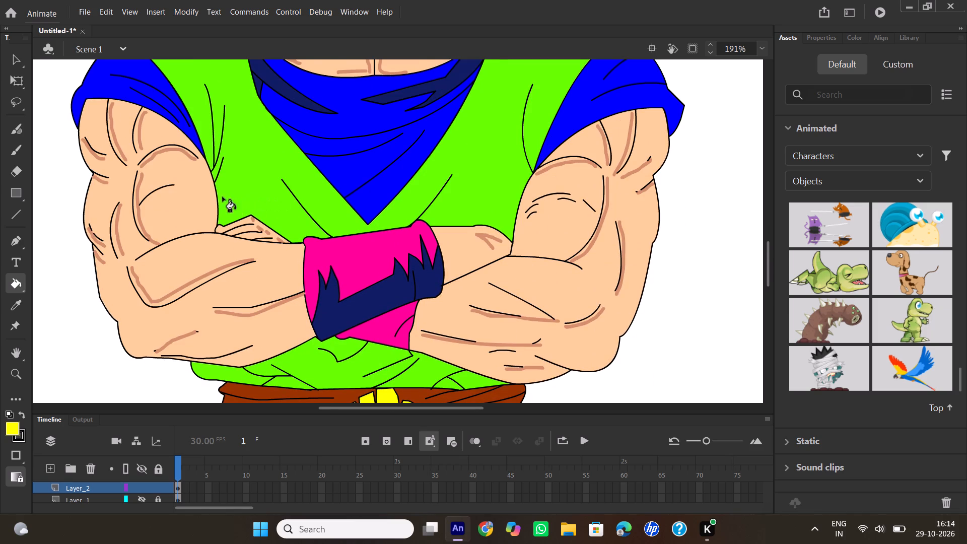
{"action": "scroll", "coordinate": [212, 193], "scroll_direction": "up", "scroll_amount": 2}
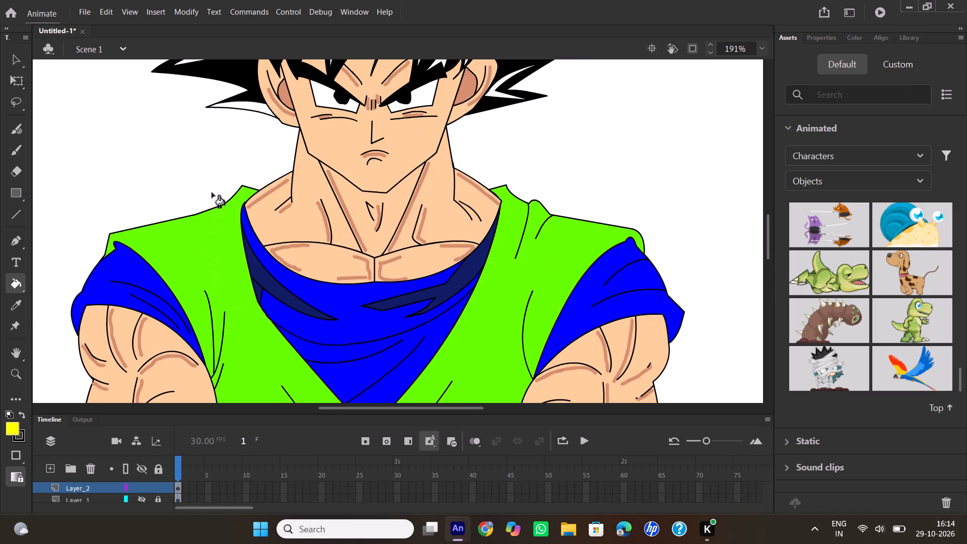
{"action": "scroll", "coordinate": [212, 193], "scroll_direction": "up", "scroll_amount": 2}
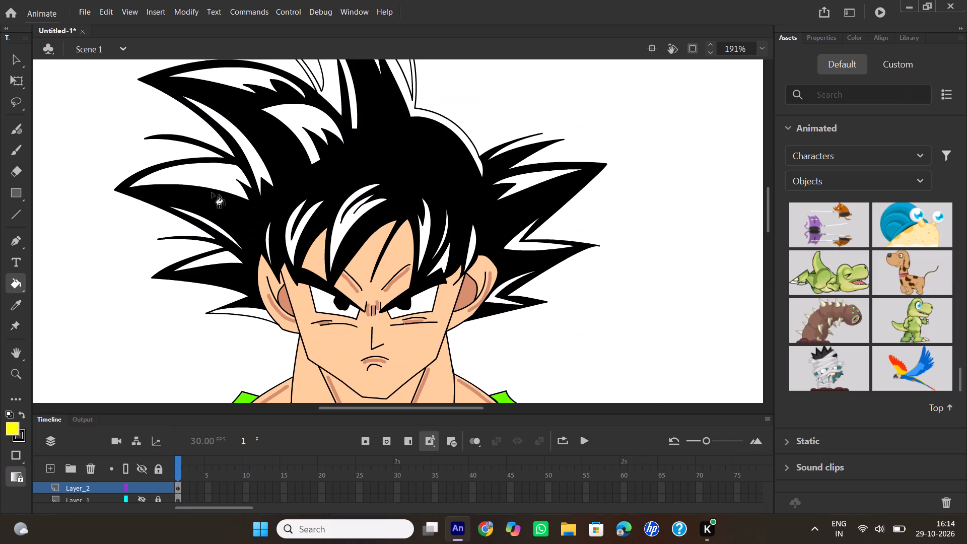
{"action": "scroll", "coordinate": [382, 171], "scroll_direction": "down", "scroll_amount": 2, "text": "ctrl"}
{"action": "scroll", "coordinate": [520, 155], "scroll_direction": "down", "scroll_amount": 3}
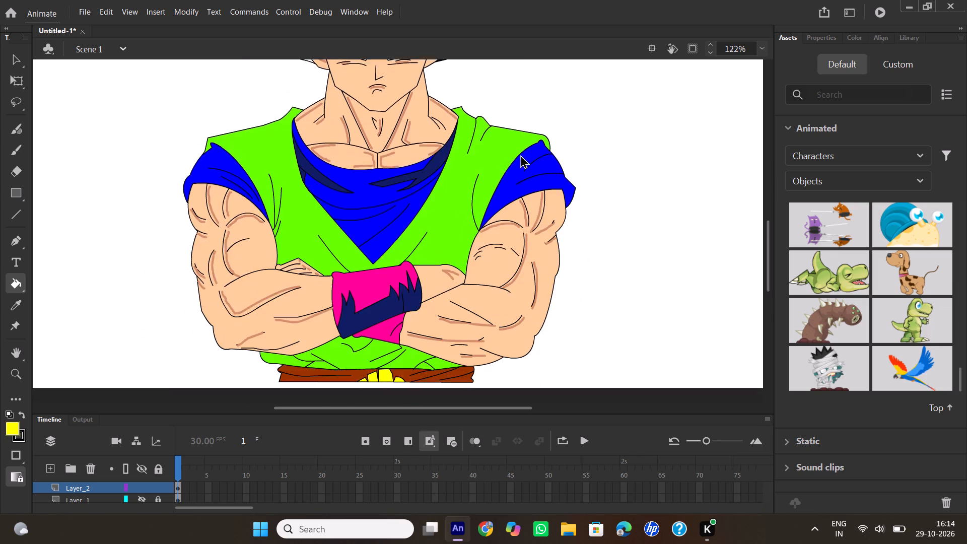
{"action": "scroll", "coordinate": [520, 155], "scroll_direction": "up", "scroll_amount": 2}
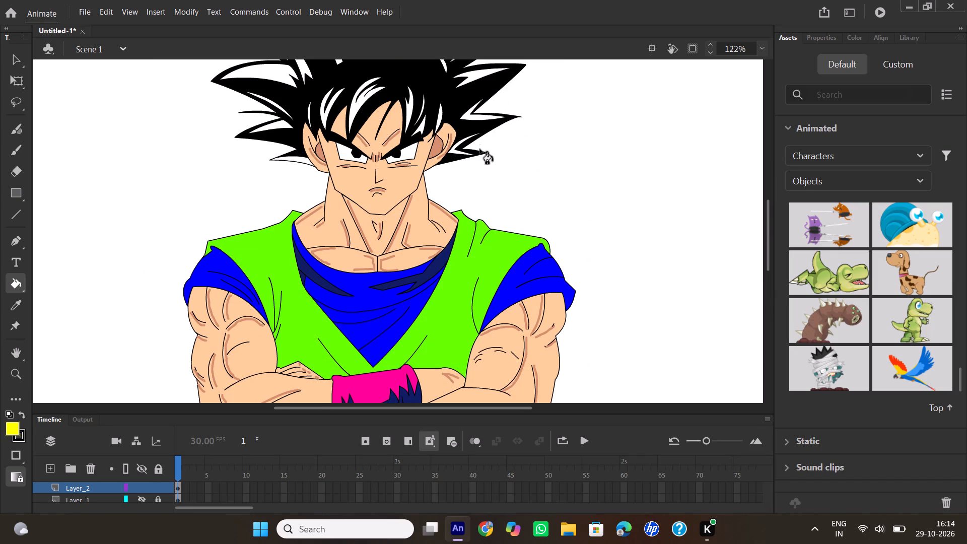
{"action": "scroll", "coordinate": [480, 149], "scroll_direction": "up", "scroll_amount": 1}
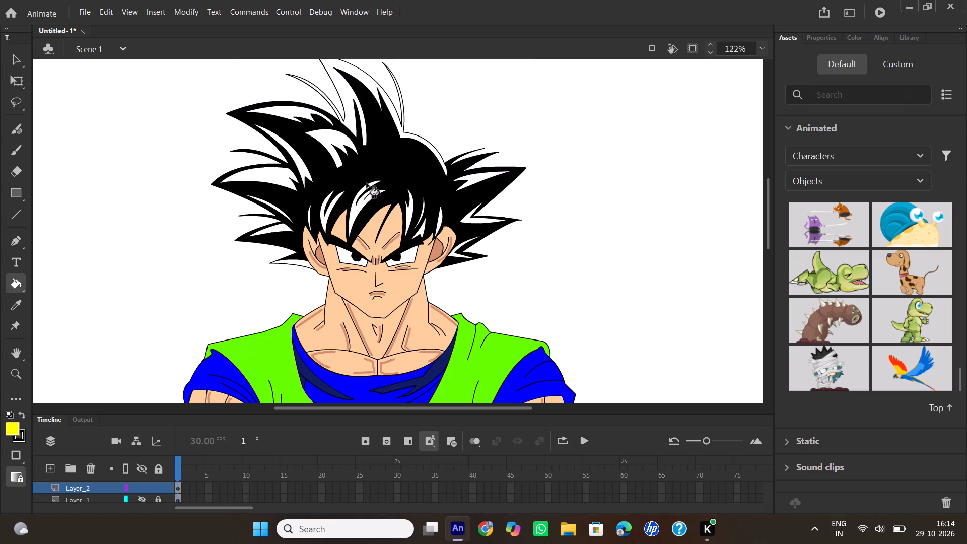
Set the fill colour to black and draw a curved inner contour along both sides of the tall top hair spike with the Pen tool.
{"action": "scroll", "coordinate": [367, 184], "scroll_direction": "up", "scroll_amount": 1, "text": "ctrl"}
{"action": "scroll", "coordinate": [451, 175], "scroll_direction": "up", "scroll_amount": 1}
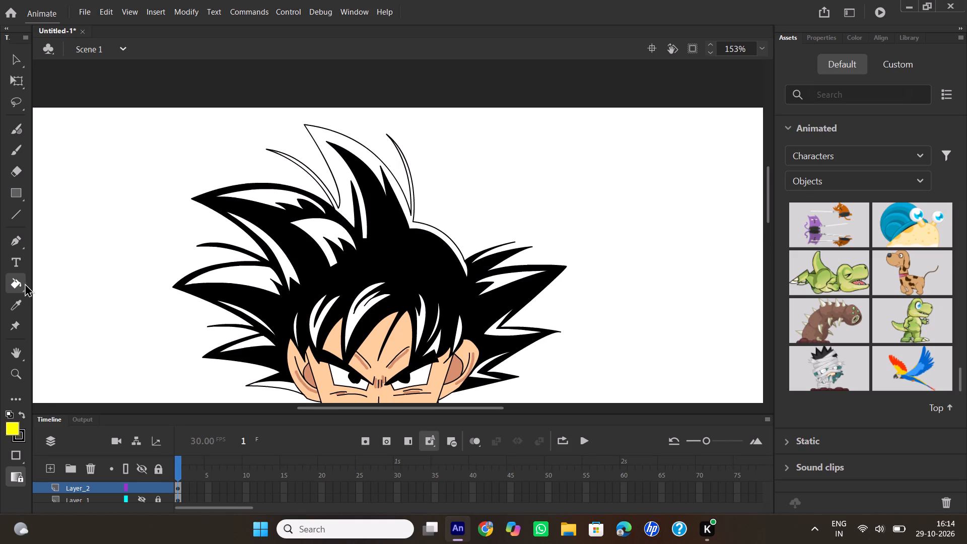
{"action": "left_click", "coordinate": [9, 423]}
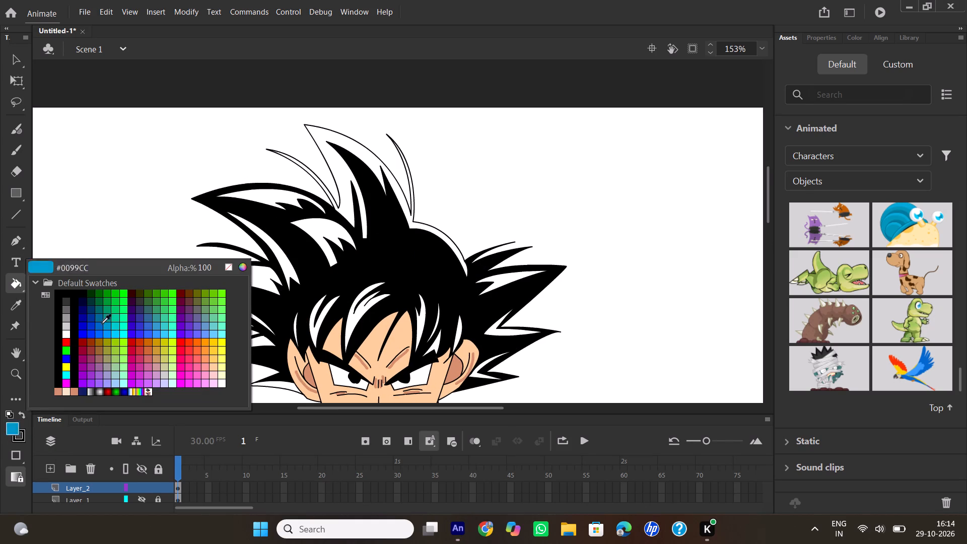
{"action": "left_click", "coordinate": [66, 293]}
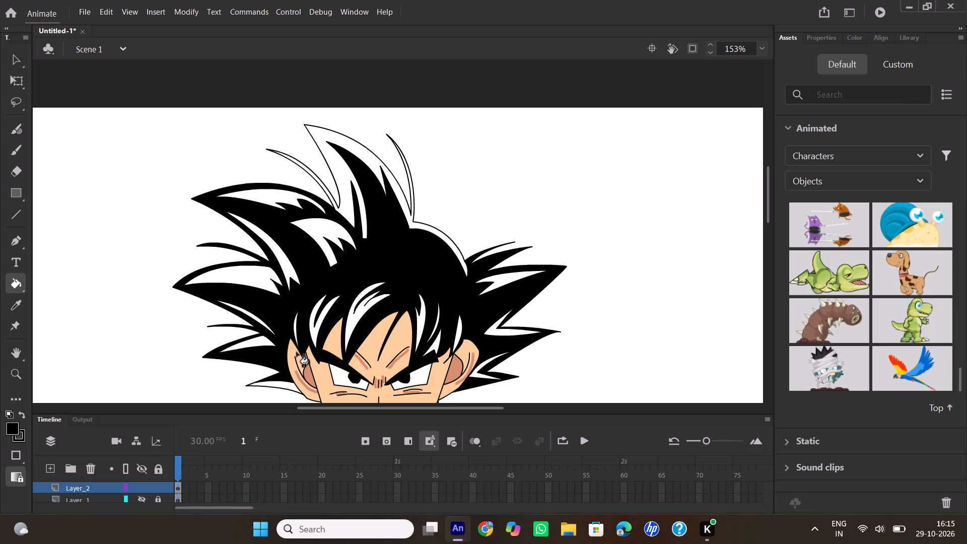
{"action": "scroll", "coordinate": [427, 211], "scroll_direction": "up", "scroll_amount": 2, "text": "ctrl"}
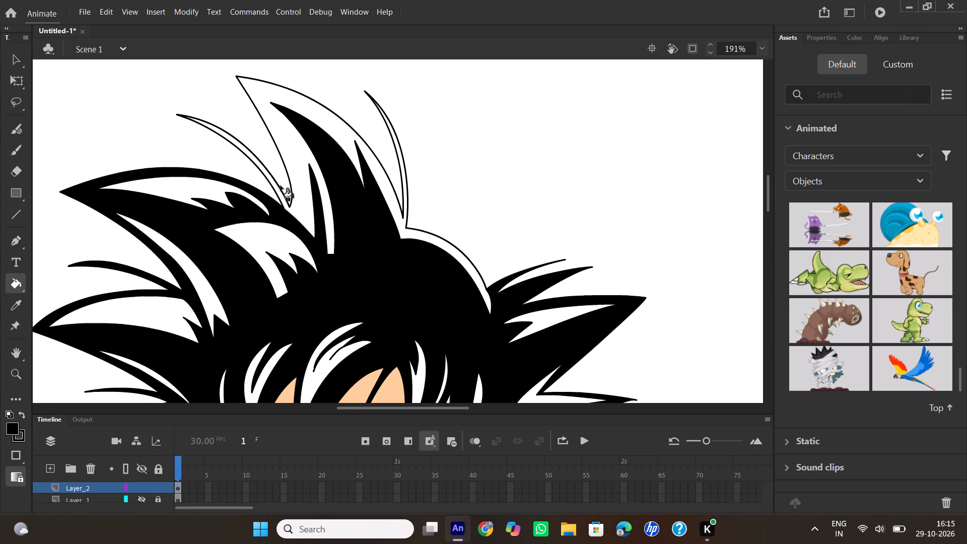
{"action": "left_click", "coordinate": [15, 240]}
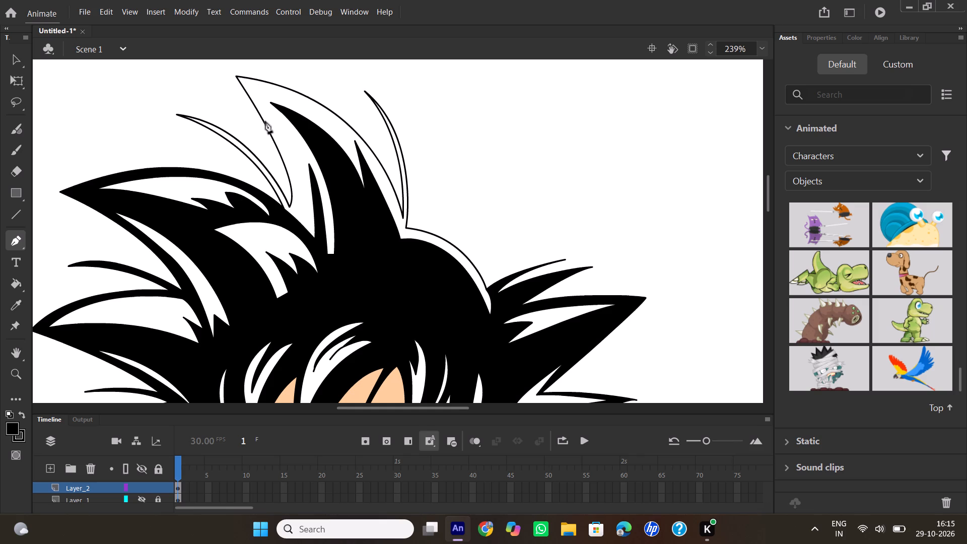
{"action": "left_click", "coordinate": [255, 89]}
{"action": "left_click_drag", "start_coordinate": [300, 224], "coordinate": [298, 261]}
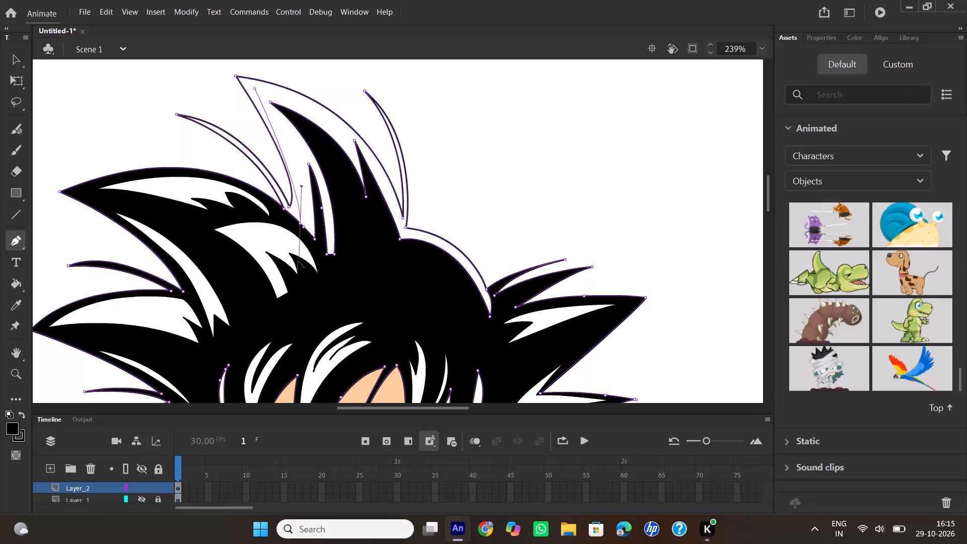
{"action": "left_click_drag", "start_coordinate": [298, 261], "coordinate": [286, 280]}
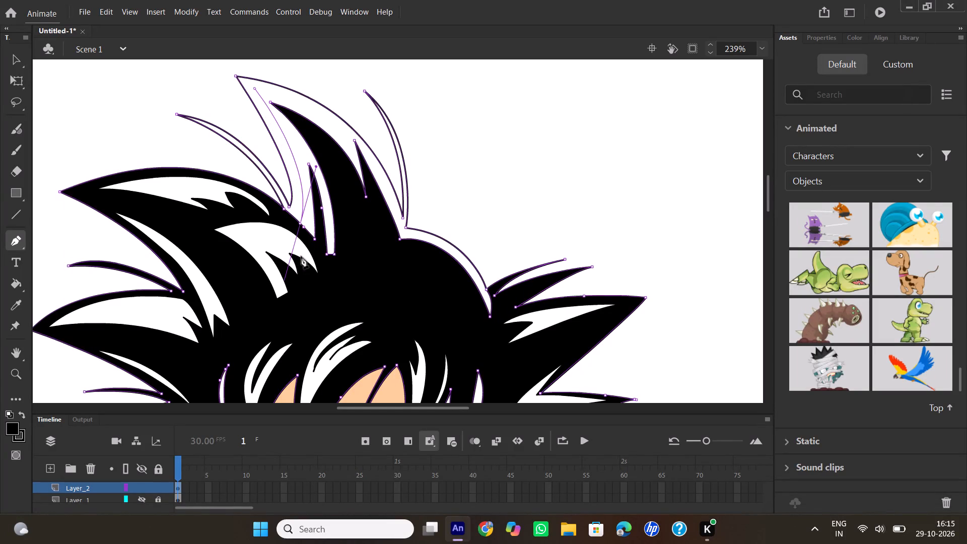
{"action": "double_click", "coordinate": [299, 225]}
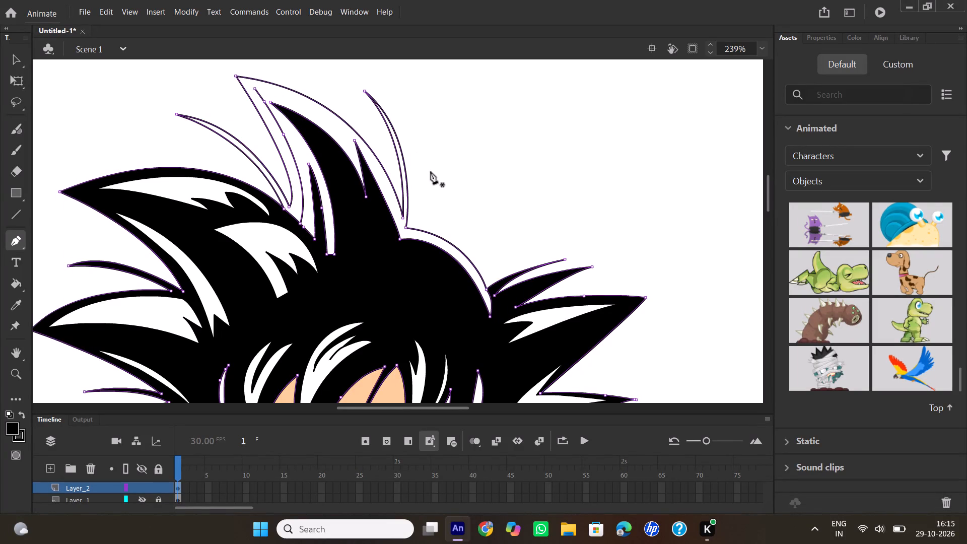
{"action": "left_click", "coordinate": [257, 93]}
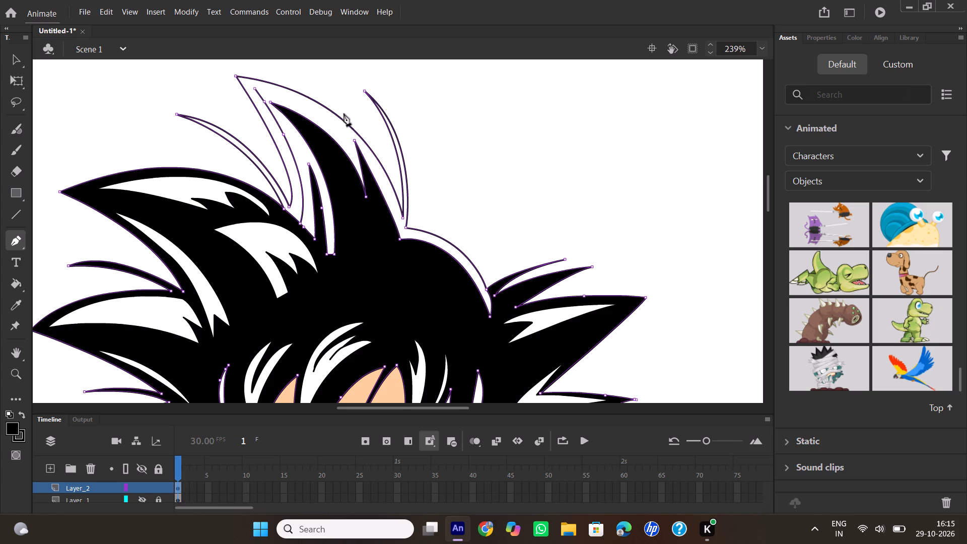
{"action": "left_click_drag", "start_coordinate": [340, 144], "coordinate": [358, 192]}
{"action": "double_click", "coordinate": [338, 147]}
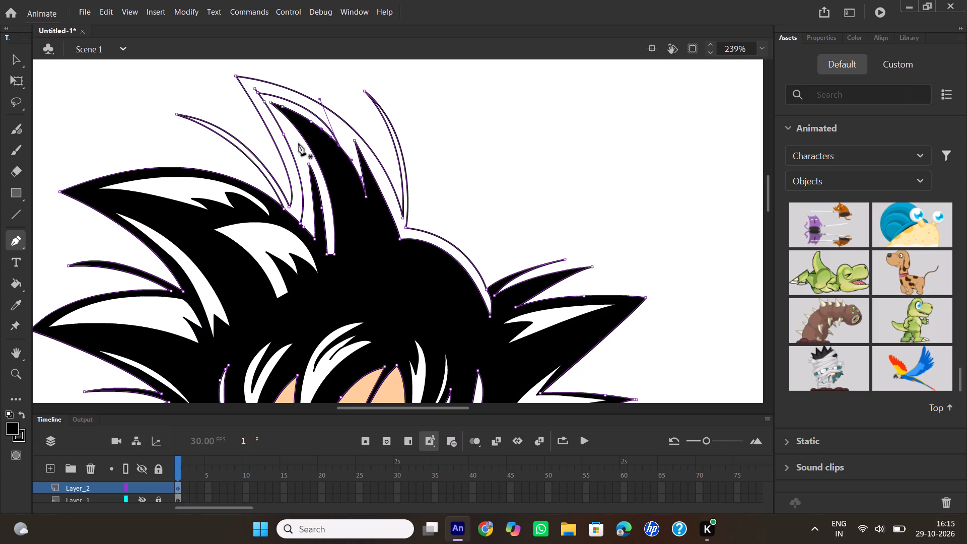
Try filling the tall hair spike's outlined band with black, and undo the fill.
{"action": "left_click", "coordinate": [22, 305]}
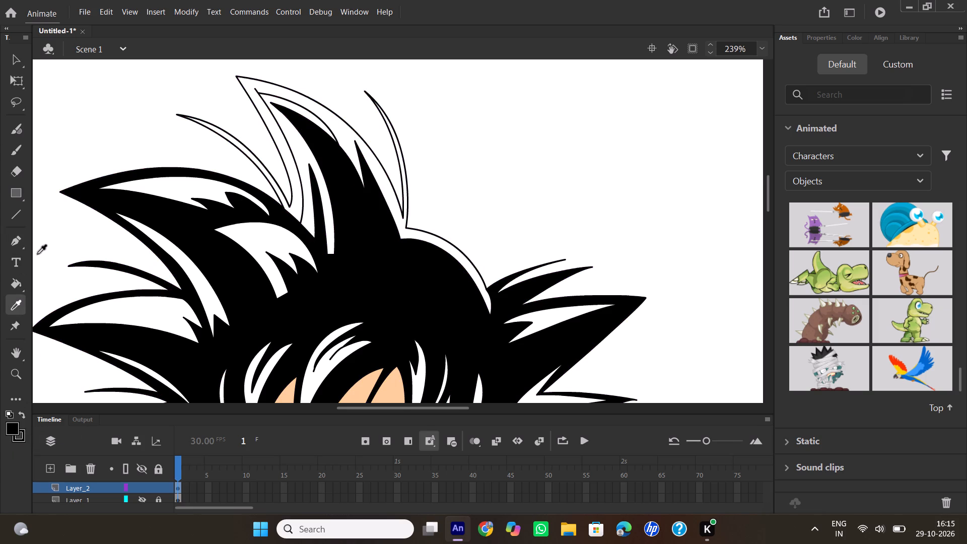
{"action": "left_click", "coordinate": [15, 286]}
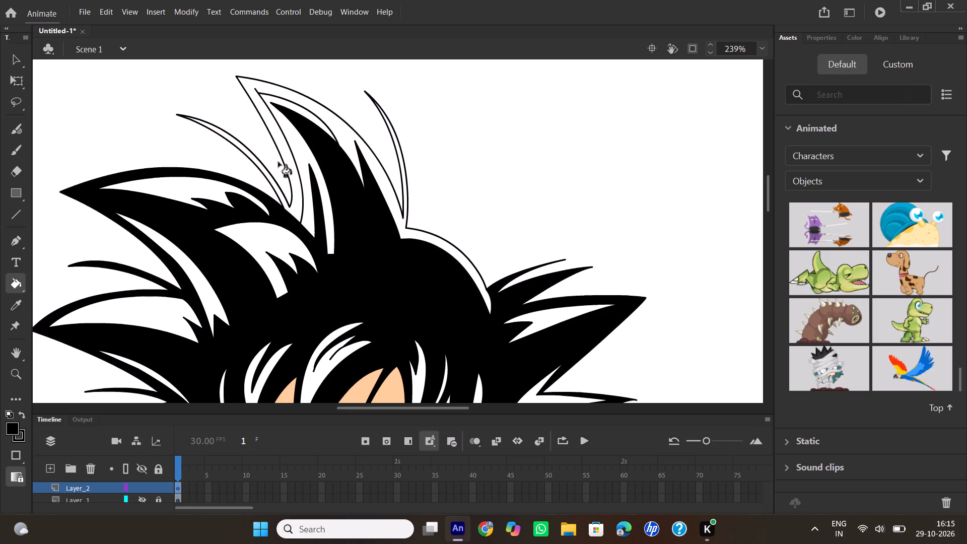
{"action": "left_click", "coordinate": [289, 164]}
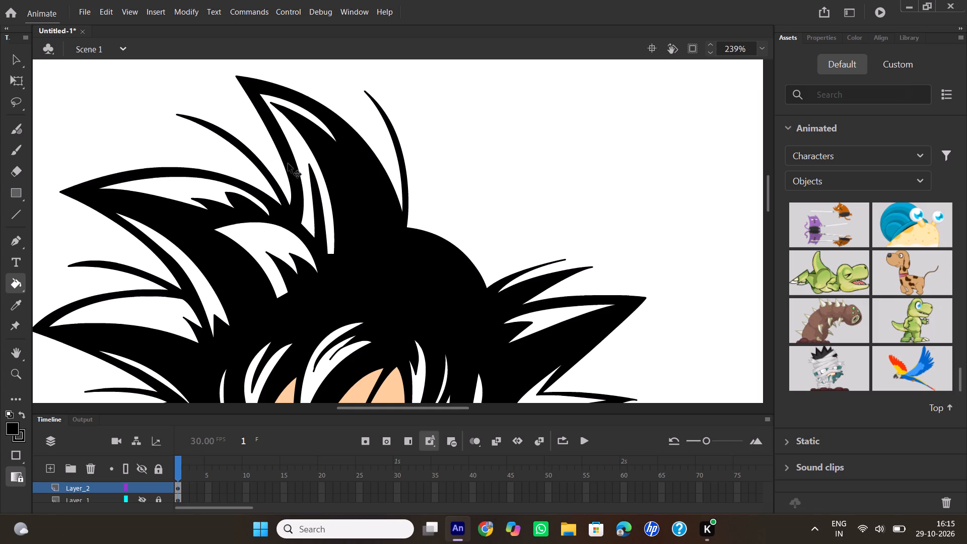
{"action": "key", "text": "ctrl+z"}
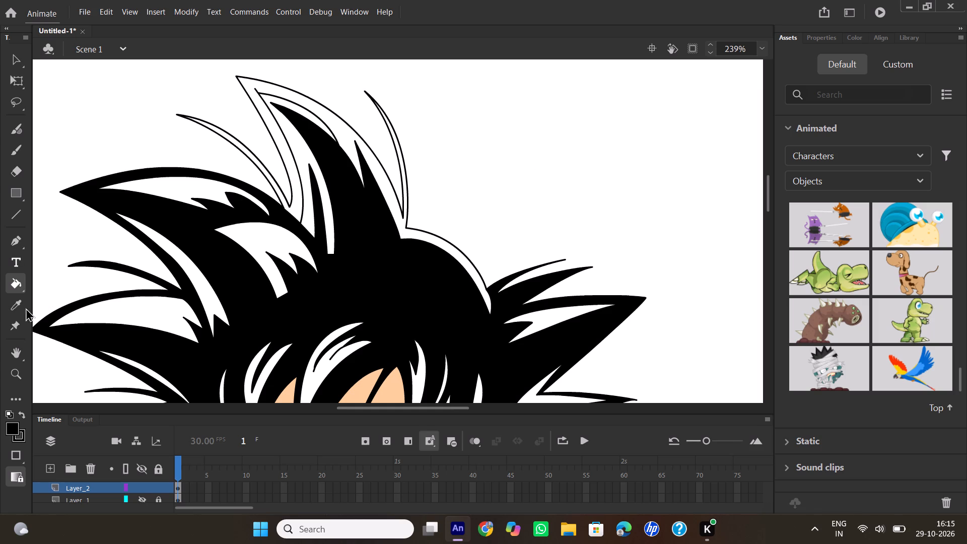
Draw a short closing line between the base of the tall spike's outer outline and the black hair, and adjust it with the Selection tool.
{"action": "left_click", "coordinate": [19, 236]}
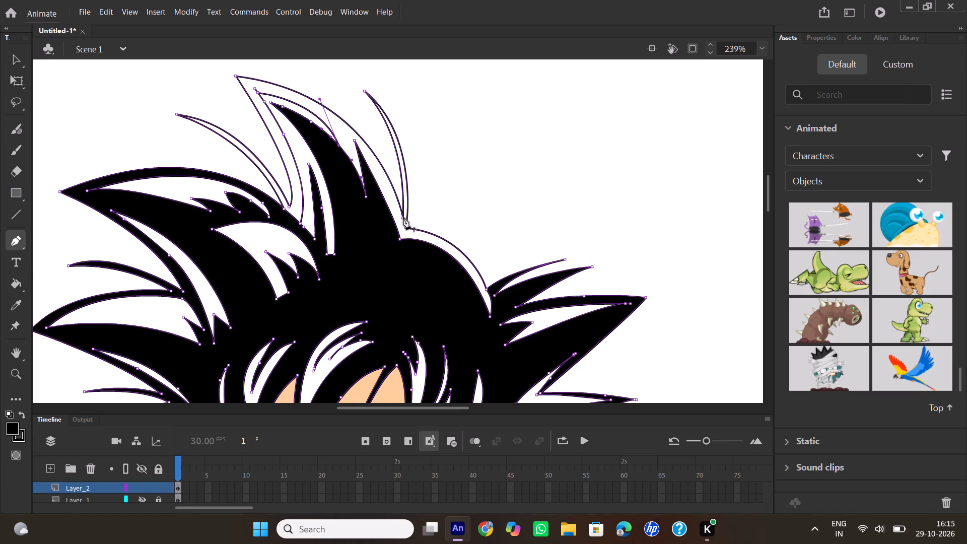
{"action": "left_click", "coordinate": [403, 215]}
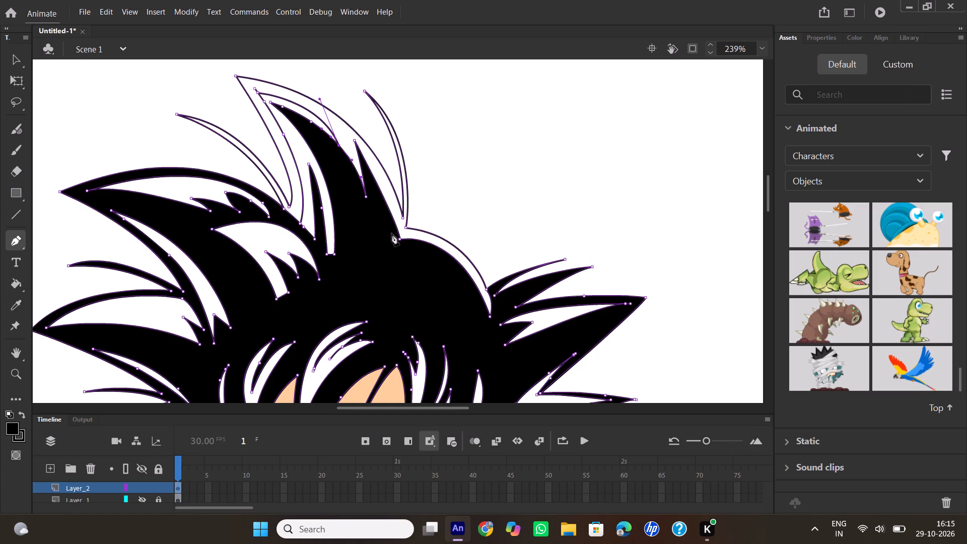
{"action": "left_click", "coordinate": [392, 234]}
{"action": "double_click", "coordinate": [392, 234]}
{"action": "left_click", "coordinate": [13, 58]}
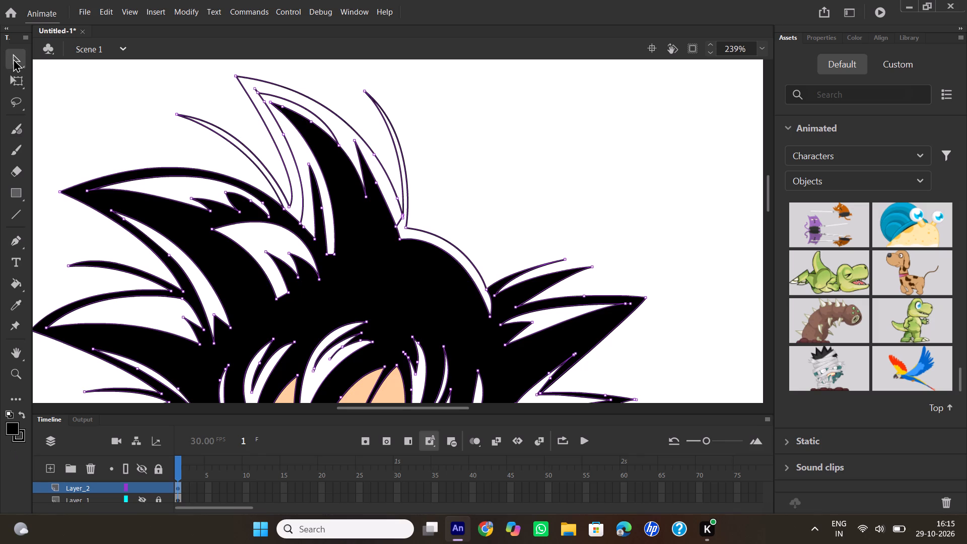
{"action": "left_click_drag", "start_coordinate": [399, 226], "coordinate": [401, 229]}
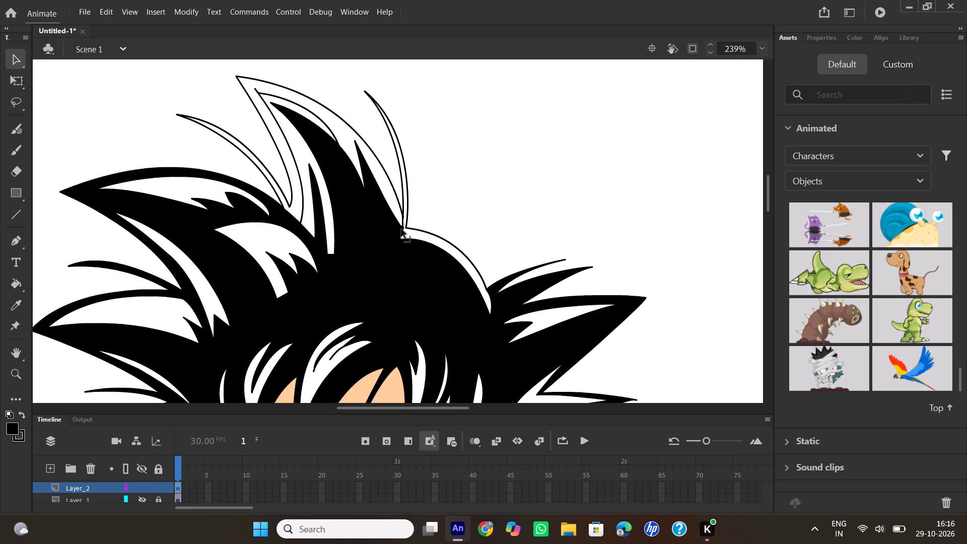
{"action": "left_click_drag", "start_coordinate": [401, 229], "coordinate": [401, 237]}
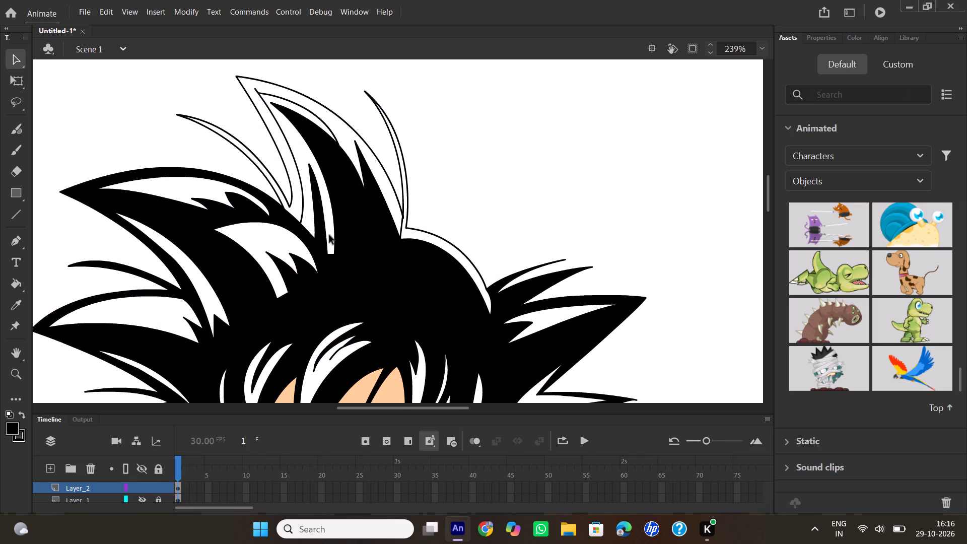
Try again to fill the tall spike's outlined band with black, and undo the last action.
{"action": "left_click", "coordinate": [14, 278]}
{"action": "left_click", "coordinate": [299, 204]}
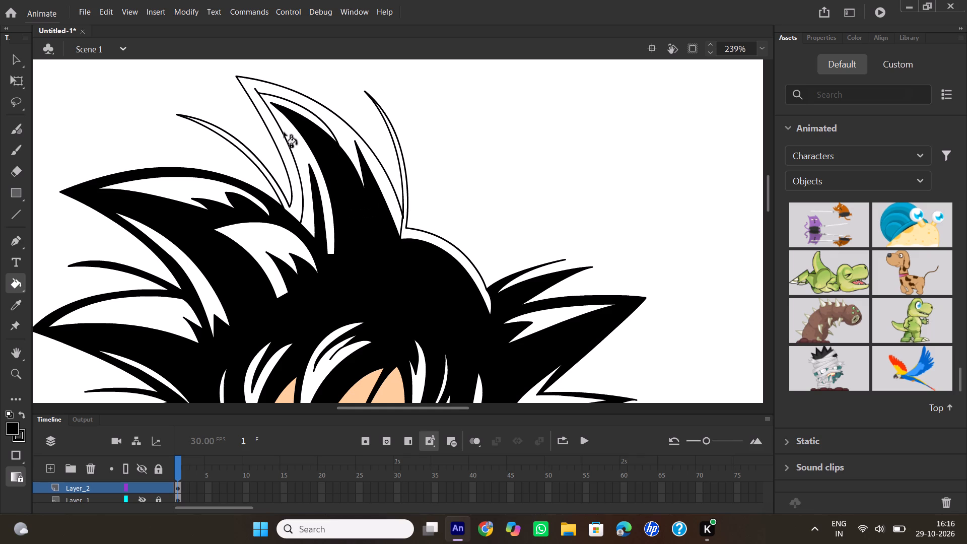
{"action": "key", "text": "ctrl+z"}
Fill the thin strand beside the tall spike and the outlined band along the top of the head with black.
{"action": "left_click", "coordinate": [432, 238]}
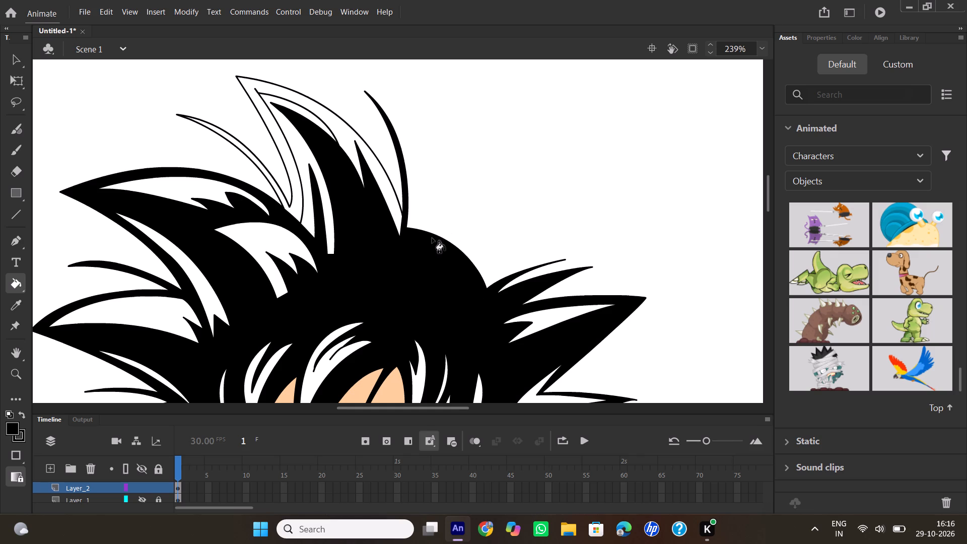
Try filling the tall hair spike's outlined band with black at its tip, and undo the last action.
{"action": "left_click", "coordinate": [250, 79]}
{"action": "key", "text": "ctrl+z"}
Join the loose end of the tall spike's inner contour to the tip of its other side with the Selection tool.
{"action": "scroll", "coordinate": [268, 113], "scroll_direction": "up", "scroll_amount": 3, "text": "ctrl"}
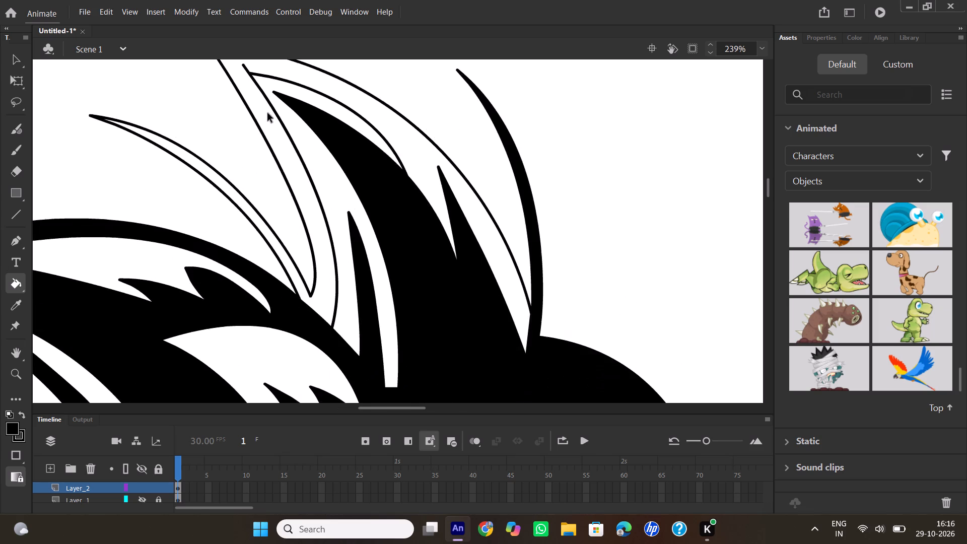
{"action": "scroll", "coordinate": [268, 113], "scroll_direction": "up", "scroll_amount": 2, "text": "ctrl"}
{"action": "scroll", "coordinate": [267, 113], "scroll_direction": "down", "scroll_amount": 1, "text": "ctrl"}
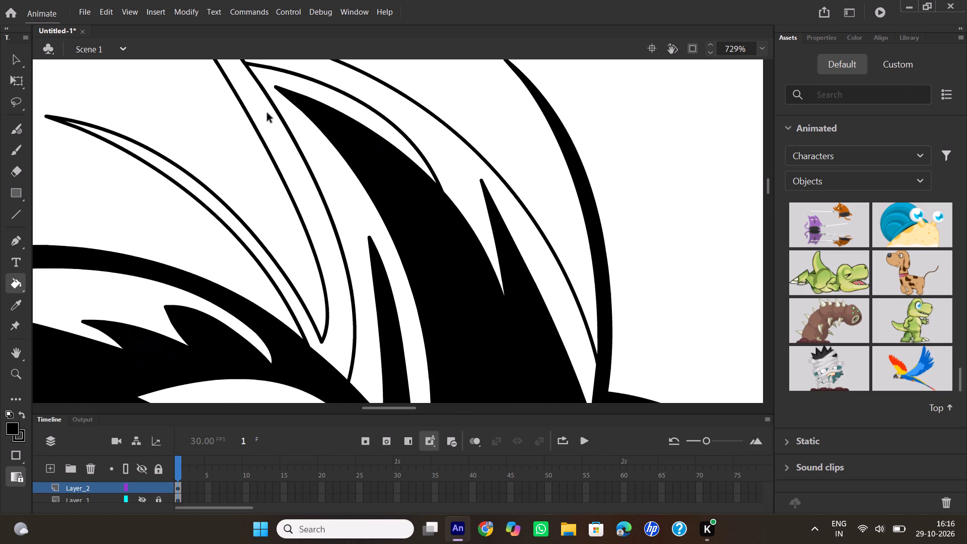
{"action": "scroll", "coordinate": [267, 113], "scroll_direction": "up", "scroll_amount": 1, "text": "ctrl"}
{"action": "scroll", "coordinate": [267, 113], "scroll_direction": "down", "scroll_amount": 2, "text": "ctrl"}
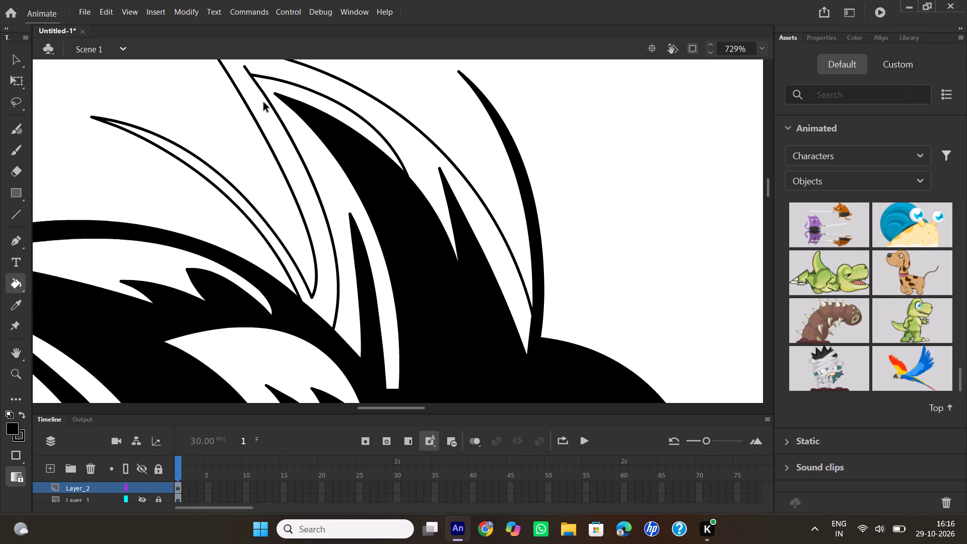
{"action": "scroll", "coordinate": [258, 83], "scroll_direction": "up", "scroll_amount": 1}
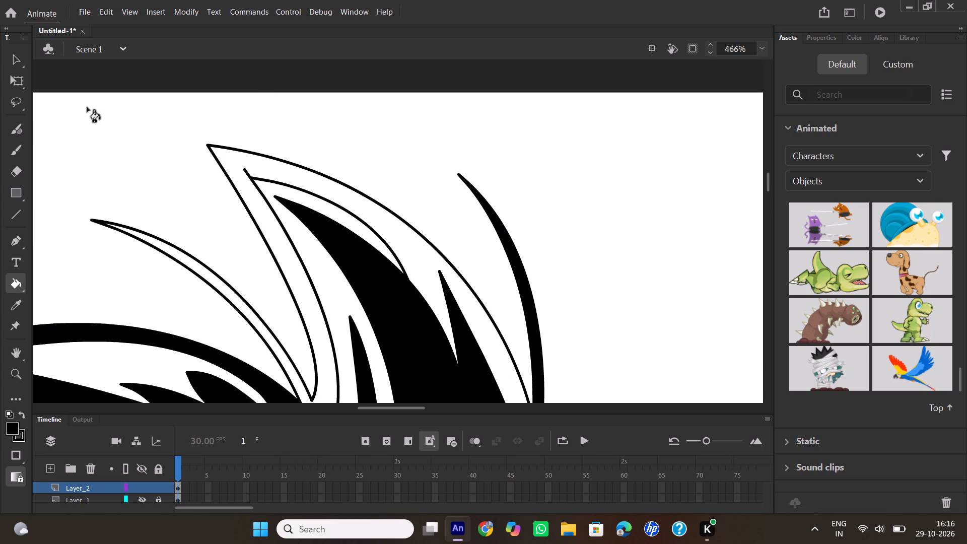
{"action": "left_click", "coordinate": [20, 58]}
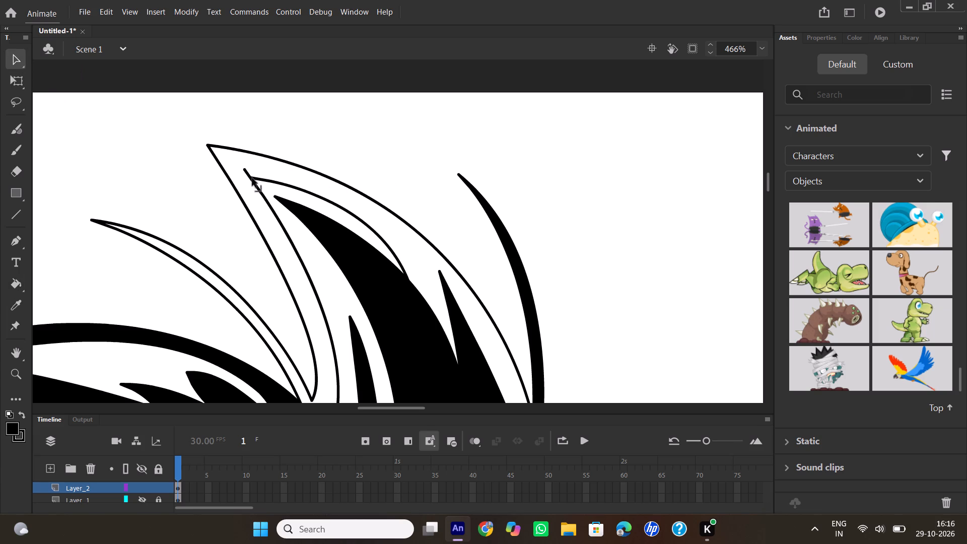
{"action": "left_click_drag", "start_coordinate": [252, 178], "coordinate": [245, 171]}
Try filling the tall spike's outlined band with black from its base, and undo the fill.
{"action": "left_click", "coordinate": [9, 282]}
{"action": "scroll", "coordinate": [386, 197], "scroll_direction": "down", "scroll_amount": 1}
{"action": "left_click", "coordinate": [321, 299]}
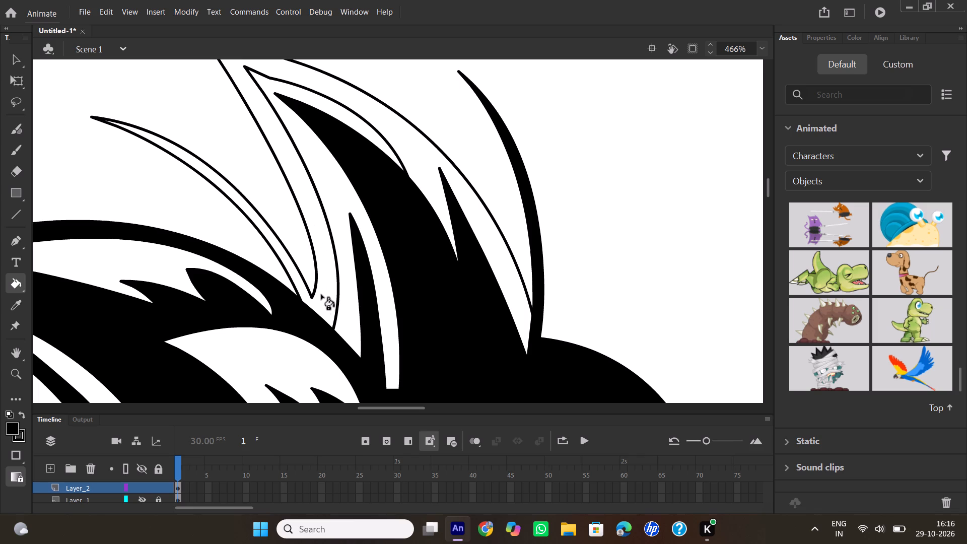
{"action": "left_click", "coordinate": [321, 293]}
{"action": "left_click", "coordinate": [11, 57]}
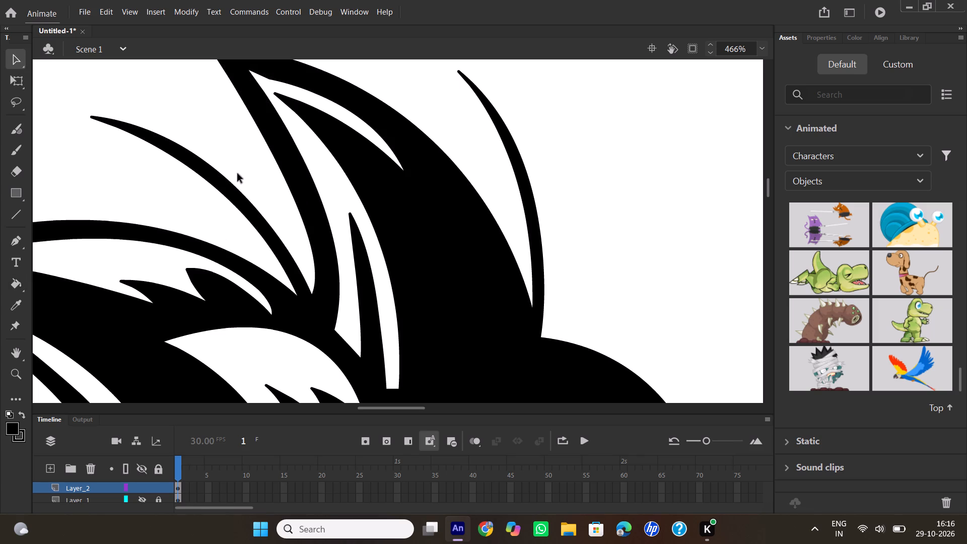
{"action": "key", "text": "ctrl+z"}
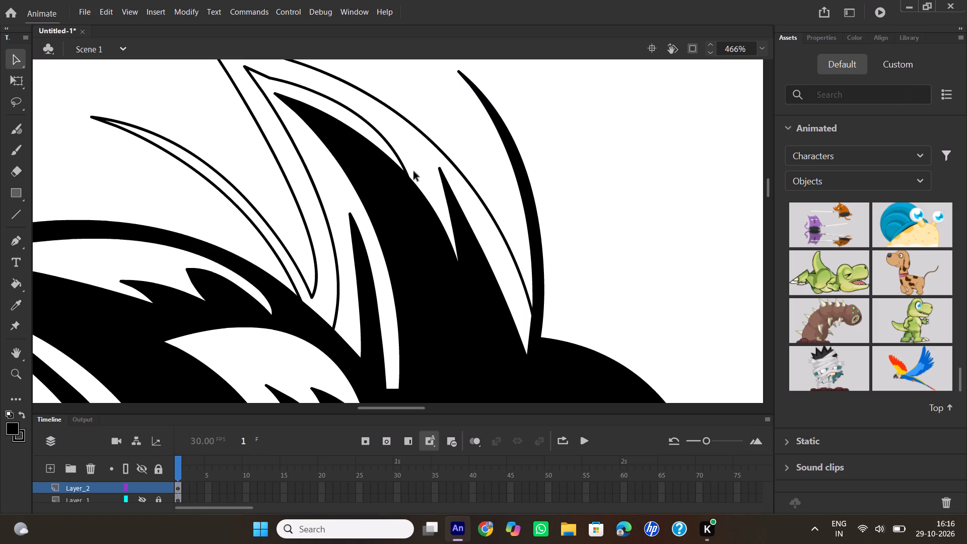
Reshape the tall spike's inner contour and the adjoining black hair edge so that they meet the spike's outer outline.
{"action": "left_click_drag", "start_coordinate": [406, 172], "coordinate": [409, 172]}
{"action": "left_click_drag", "start_coordinate": [409, 172], "coordinate": [395, 169]}
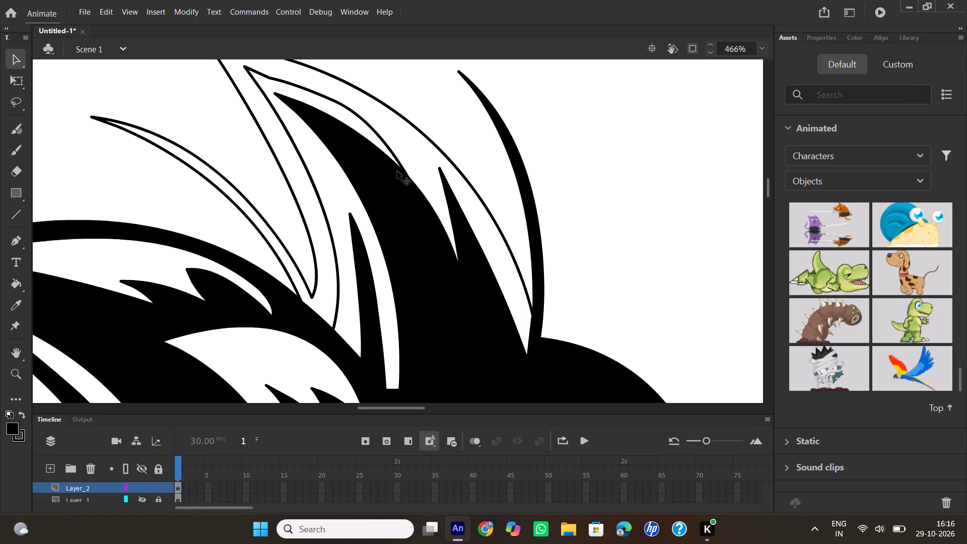
{"action": "left_click", "coordinate": [406, 173]}
{"action": "left_click_drag", "start_coordinate": [409, 178], "coordinate": [413, 139]}
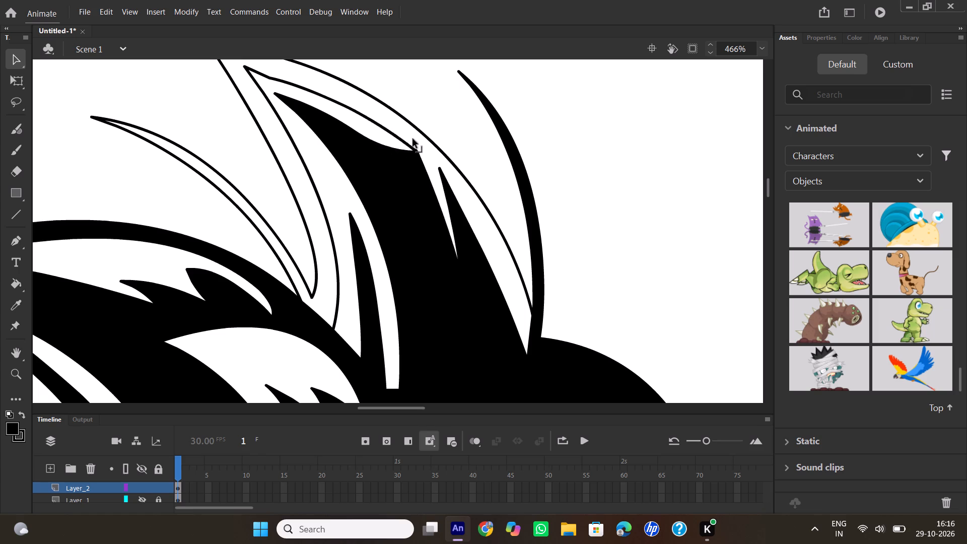
{"action": "left_click_drag", "start_coordinate": [413, 139], "coordinate": [410, 127]}
{"action": "left_click_drag", "start_coordinate": [322, 97], "coordinate": [320, 90]}
{"action": "left_click_drag", "start_coordinate": [270, 80], "coordinate": [268, 75]}
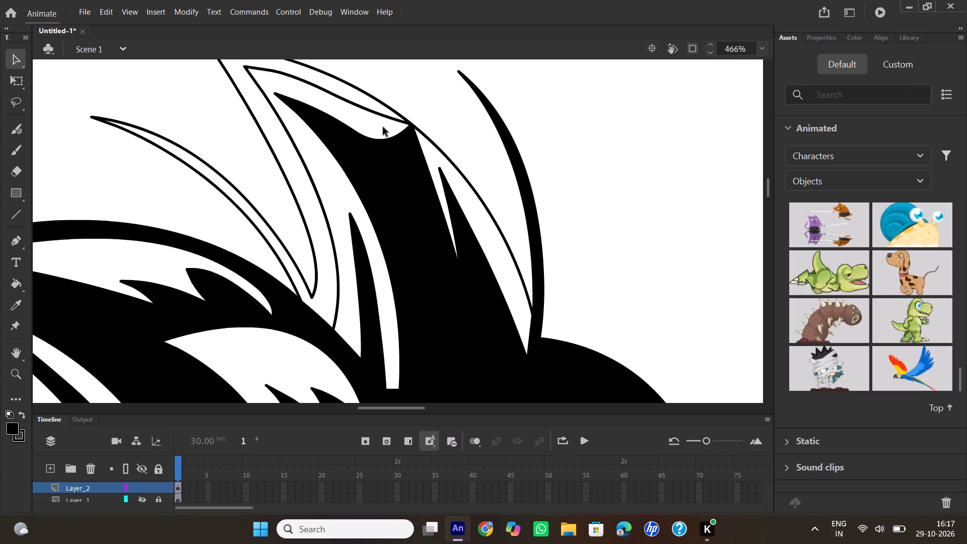
{"action": "left_click_drag", "start_coordinate": [377, 138], "coordinate": [372, 121]}
{"action": "left_click_drag", "start_coordinate": [416, 130], "coordinate": [424, 145]}
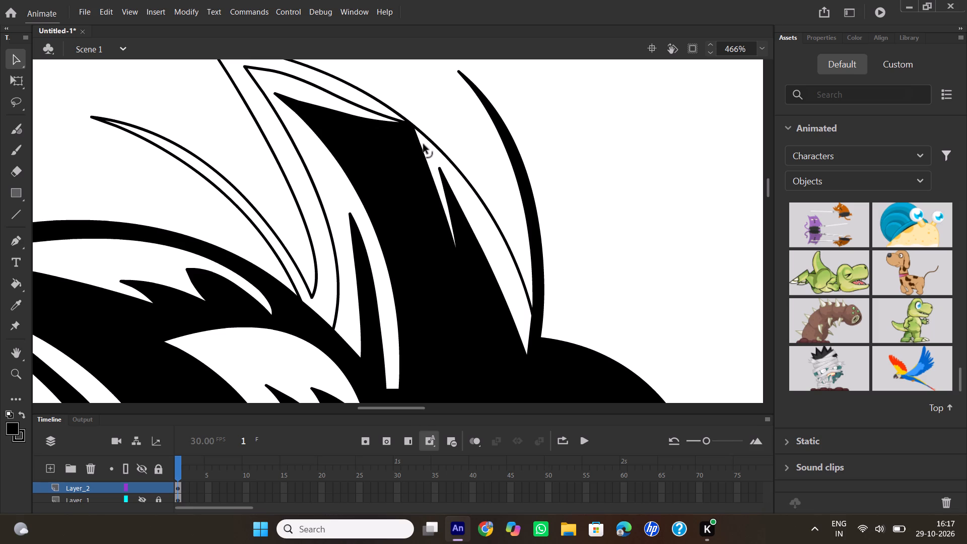
{"action": "left_click_drag", "start_coordinate": [424, 145], "coordinate": [431, 146]}
Fill the tall spike's closed outline band and its connected thin strand with black using the Paint Bucket.
{"action": "scroll", "coordinate": [488, 182], "scroll_direction": "down", "scroll_amount": 2}
{"action": "scroll", "coordinate": [488, 182], "scroll_direction": "up", "scroll_amount": 3}
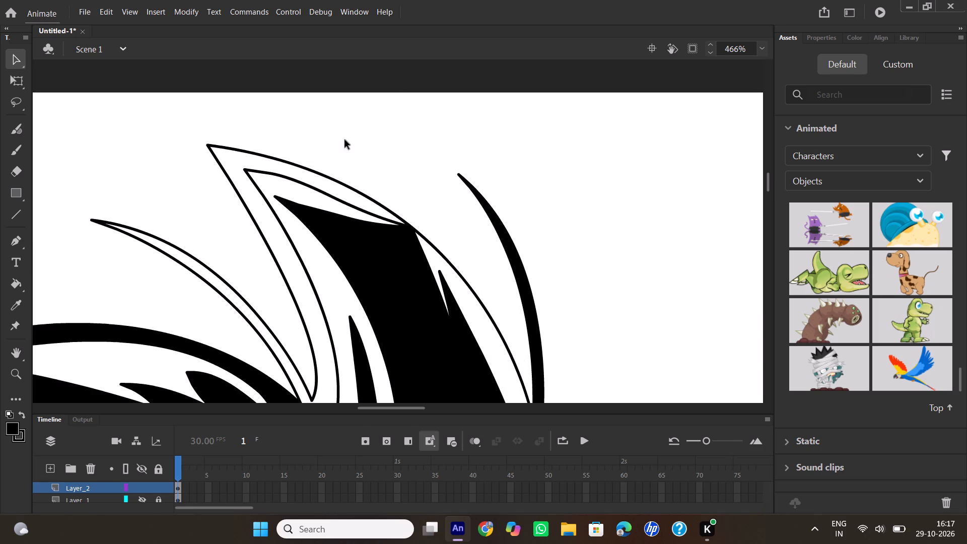
{"action": "left_click", "coordinate": [12, 286]}
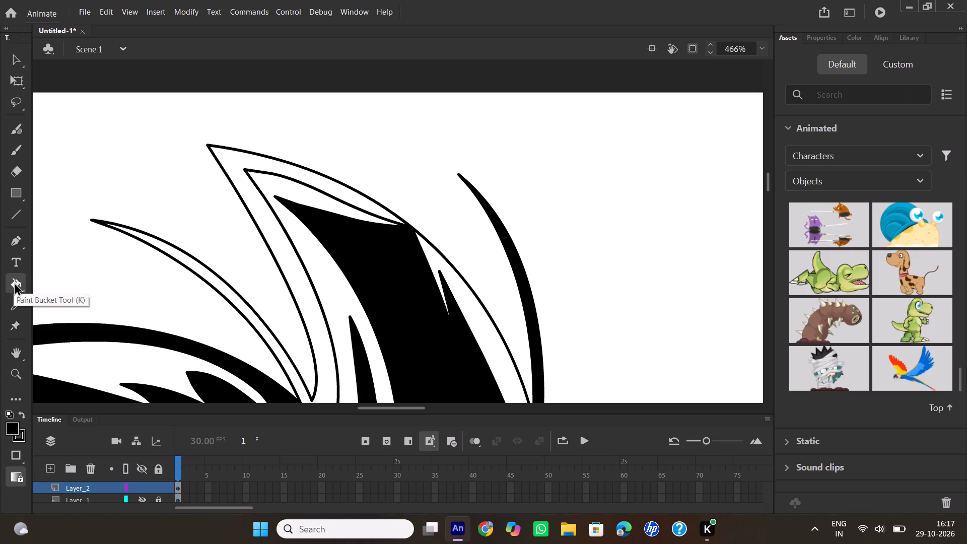
{"action": "left_click", "coordinate": [234, 171]}
Set the fill colour to light grey and fill the white highlights in the lower hair spikes on the head's left side.
{"action": "scroll", "coordinate": [498, 216], "scroll_direction": "down", "scroll_amount": 2}
{"action": "scroll", "coordinate": [504, 209], "scroll_direction": "up", "scroll_amount": 1}
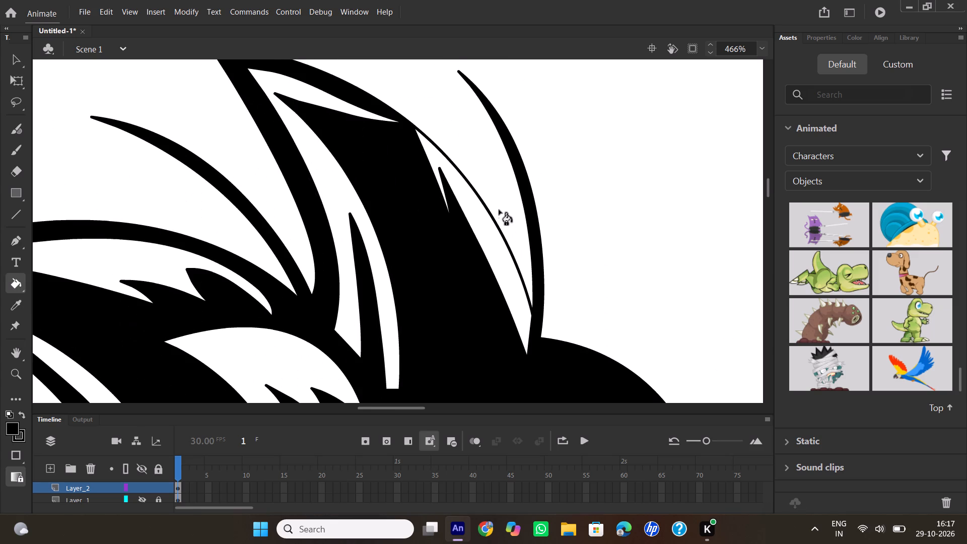
{"action": "scroll", "coordinate": [499, 210], "scroll_direction": "down", "scroll_amount": 4, "text": "ctrl"}
{"action": "scroll", "coordinate": [532, 214], "scroll_direction": "down", "scroll_amount": 2}
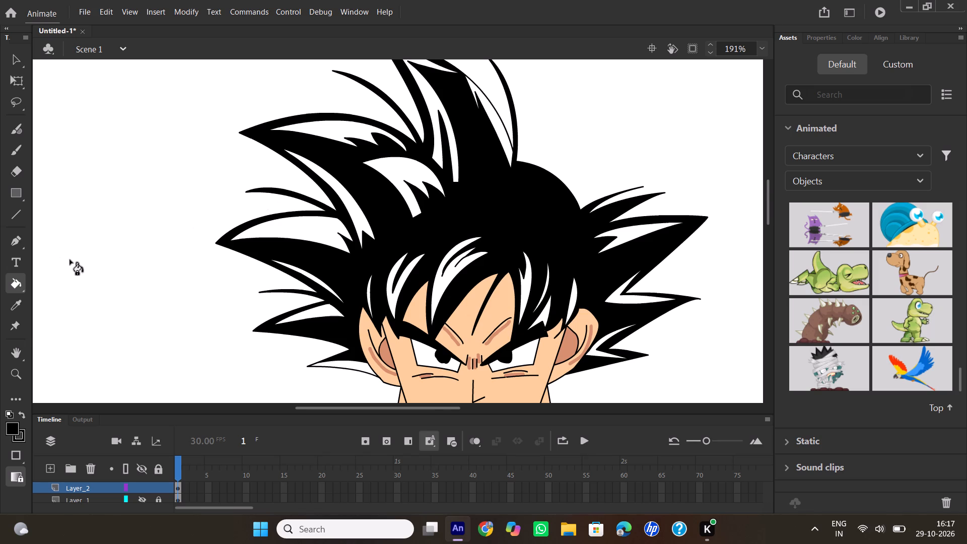
{"action": "left_click", "coordinate": [14, 427]}
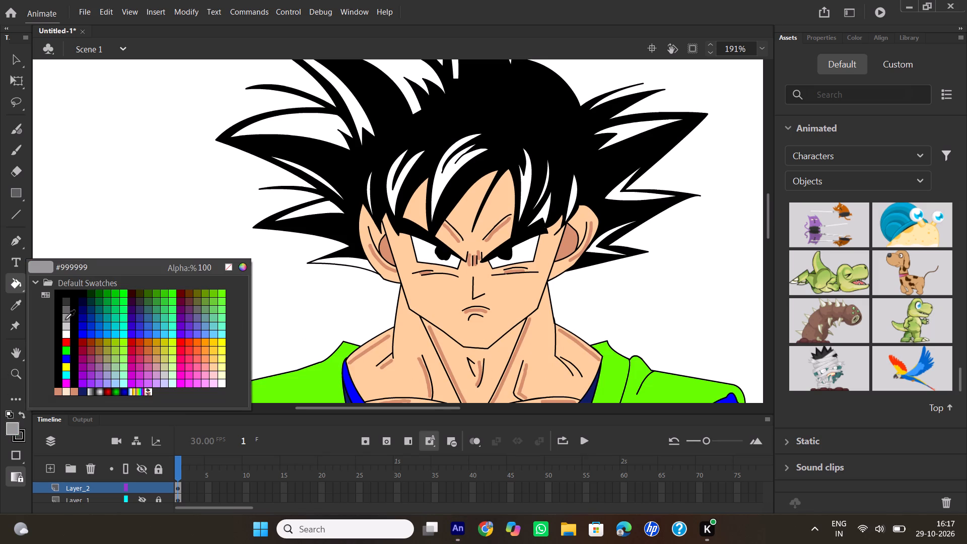
{"action": "left_click", "coordinate": [64, 329]}
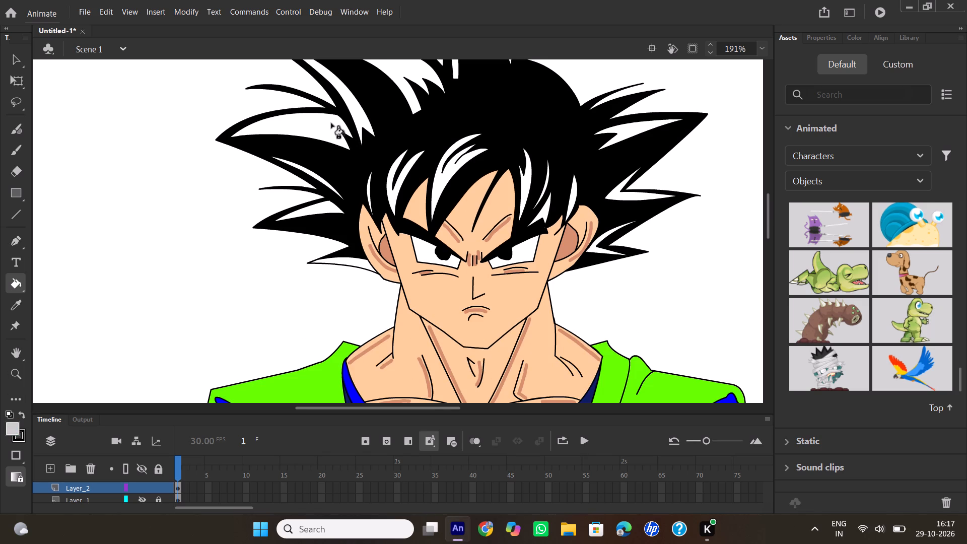
{"action": "left_click", "coordinate": [289, 121]}
{"action": "left_click", "coordinate": [322, 208]}
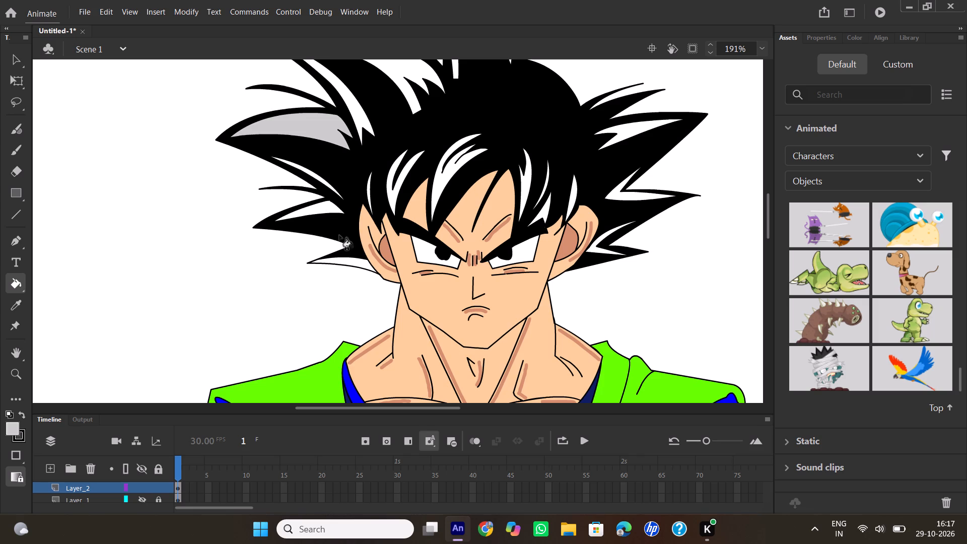
{"action": "left_click", "coordinate": [350, 262]}
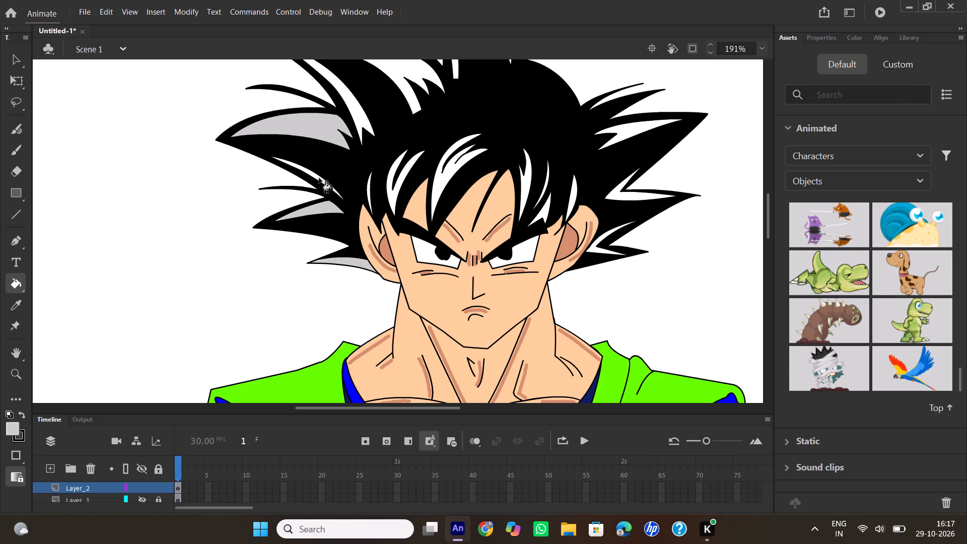
{"action": "left_click", "coordinate": [319, 178]}
Fill the white highlights in the upper left hair spikes and on both sides of the tall spike with light grey.
{"action": "scroll", "coordinate": [358, 155], "scroll_direction": "up", "scroll_amount": 1}
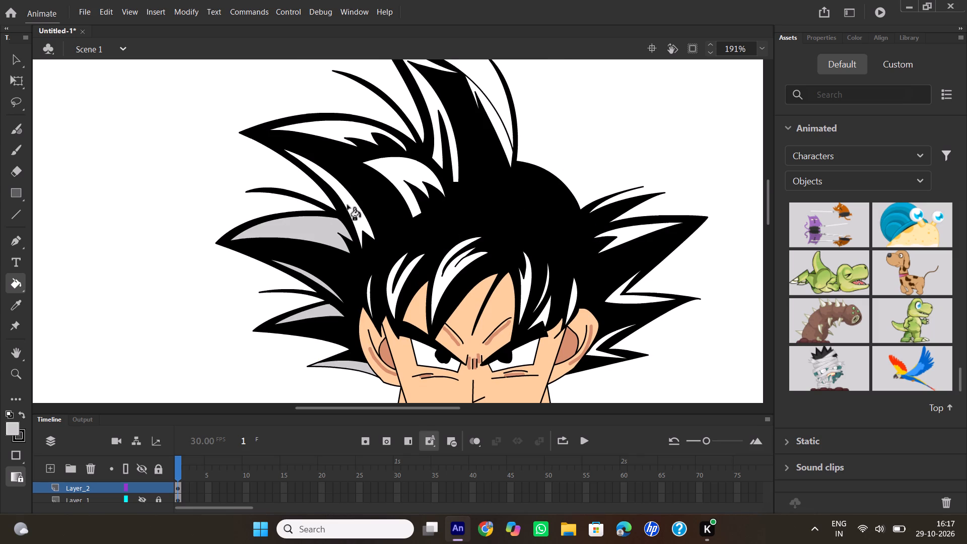
{"action": "left_click", "coordinate": [352, 200]}
{"action": "left_click", "coordinate": [337, 132]}
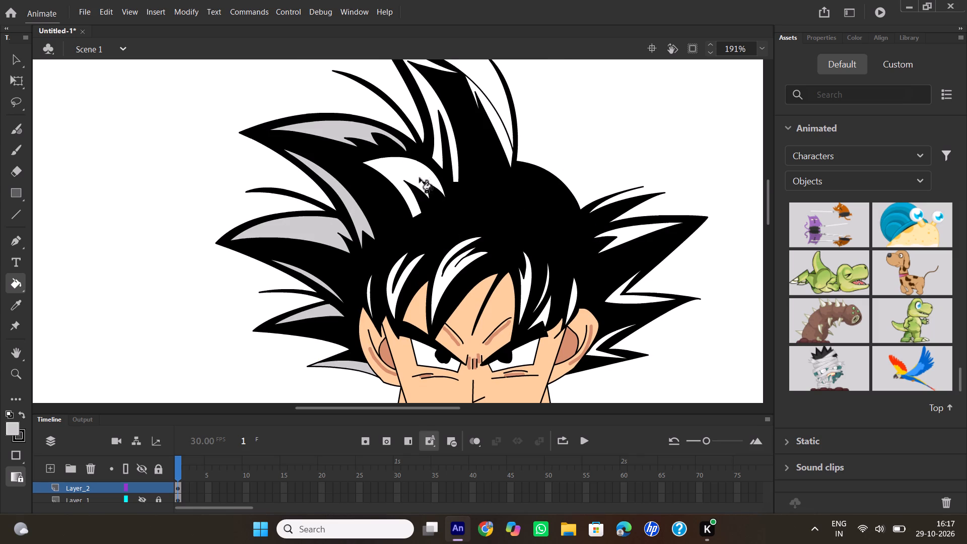
{"action": "left_click", "coordinate": [414, 176]}
{"action": "left_click", "coordinate": [433, 97]}
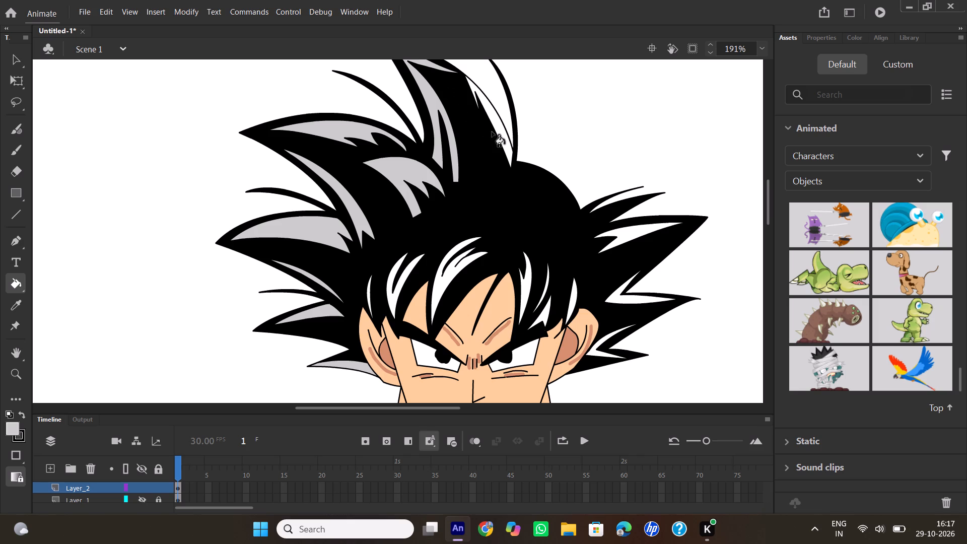
{"action": "left_click", "coordinate": [501, 132]}
Fill the white highlights in the hair spikes on the right side of the head with light grey.
{"action": "left_click", "coordinate": [623, 232]}
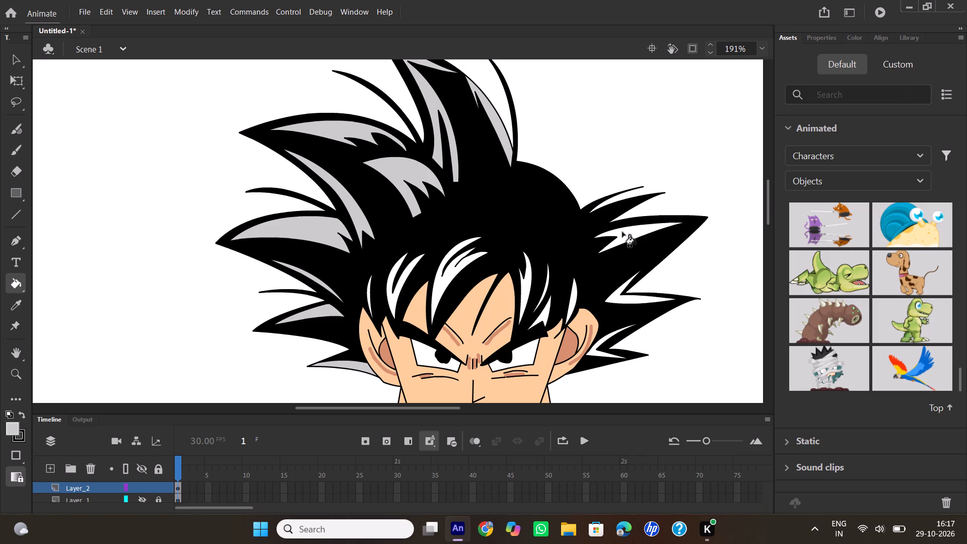
{"action": "scroll", "coordinate": [668, 240], "scroll_direction": "down", "scroll_amount": 1}
{"action": "left_click", "coordinate": [631, 195]}
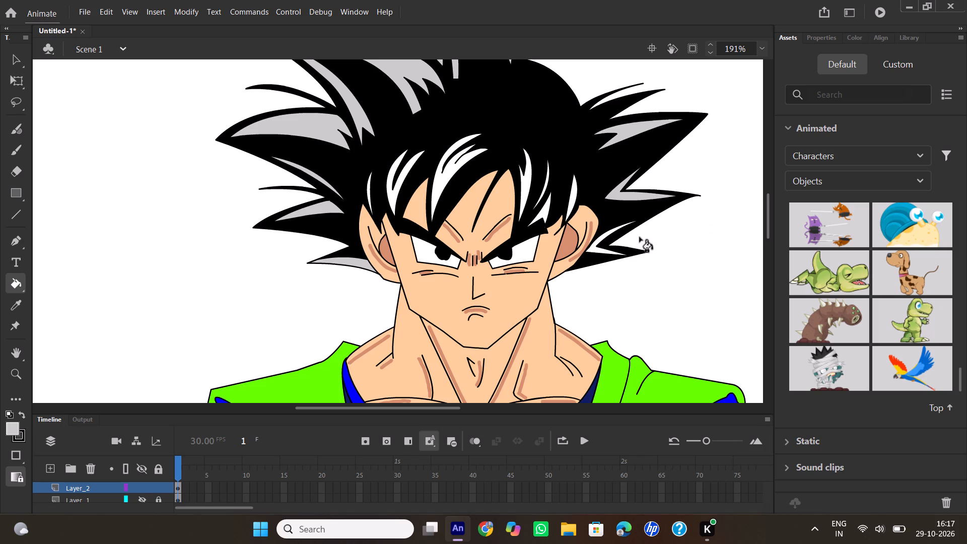
{"action": "left_click", "coordinate": [594, 250]}
Fill the white highlights in the front hair bangs, from the right ear across the forehead to the left ear, with light grey.
{"action": "left_click", "coordinate": [572, 194]}
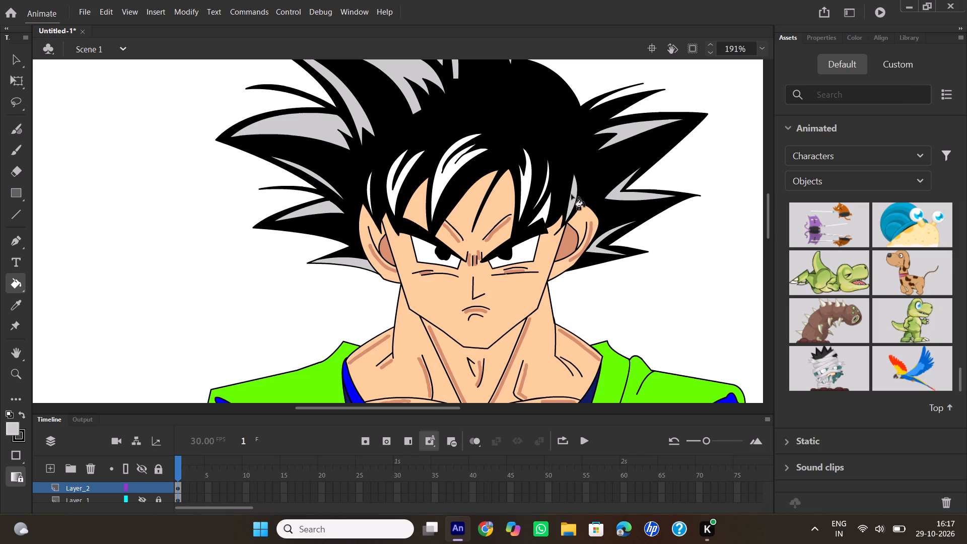
{"action": "left_click", "coordinate": [543, 208]}
{"action": "left_click", "coordinate": [546, 184]}
{"action": "left_click", "coordinate": [525, 179]}
{"action": "left_click", "coordinate": [440, 188]}
{"action": "left_click", "coordinate": [393, 199]}
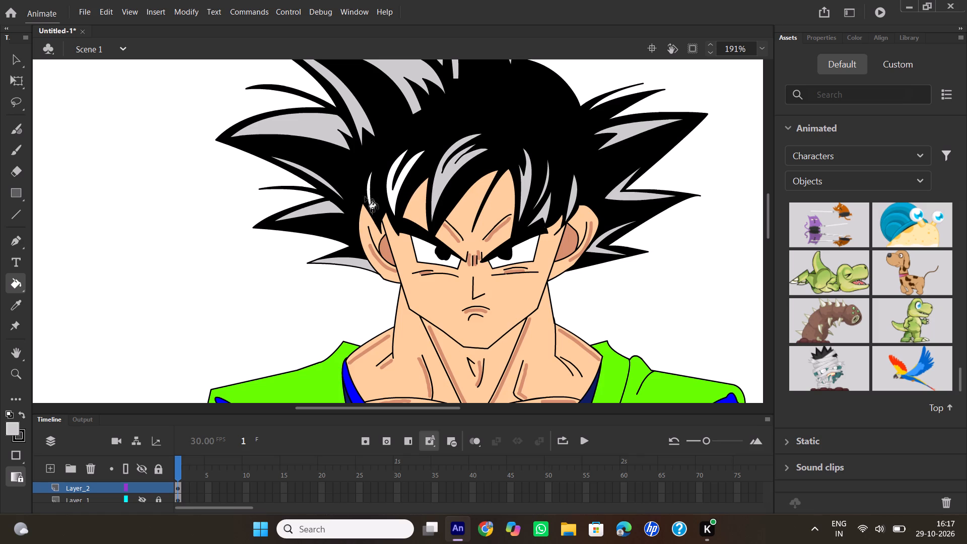
{"action": "left_click", "coordinate": [369, 193]}
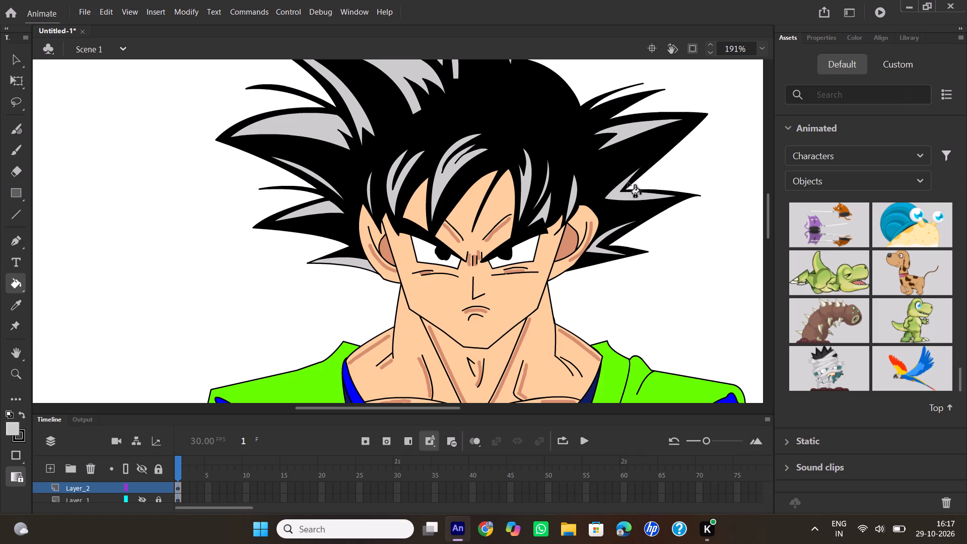
Review the whole coloured character from the hair spikes down to the crossed arms and belt.
{"action": "scroll", "coordinate": [618, 206], "scroll_direction": "down", "scroll_amount": 2, "text": "ctrl"}
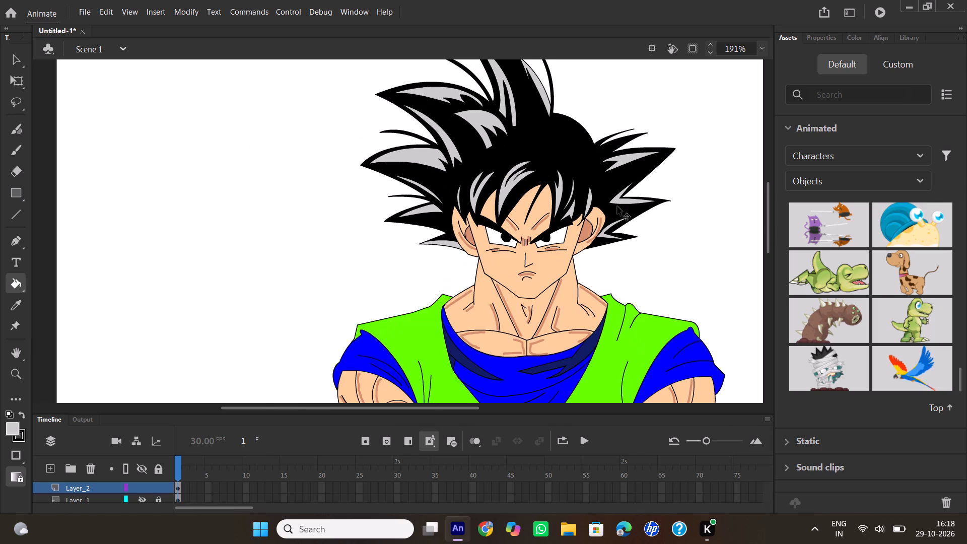
{"action": "left_click_drag", "start_coordinate": [413, 411], "coordinate": [462, 396]}
{"action": "scroll", "coordinate": [494, 288], "scroll_direction": "down", "scroll_amount": 2}
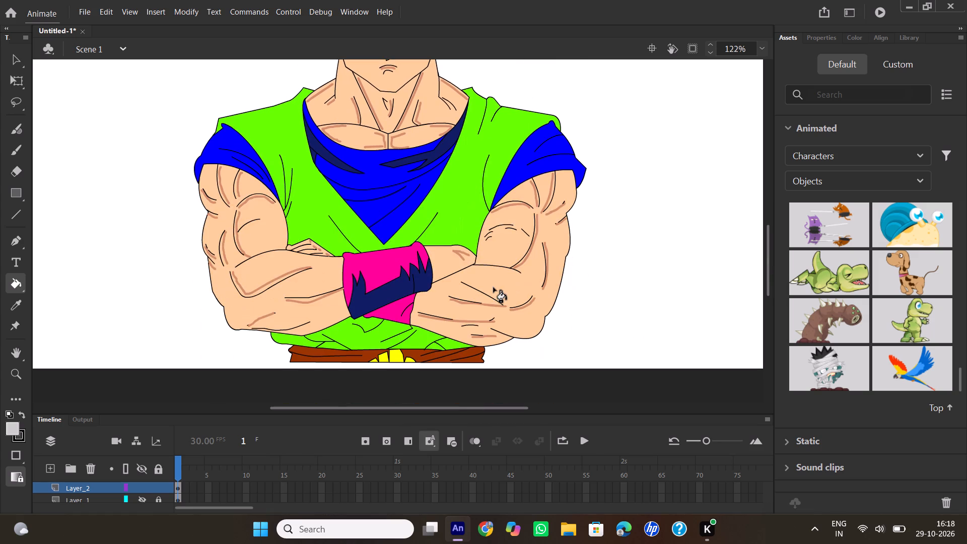
{"action": "scroll", "coordinate": [494, 288], "scroll_direction": "down", "scroll_amount": 1}
{"action": "scroll", "coordinate": [494, 288], "scroll_direction": "up", "scroll_amount": 2}
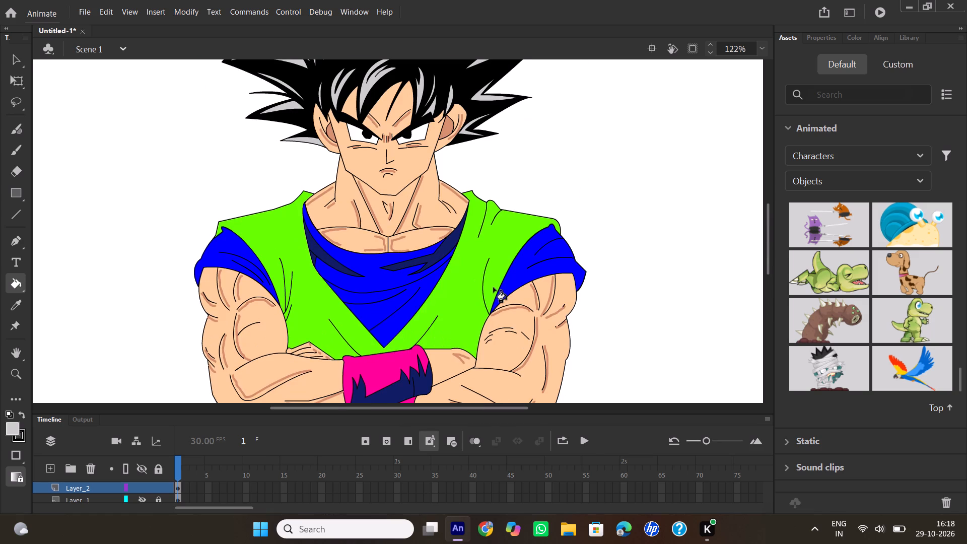
{"action": "scroll", "coordinate": [522, 205], "scroll_direction": "down", "scroll_amount": 1, "text": "ctrl"}
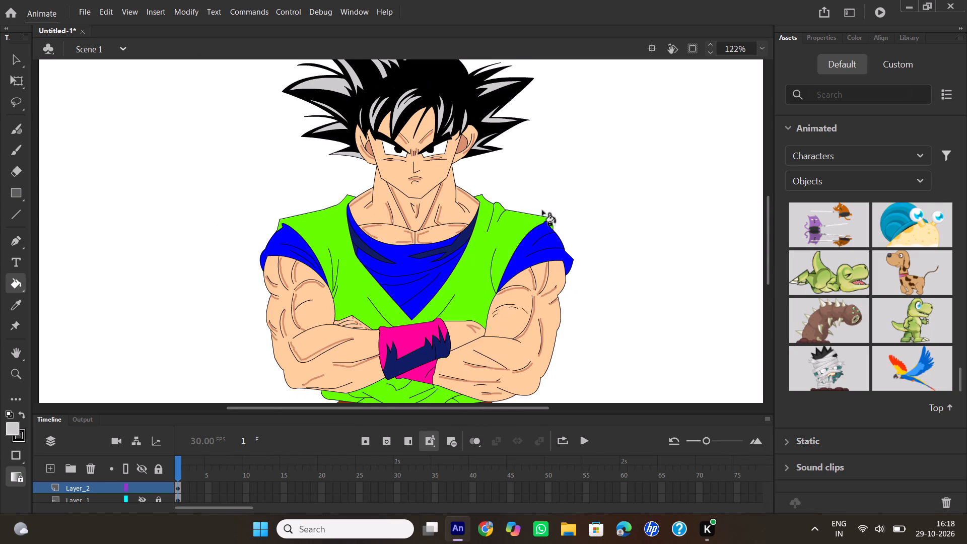
{"action": "scroll", "coordinate": [546, 221], "scroll_direction": "down", "scroll_amount": 1}
{"action": "scroll", "coordinate": [547, 222], "scroll_direction": "up", "scroll_amount": 2}
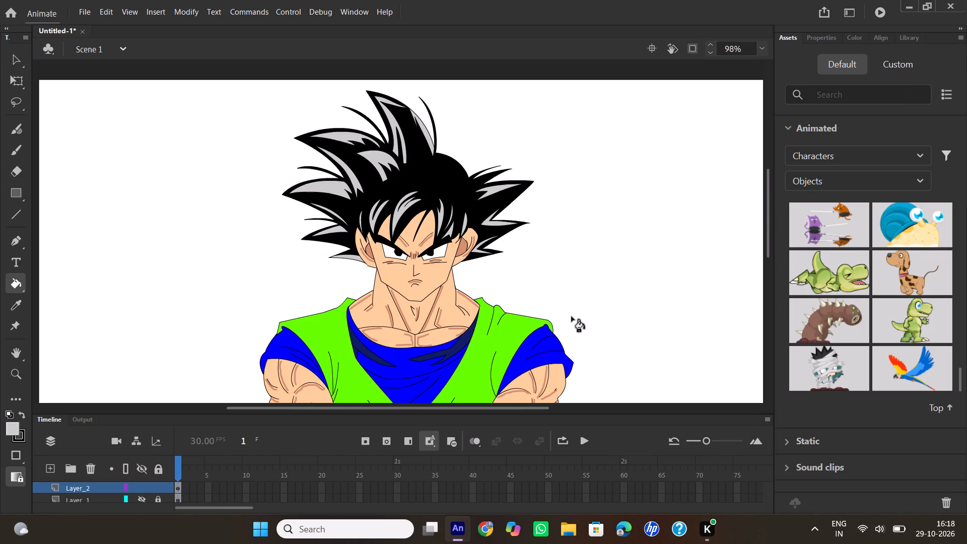
{"action": "scroll", "coordinate": [571, 318], "scroll_direction": "down", "scroll_amount": 3}
{"action": "scroll", "coordinate": [571, 319], "scroll_direction": "up", "scroll_amount": 2}
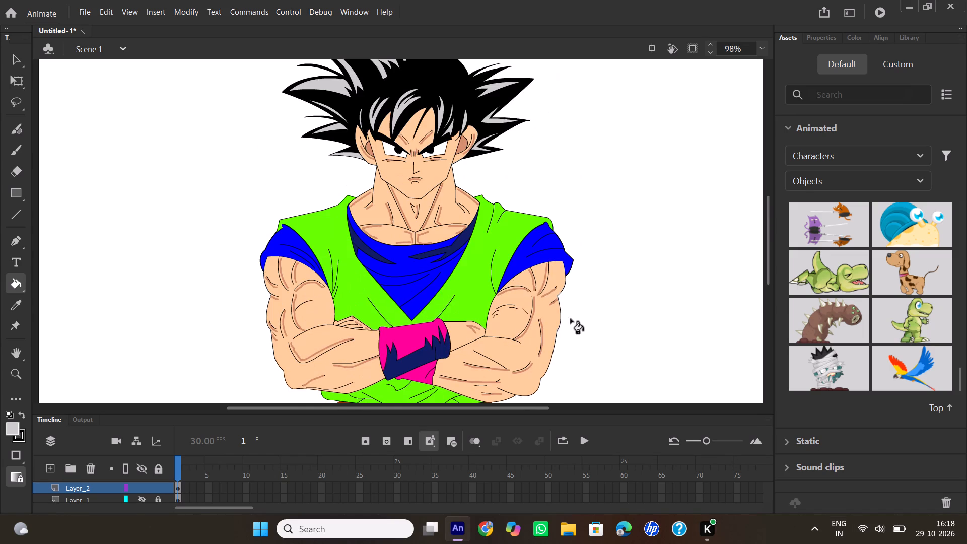